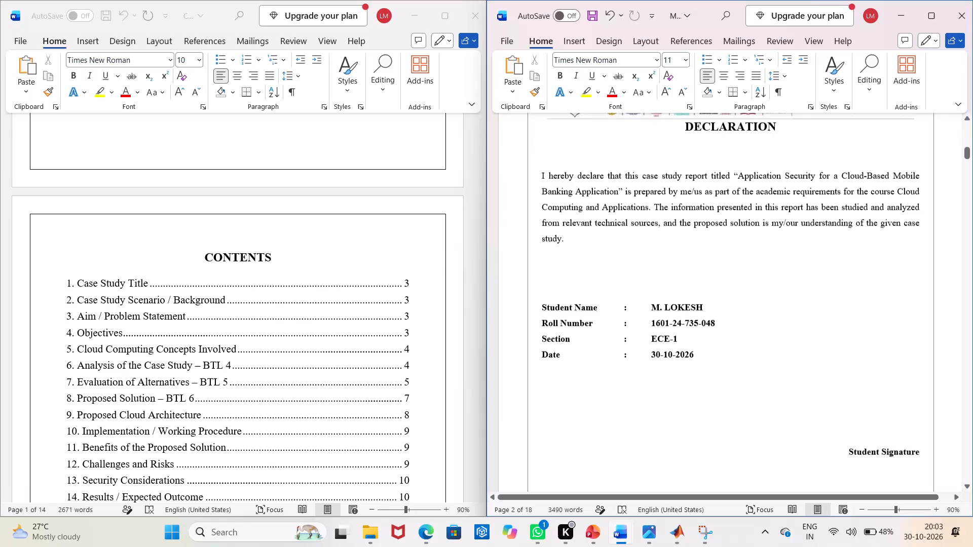
Copy the whole declaration page, including the institute banner, from the mobile banking report and paste it before the other report's CONTENTS heading.
scroll(684, 262, up, 5)
scroll(704, 311, down, 9)
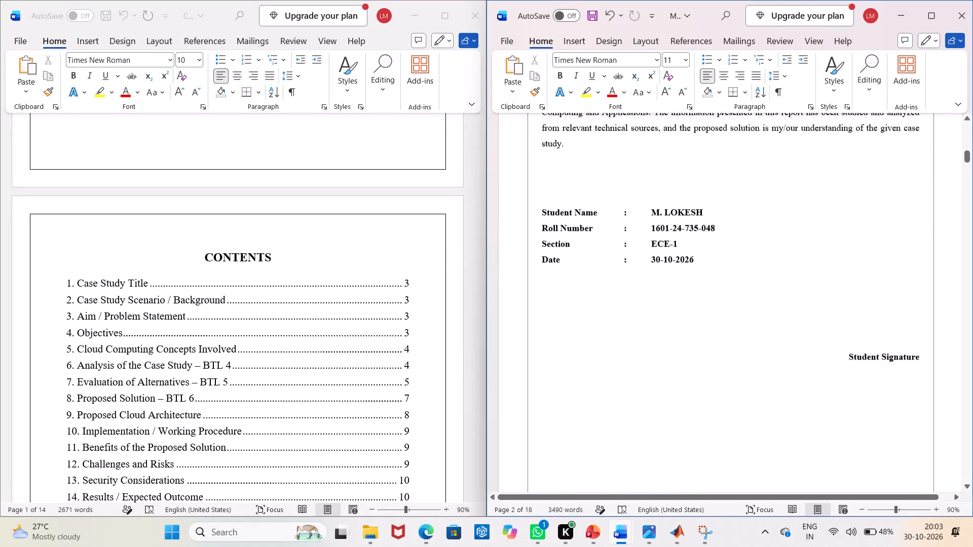
drag(643, 427, 541, 111)
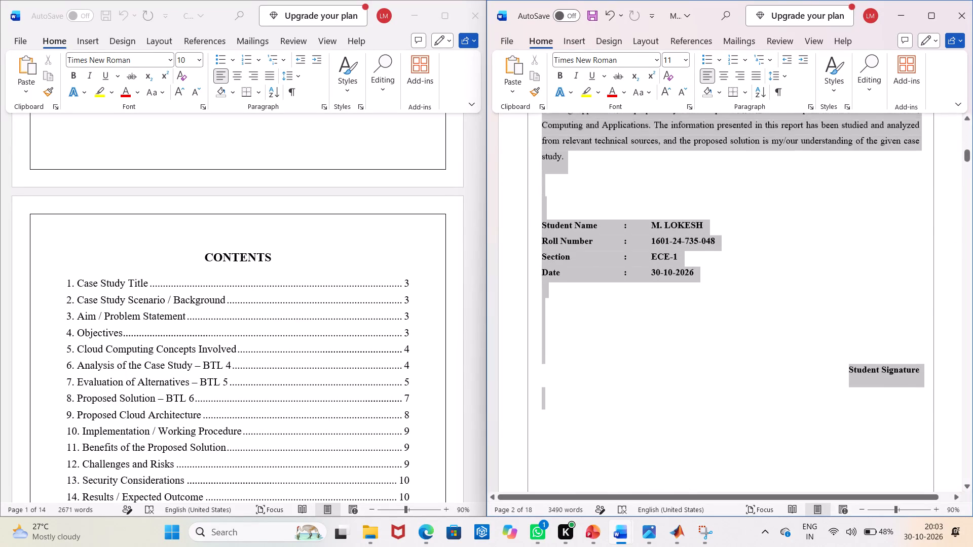
drag(541, 111, 542, 233)
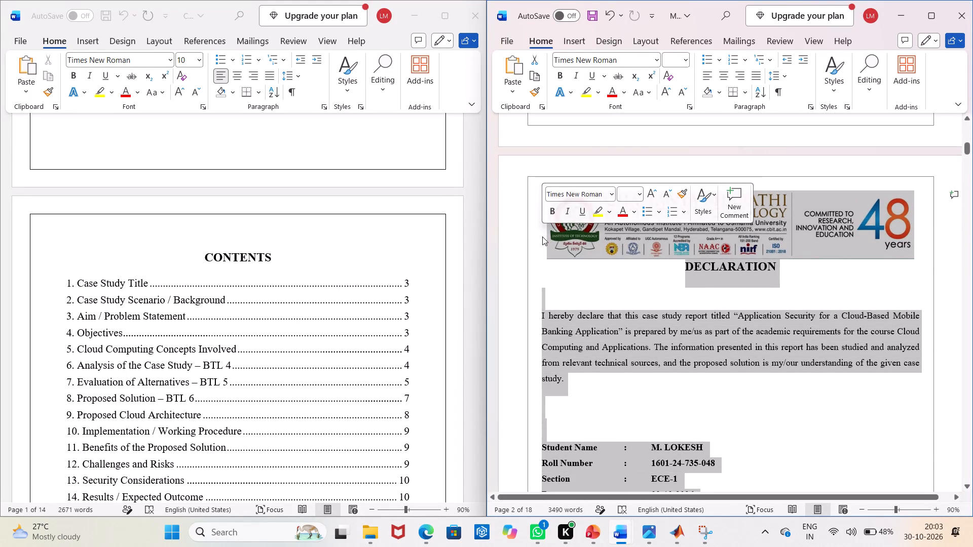
key(ctrl+c)
click(195, 238)
click(199, 243)
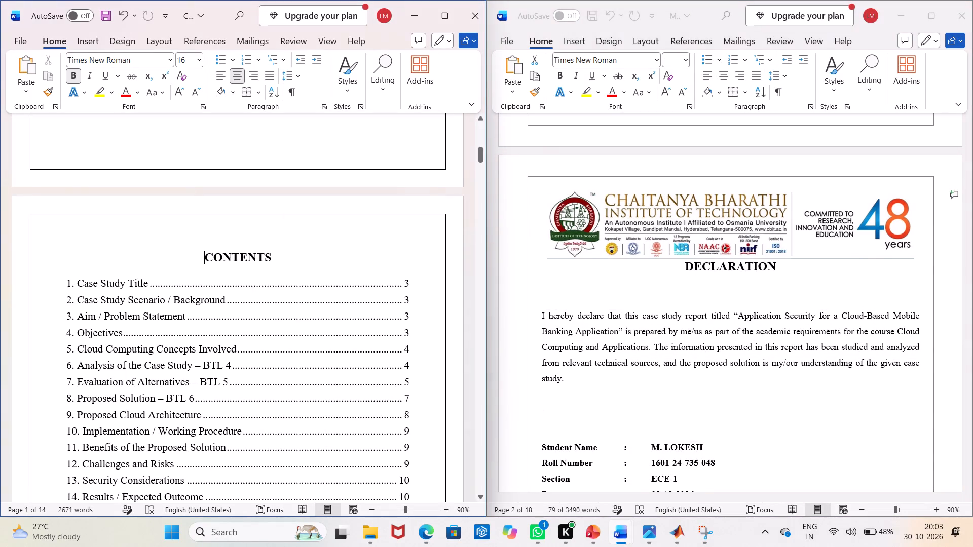
key(ctrl+v)
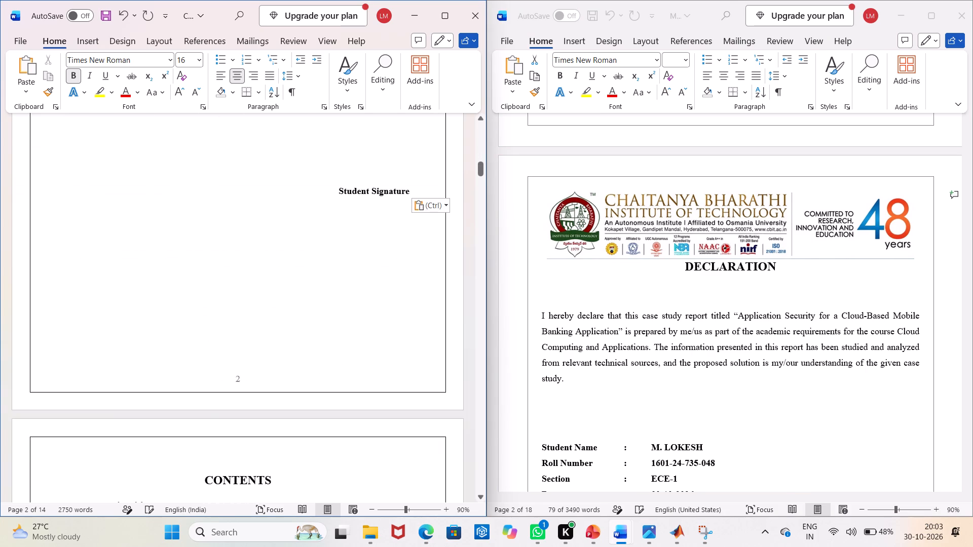
Replace the student name in the pasted declaration with the name of this report's own student.
scroll(256, 335, up, 9)
scroll(256, 335, down, 11)
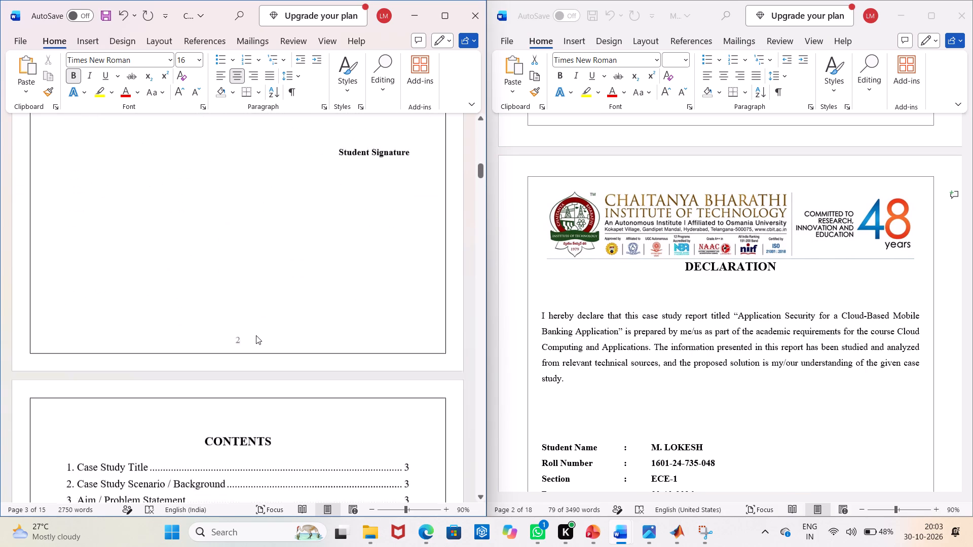
scroll(256, 335, up, 13)
drag(237, 353, 230, 354)
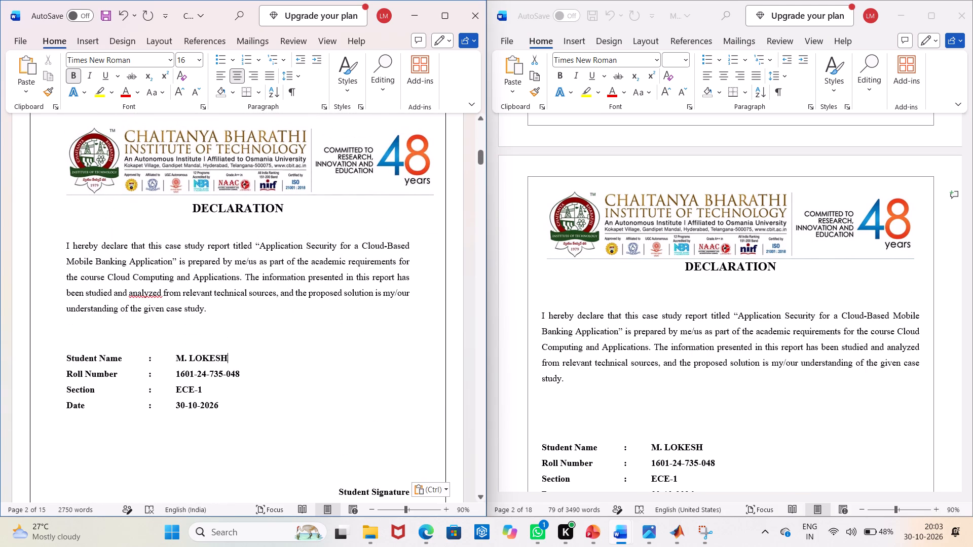
drag(230, 354, 179, 355)
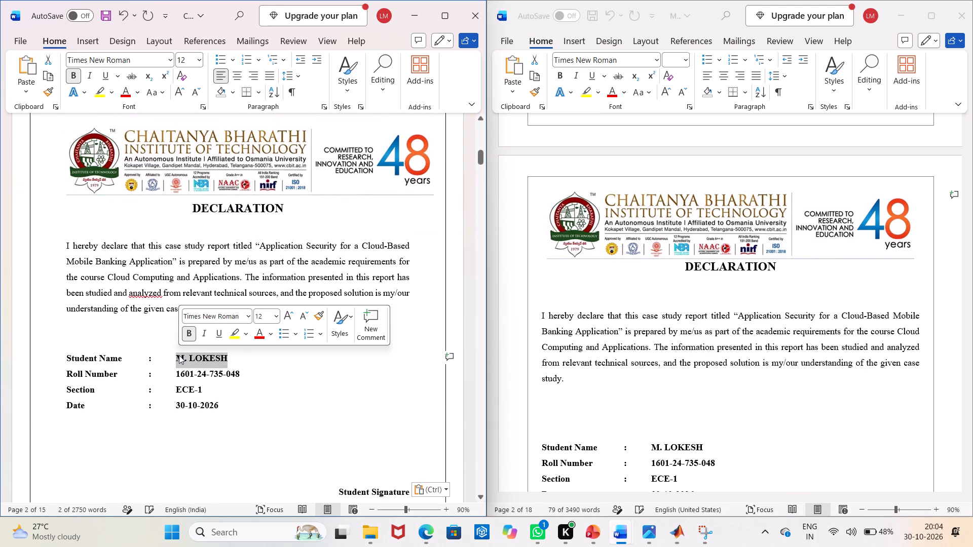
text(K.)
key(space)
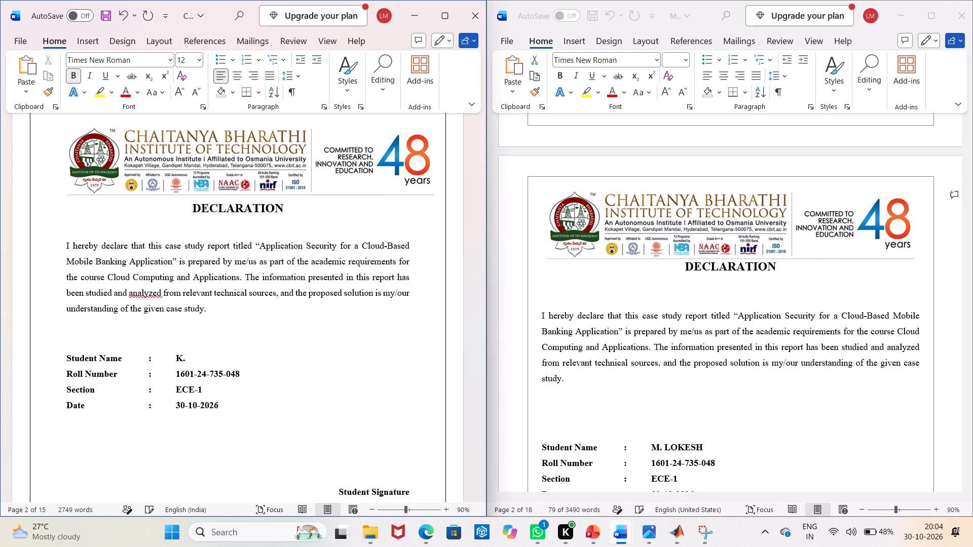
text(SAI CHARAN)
Change the last digit of the roll number in the pasted declaration to 5.
click(244, 371)
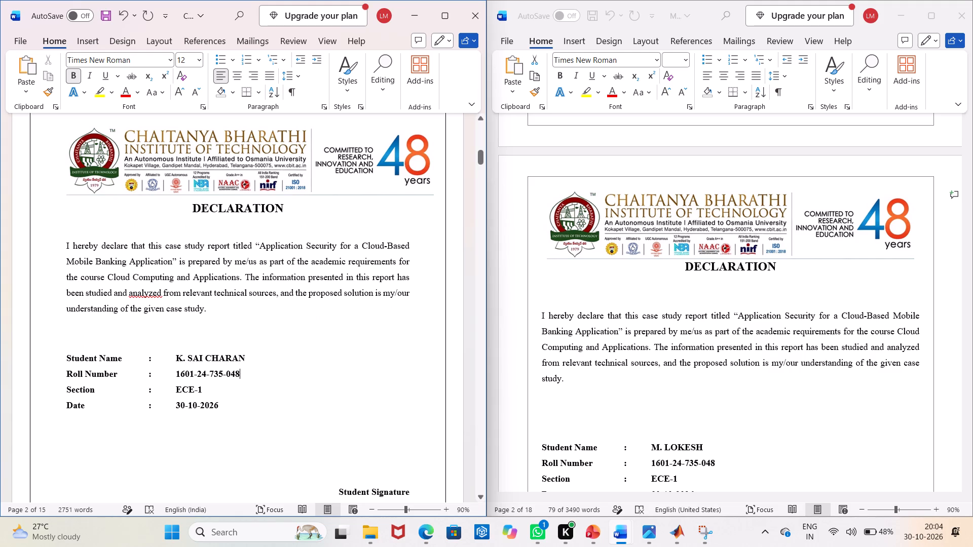
key(BackSpace)
key(5)
Examine the pages following the declaration in both reports, comparing the contents list, abstract and opening case study sections.
scroll(249, 396, down, 17)
scroll(357, 478, down, 11)
scroll(365, 448, up, 5)
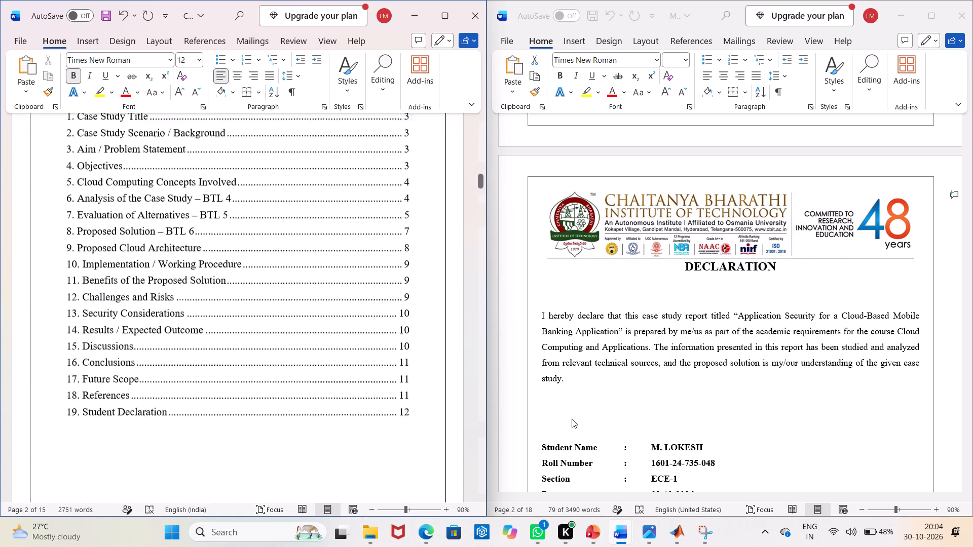
scroll(698, 389, down, 19)
scroll(698, 389, down, 18)
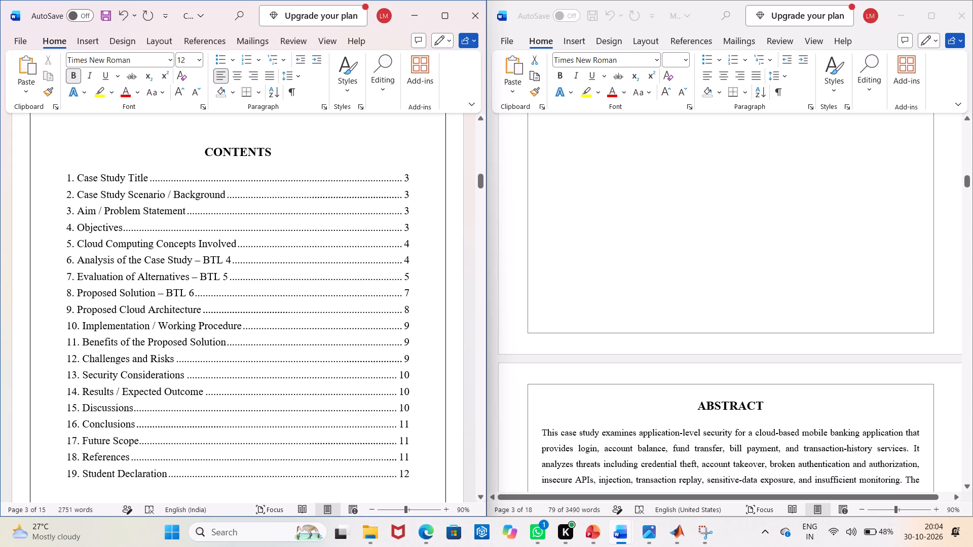
scroll(376, 386, down, 5)
scroll(376, 386, down, 20)
scroll(376, 386, down, 3)
scroll(383, 388, up, 5)
scroll(383, 388, down, 7)
scroll(383, 388, up, 15)
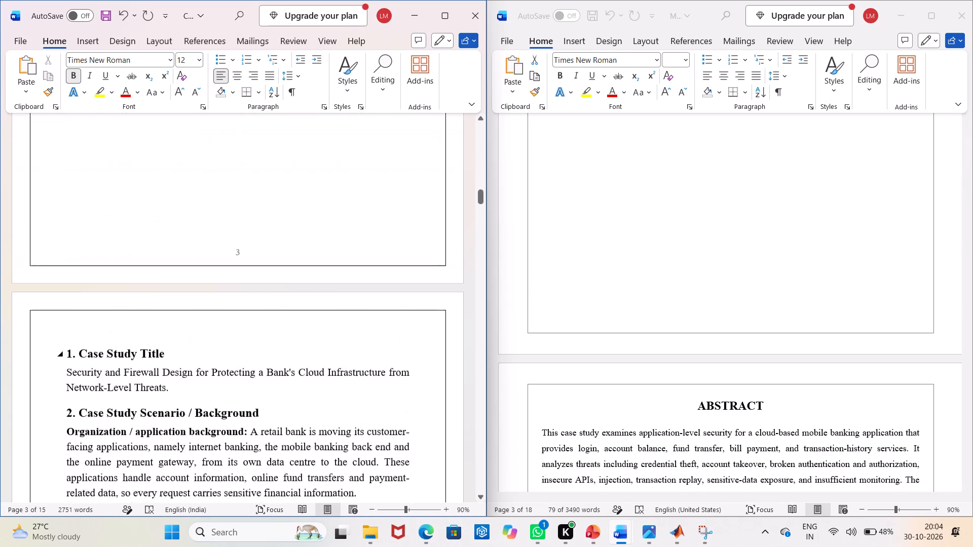
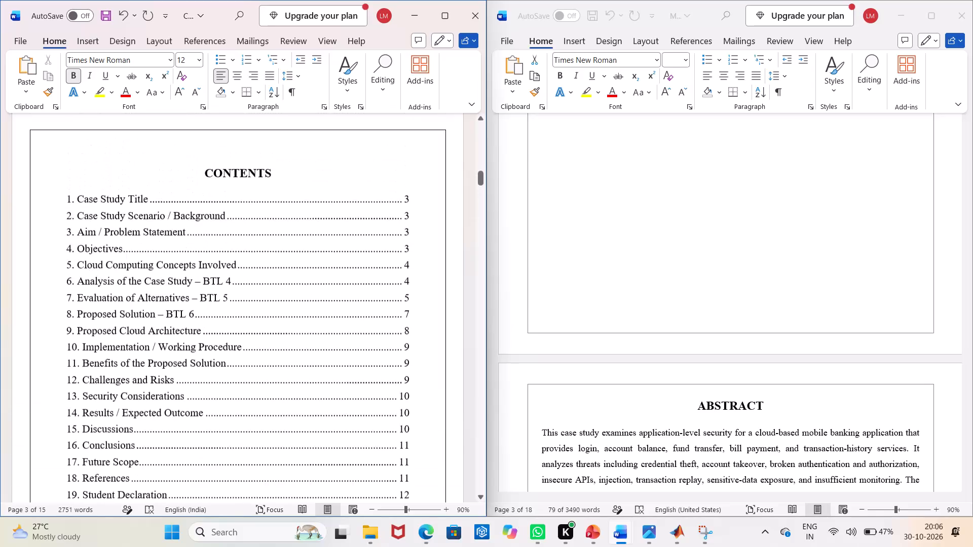
Review the pasted declaration page and the contents list that follows it in the bank cloud report.
scroll(379, 393, up, 6)
scroll(379, 393, up, 18)
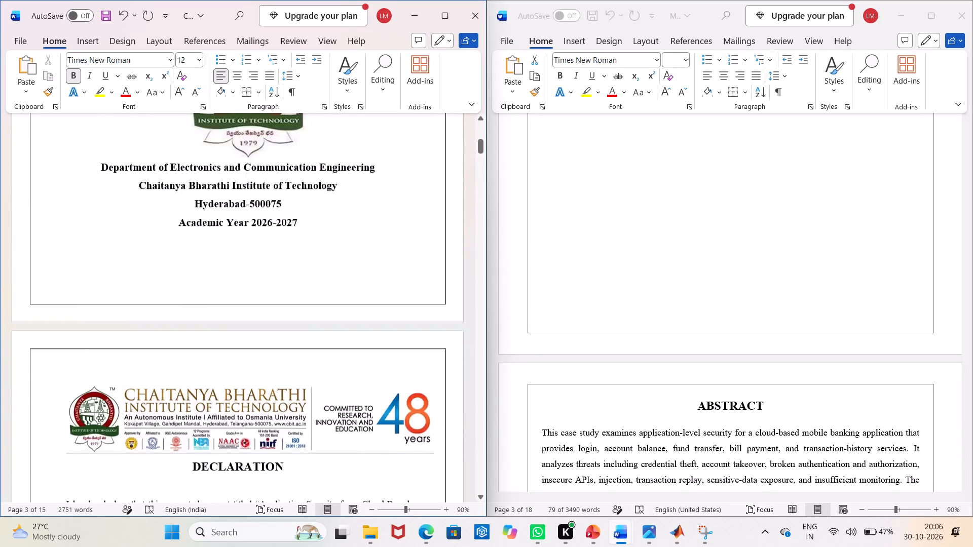
scroll(379, 393, down, 12)
scroll(574, 418, down, 13)
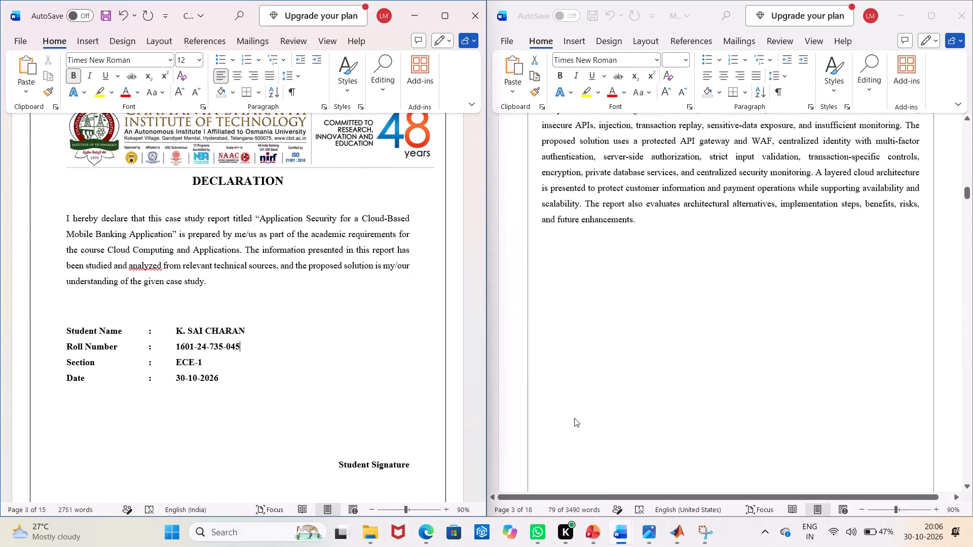
scroll(574, 418, down, 6)
scroll(574, 418, up, 6)
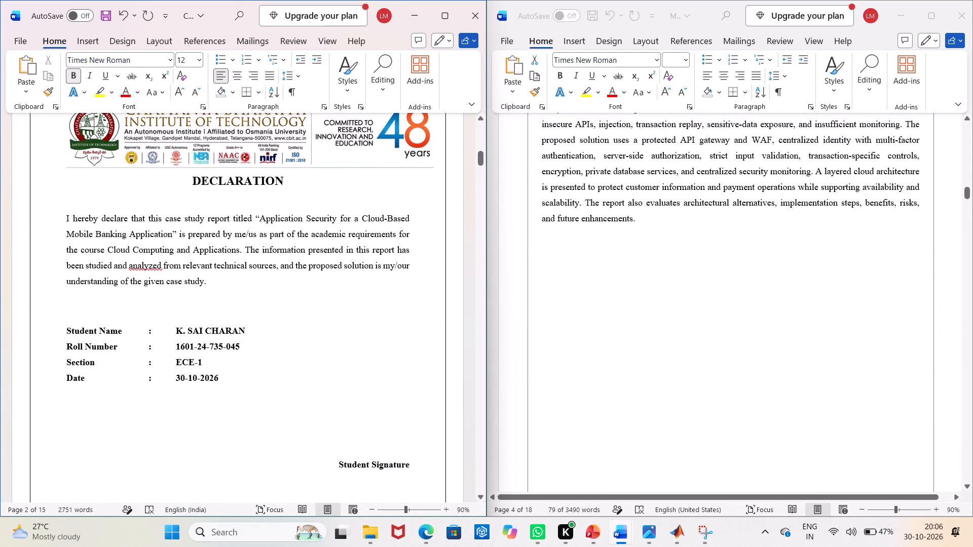
scroll(384, 414, down, 9)
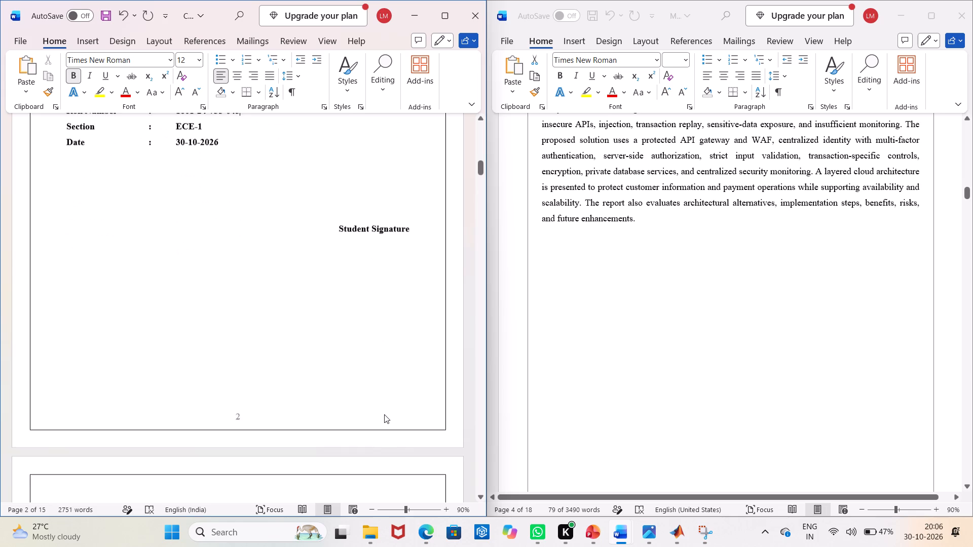
scroll(384, 414, up, 17)
scroll(384, 414, down, 6)
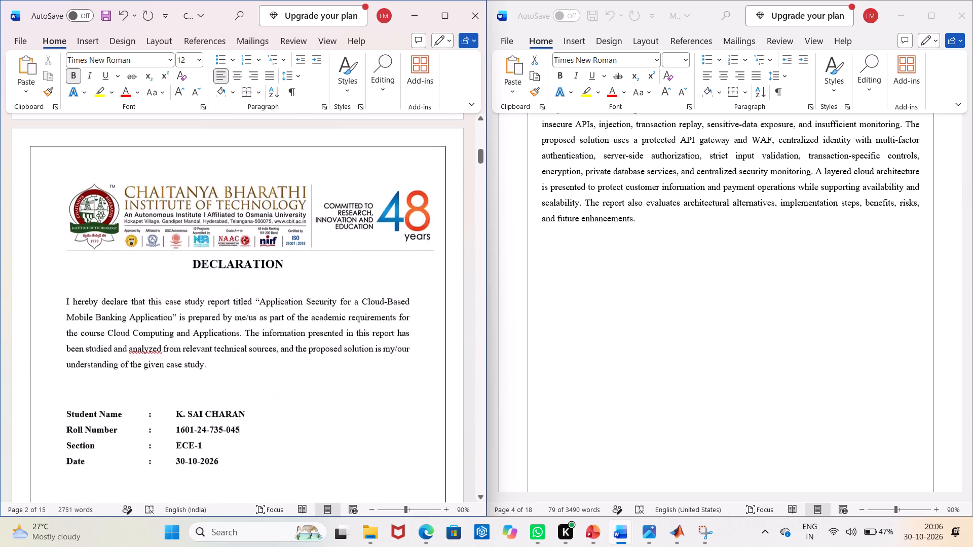
scroll(384, 414, down, 18)
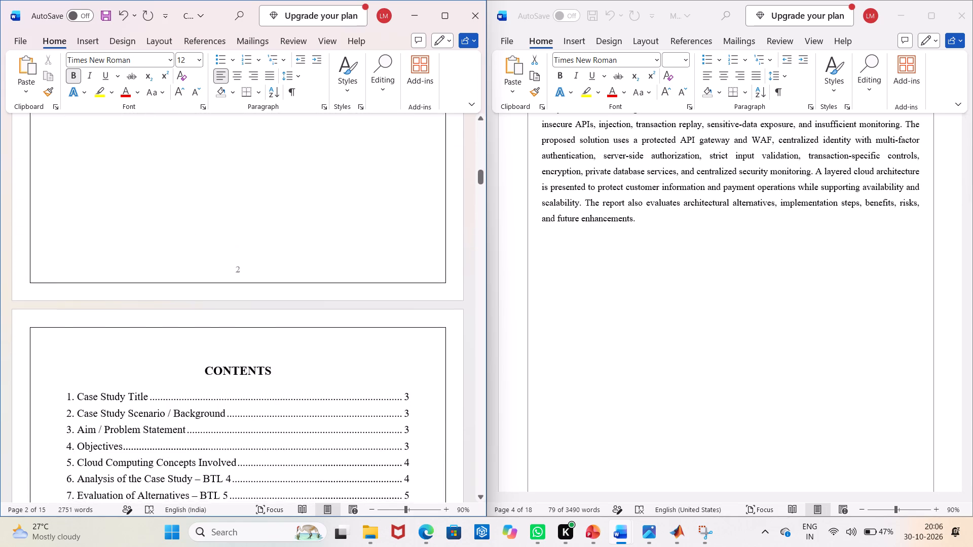
scroll(384, 414, down, 13)
scroll(384, 414, up, 6)
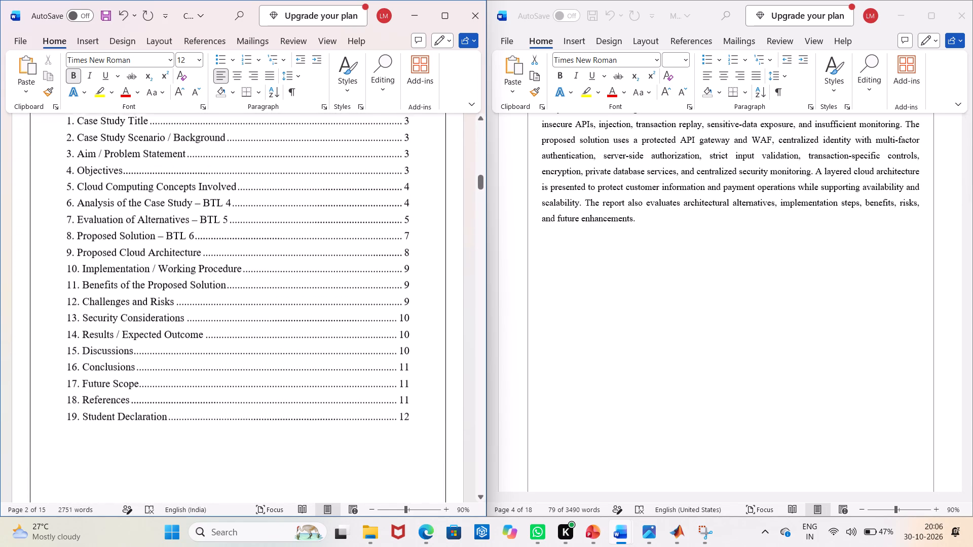
drag(418, 449, 57, 146)
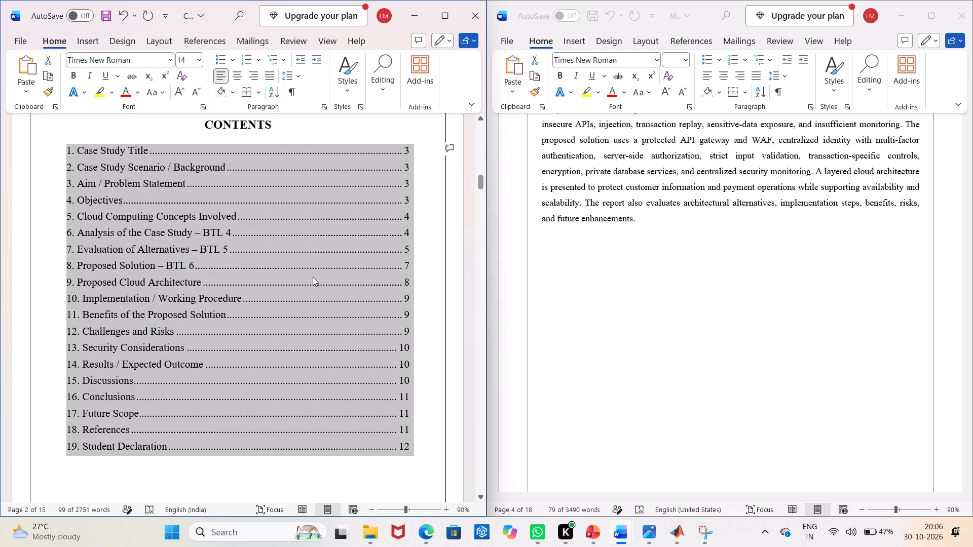
click(433, 435)
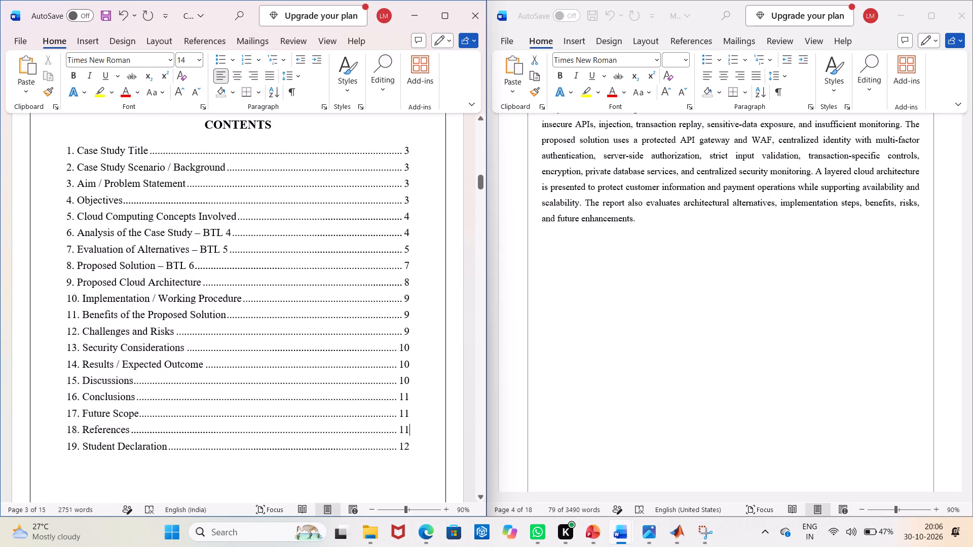
Check the cover page against the declaration text in the bank cloud report.
scroll(361, 385, up, 6)
scroll(361, 384, up, 20)
scroll(361, 384, up, 5)
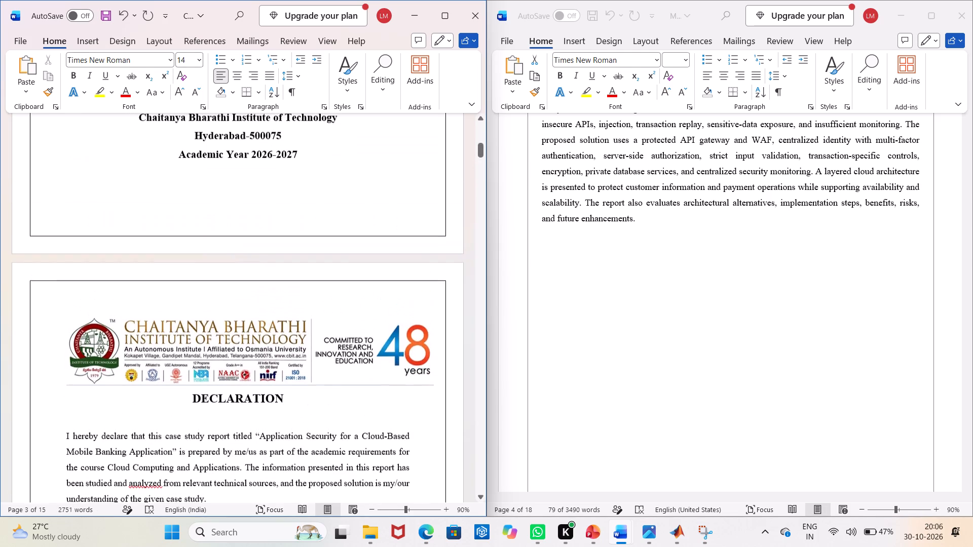
scroll(361, 384, down, 8)
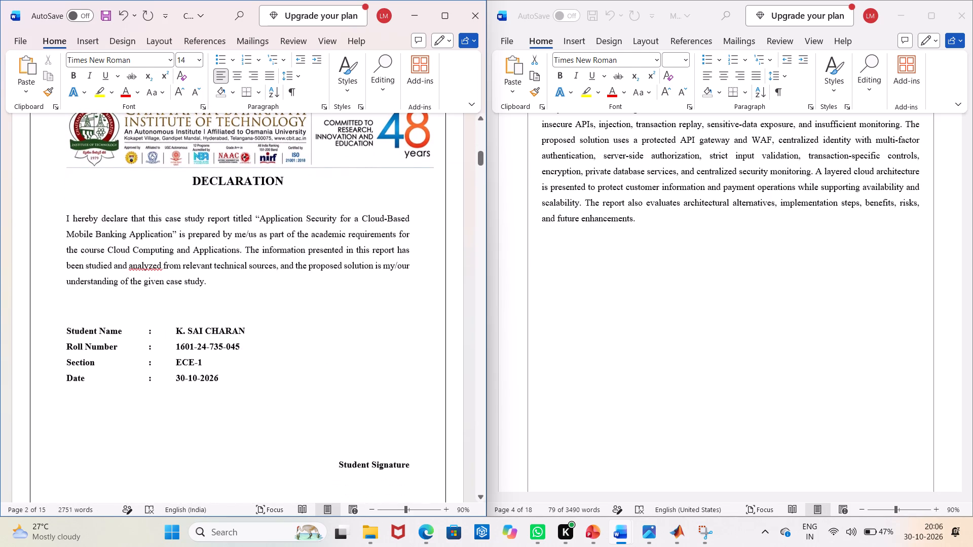
scroll(361, 384, up, 4)
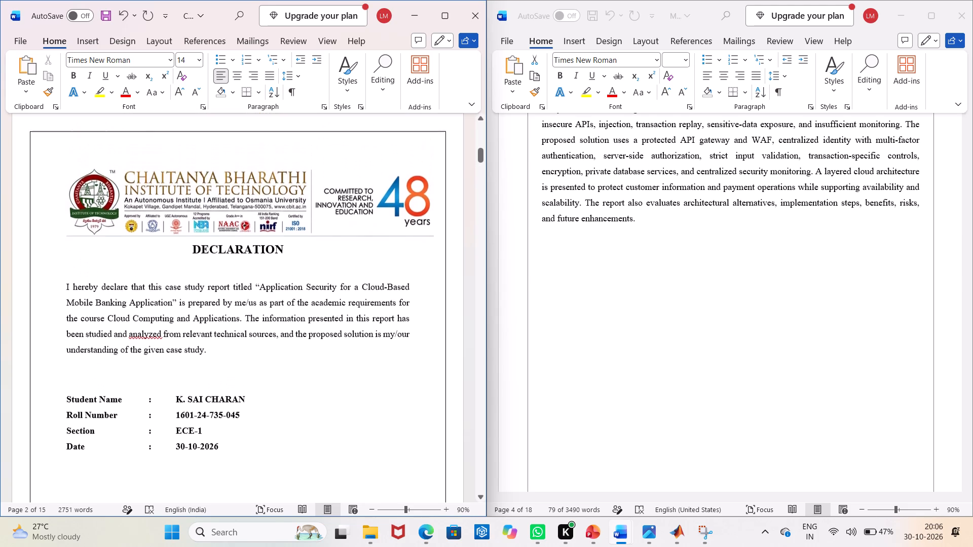
scroll(361, 384, up, 19)
scroll(361, 384, up, 6)
scroll(361, 384, down, 14)
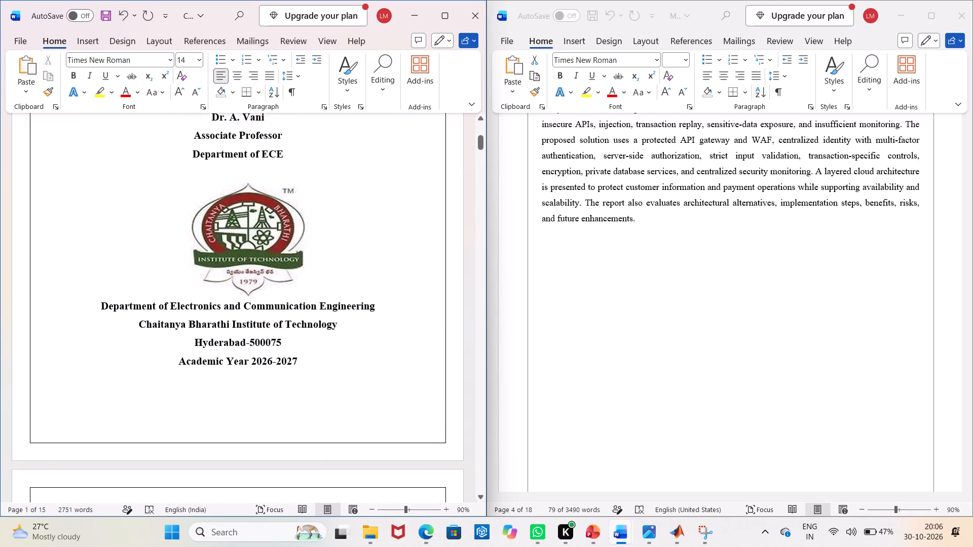
scroll(361, 384, down, 12)
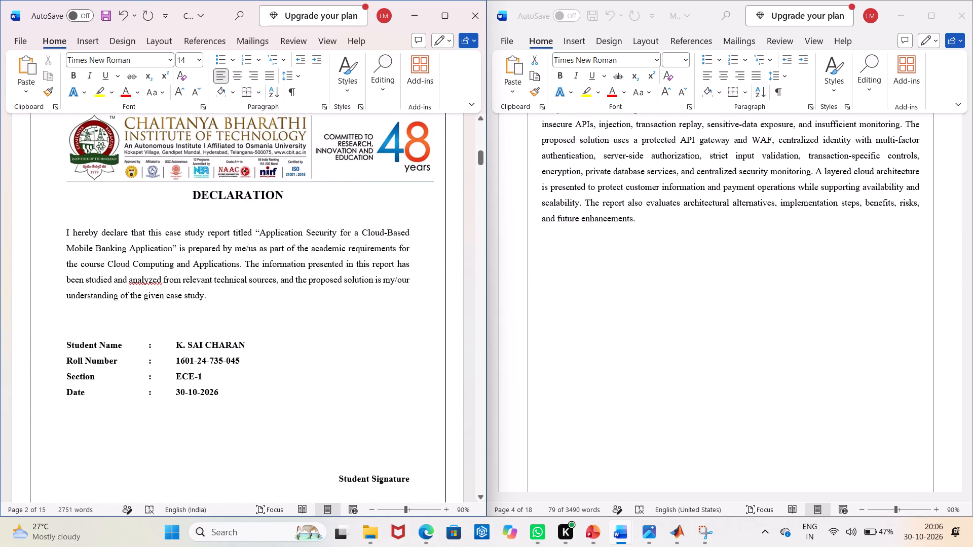
Replace the quoted mobile banking title in the declaration with "Security and Firewall Design for Protecting a Bank's Cloud Infrastructure from Network-".
drag(172, 248, 271, 236)
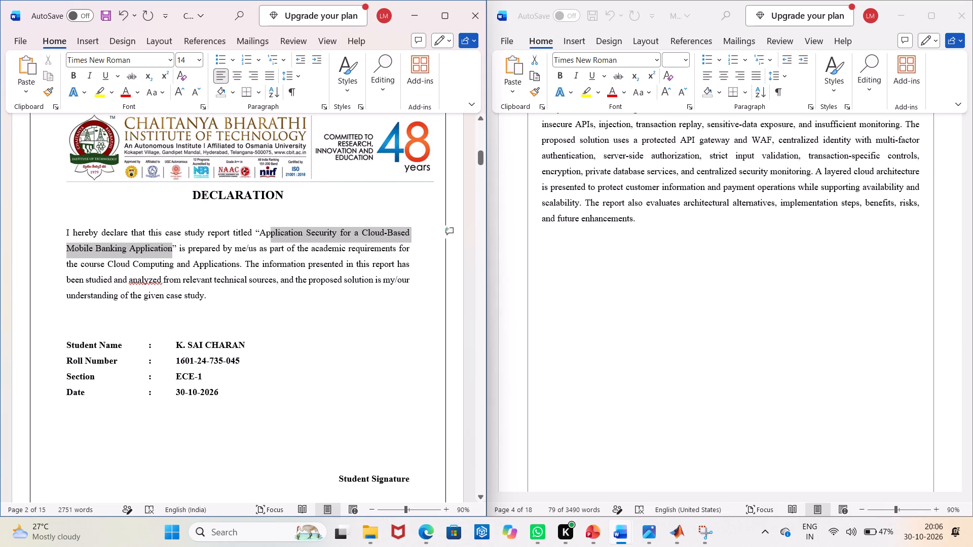
drag(271, 236, 264, 231)
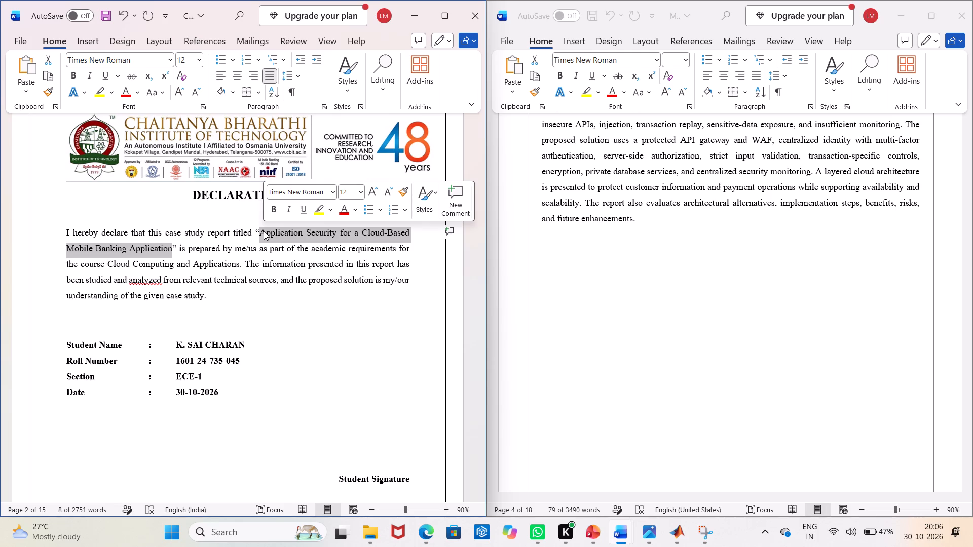
text(curity)
key(space)
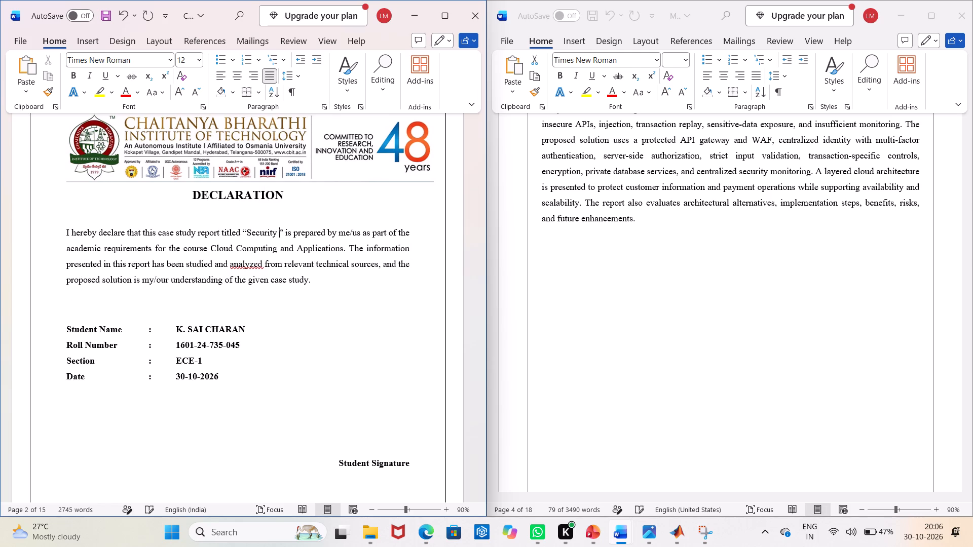
text(ab)
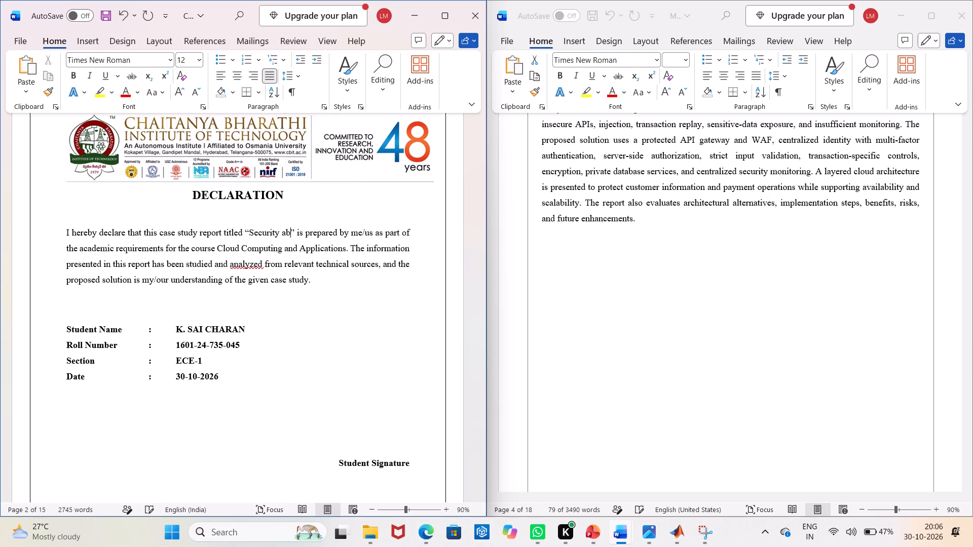
key(BackSpace)
text(nd)
key(space)
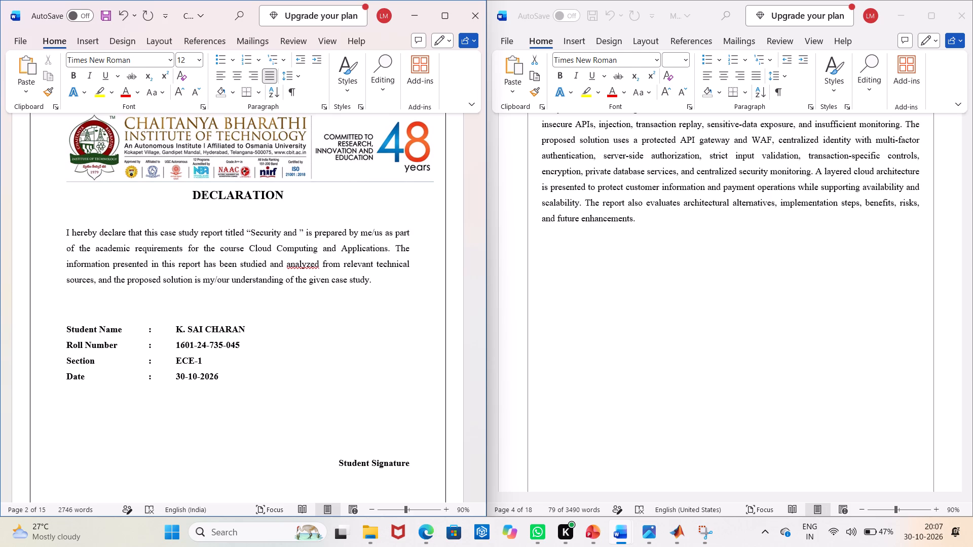
text(Fare)
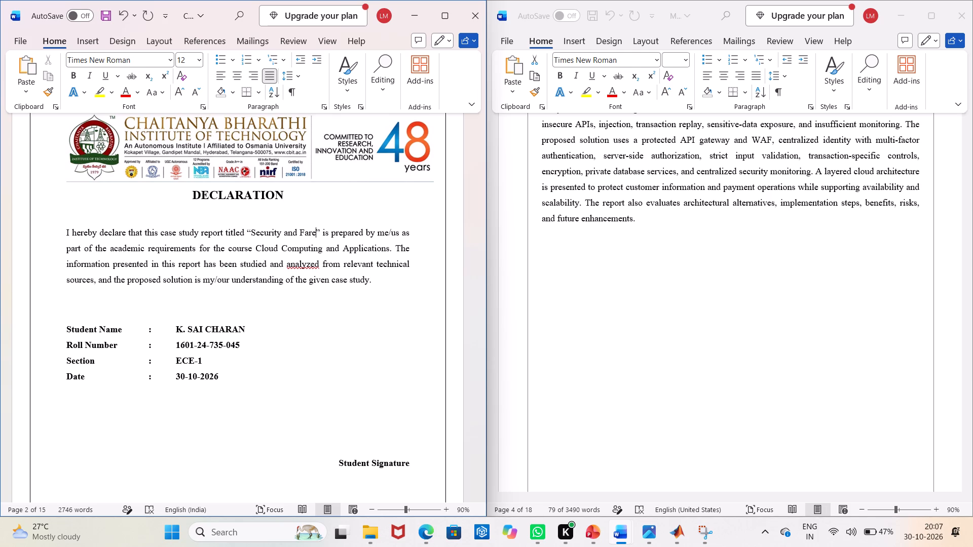
key(BackSpace)
key(BackSpace)
key(BackSpace)
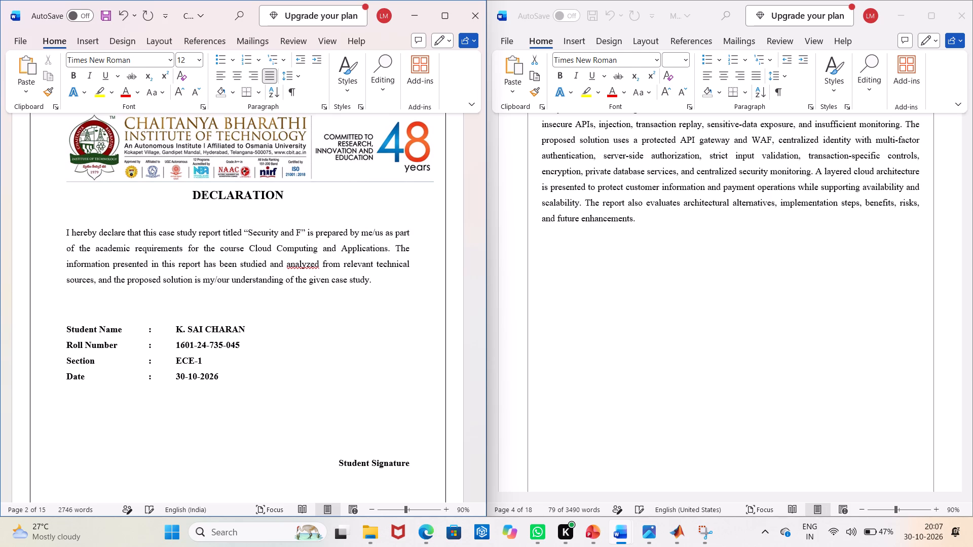
text(ire)
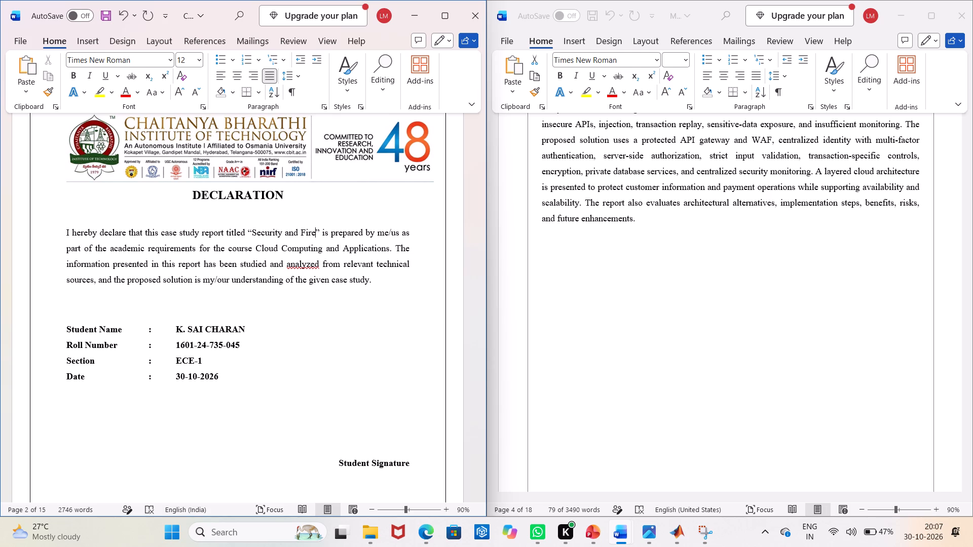
text(wall)
key(space)
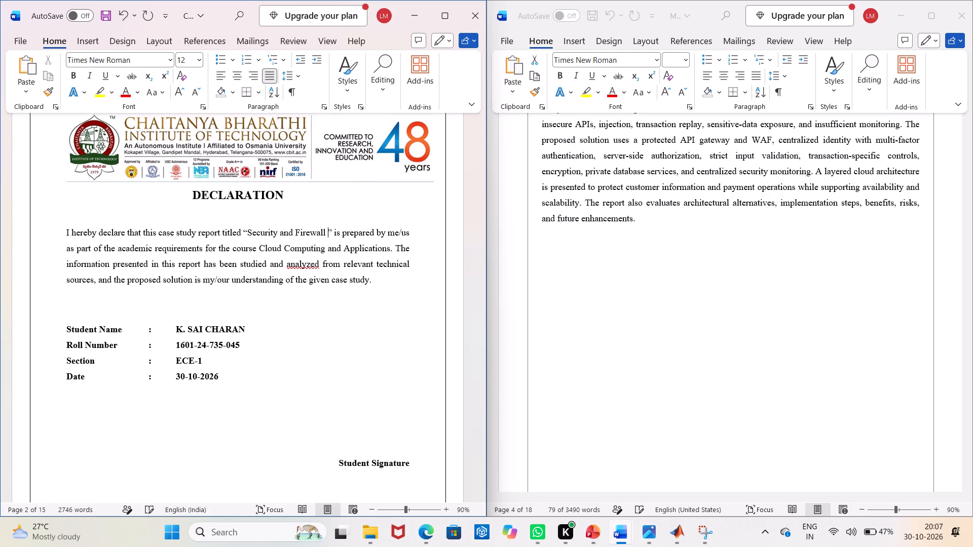
text(Design)
key(space)
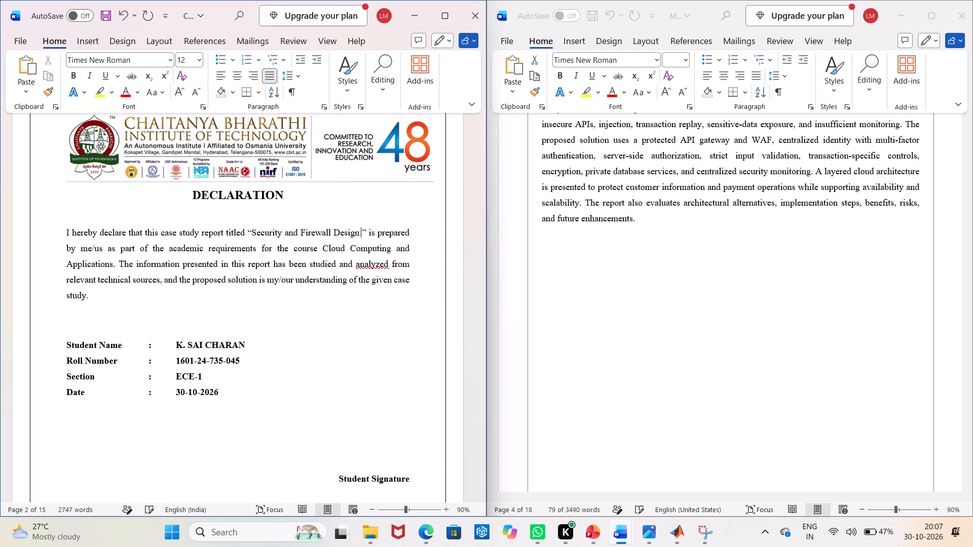
text(for)
key(space)
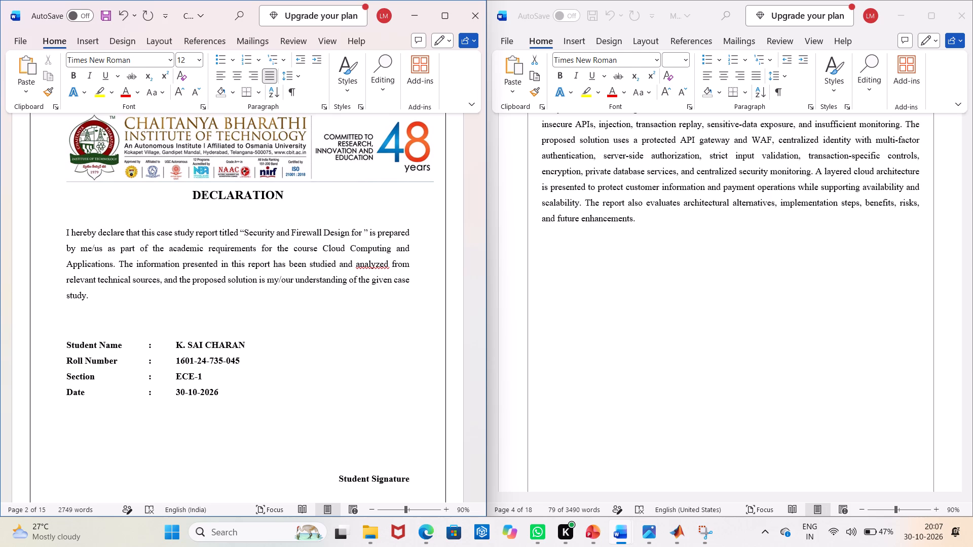
text(Pro)
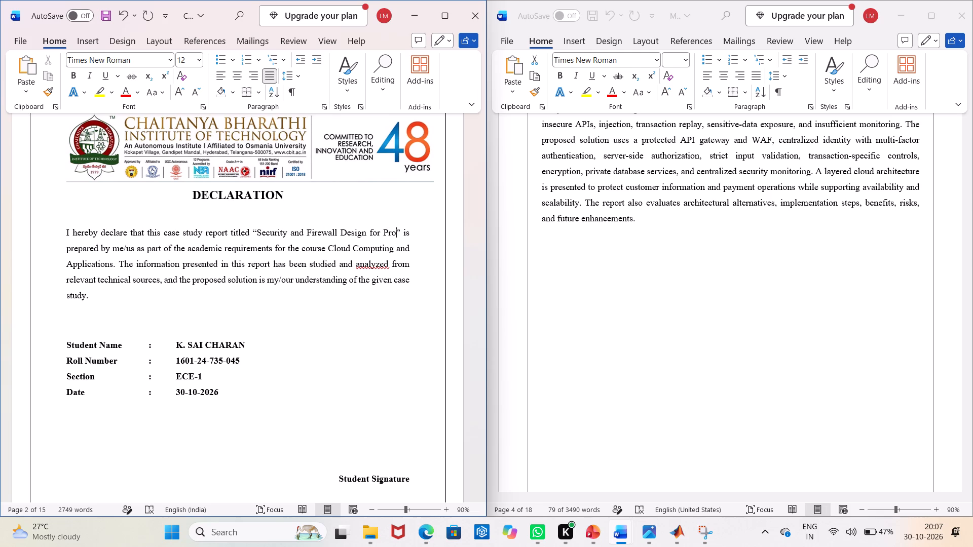
text(tecting)
key(space)
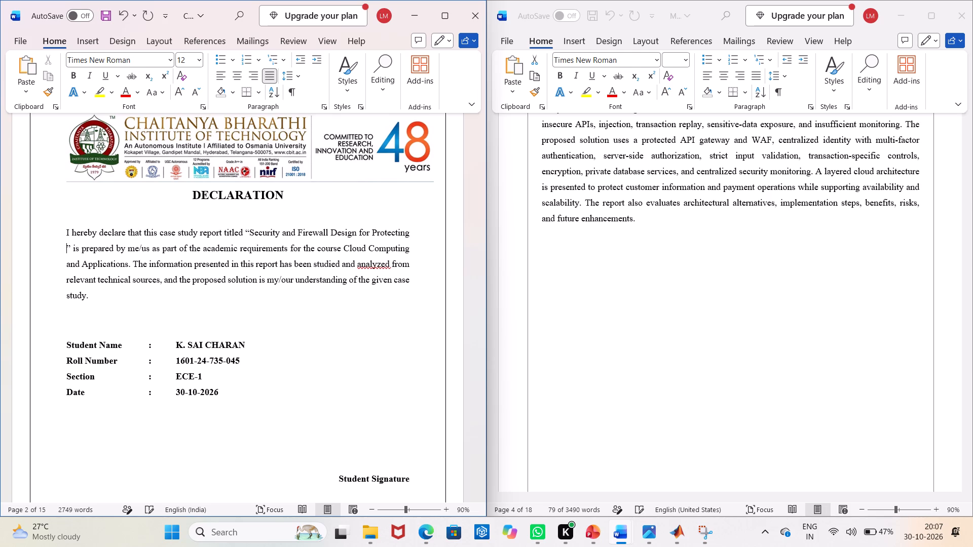
text(a Banak)
key(BackSpace)
key(BackSpace)
key(BackSpace)
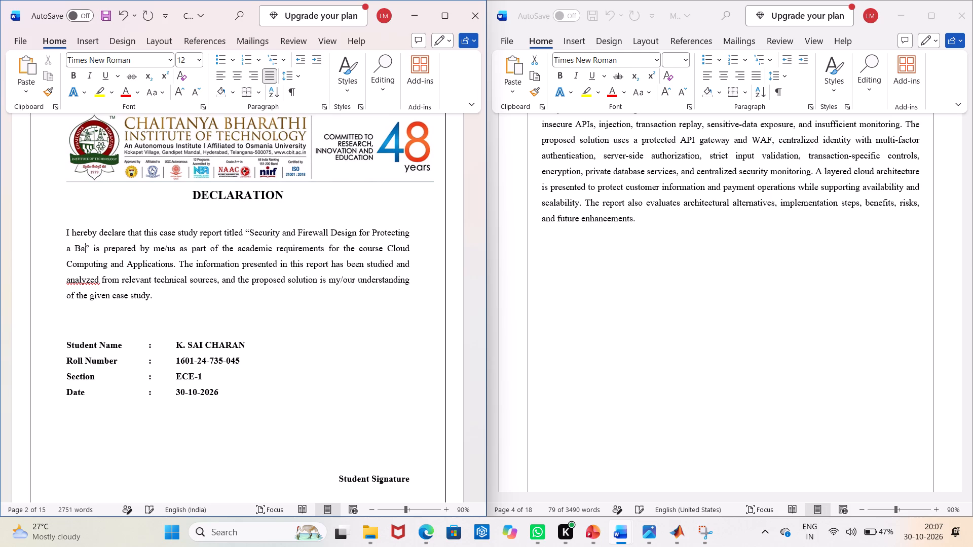
text(nk's)
key(space)
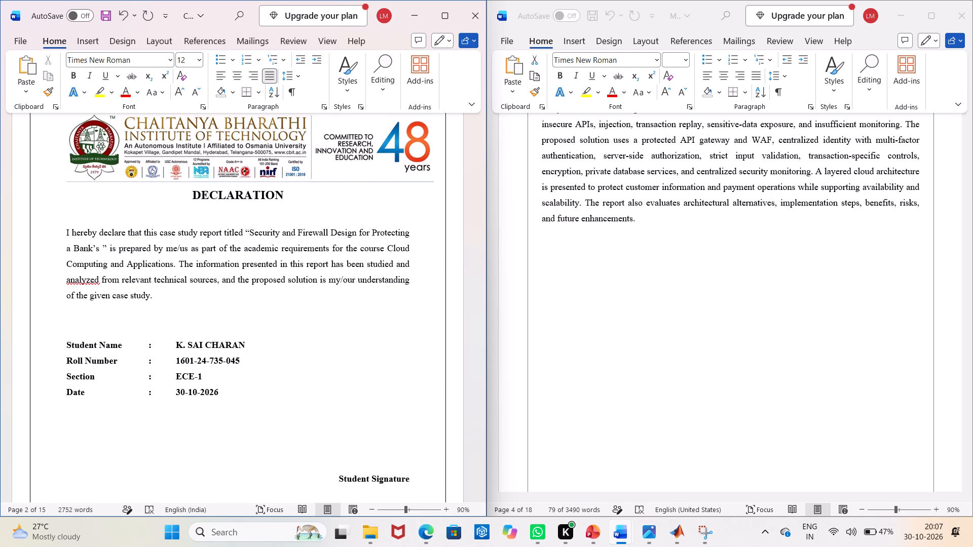
text(Cloud)
key(space)
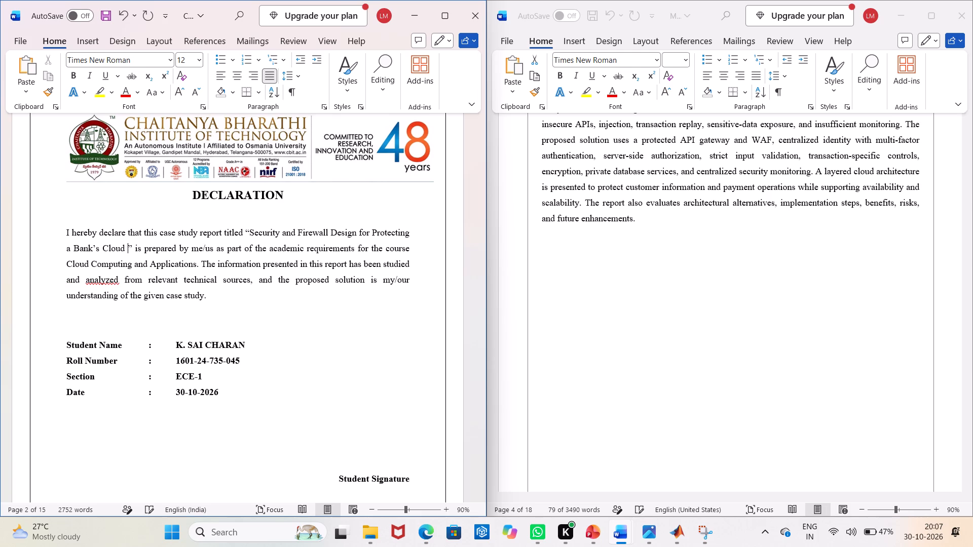
text(Infrast)
text(ur)
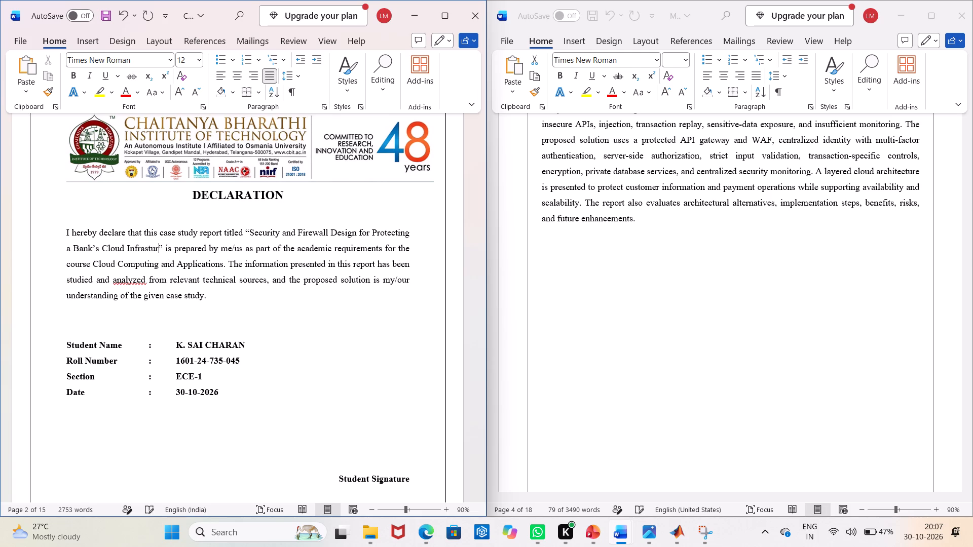
key(BackSpace)
key(BackSpace)
text(ructure)
key(space)
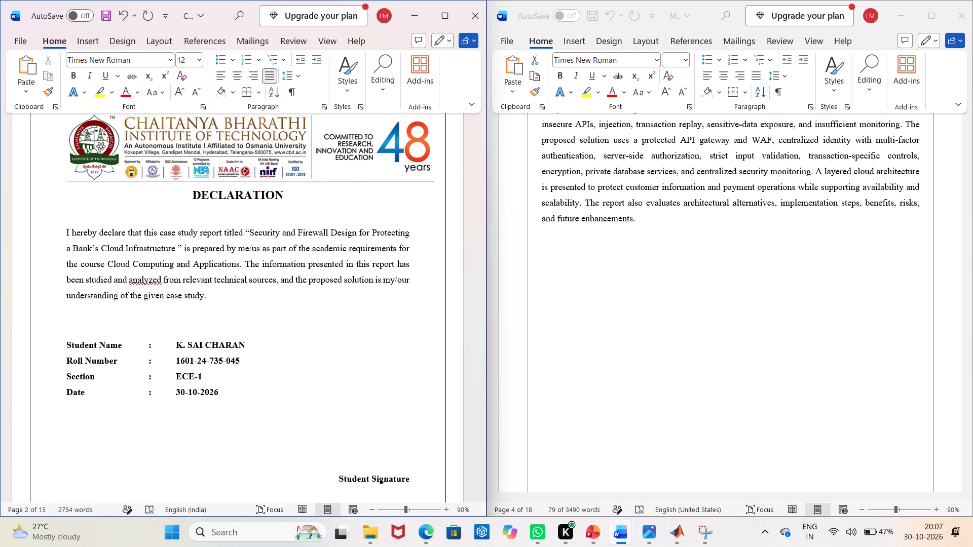
text(from)
key(space)
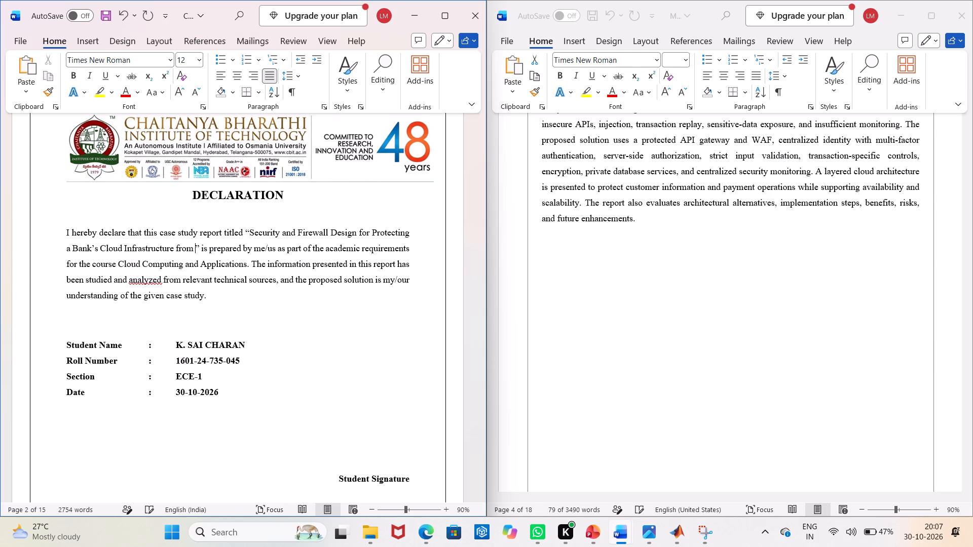
text(Netw)
text(ork)
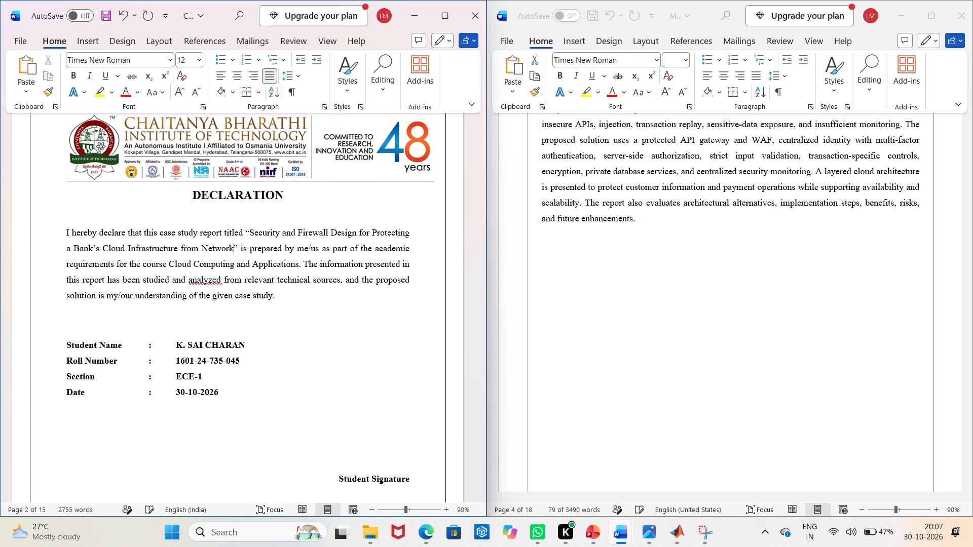
key(minus)
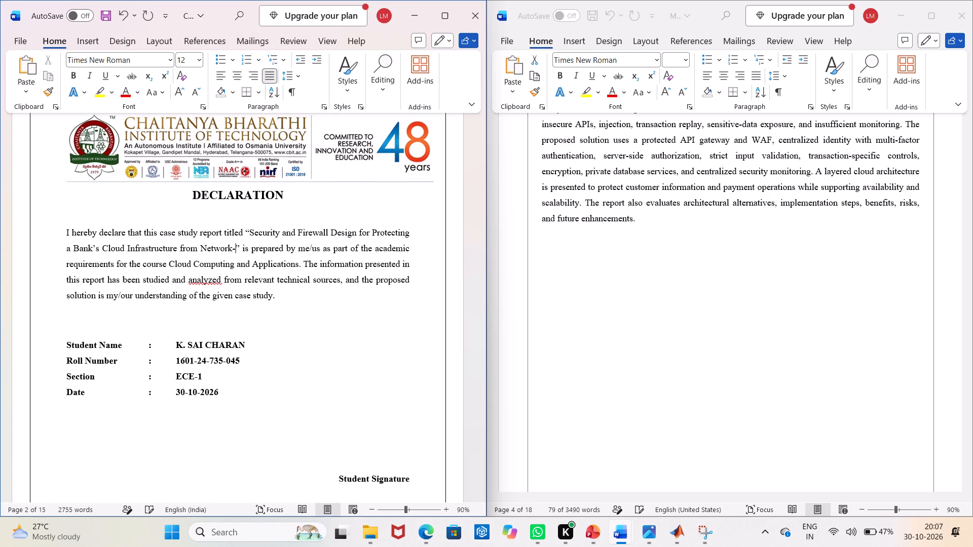
Complete the quoted report title in the bank cloud declaration by adding "Level Threats" after "Network-".
text(Lev)
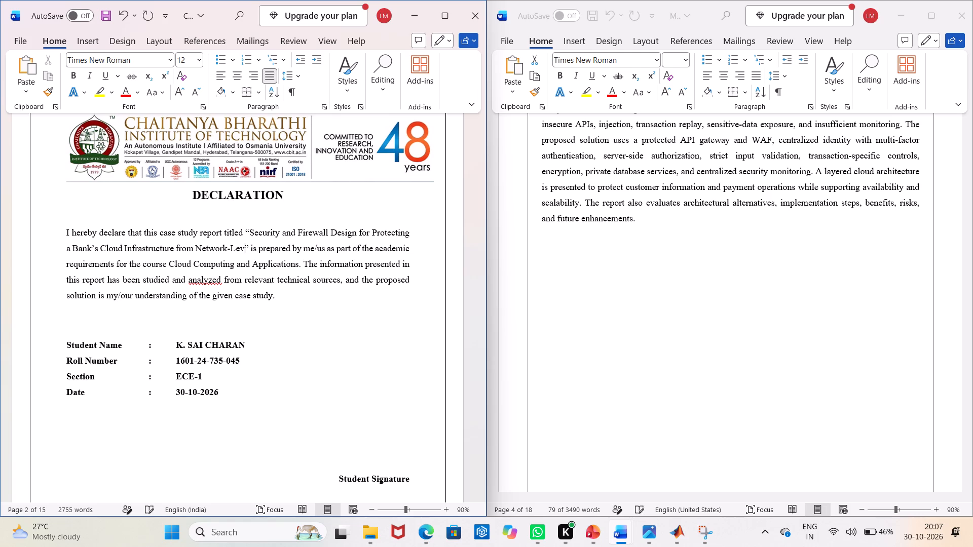
key(e)
text(l)
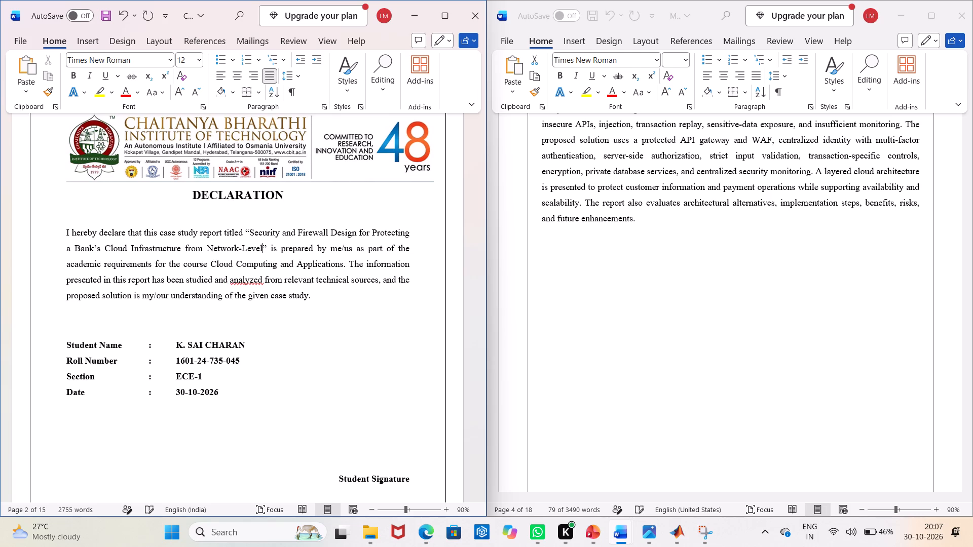
key(space)
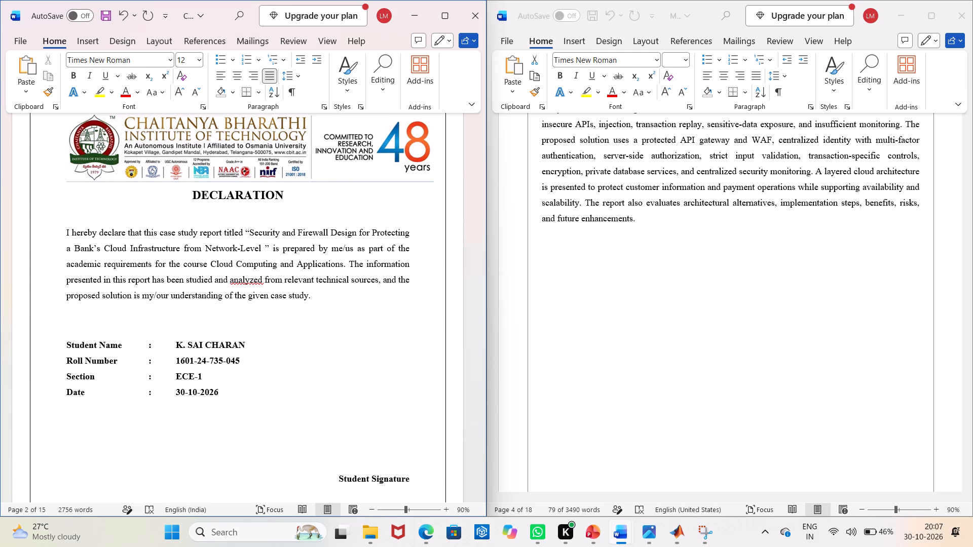
text(Threa)
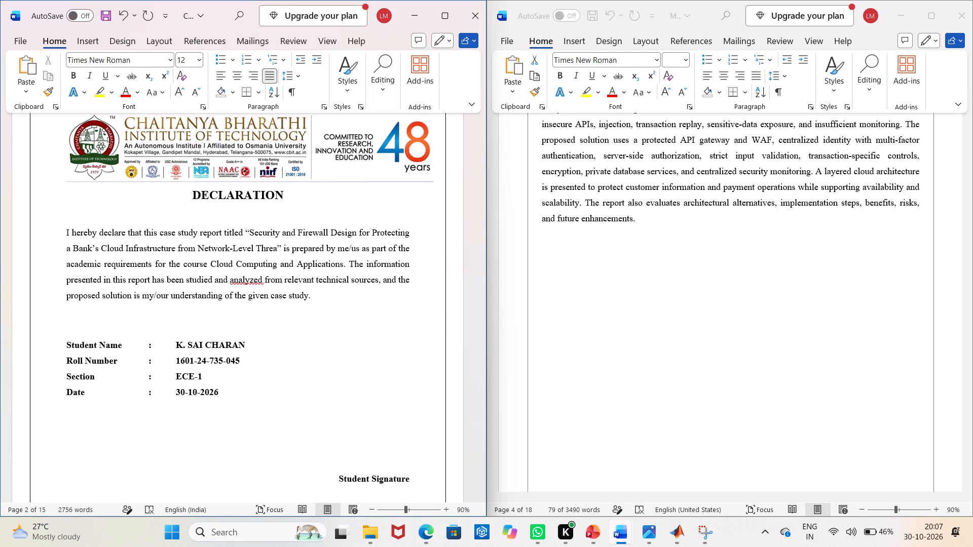
text(ts)
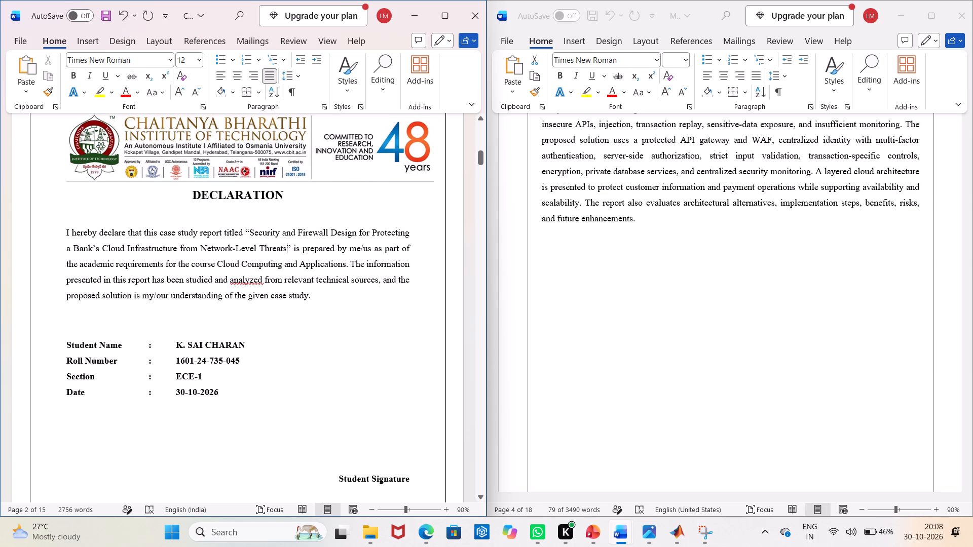
Check the declaration paragraph and its report title against the cover page of the bank cloud report.
drag(339, 305, 89, 228)
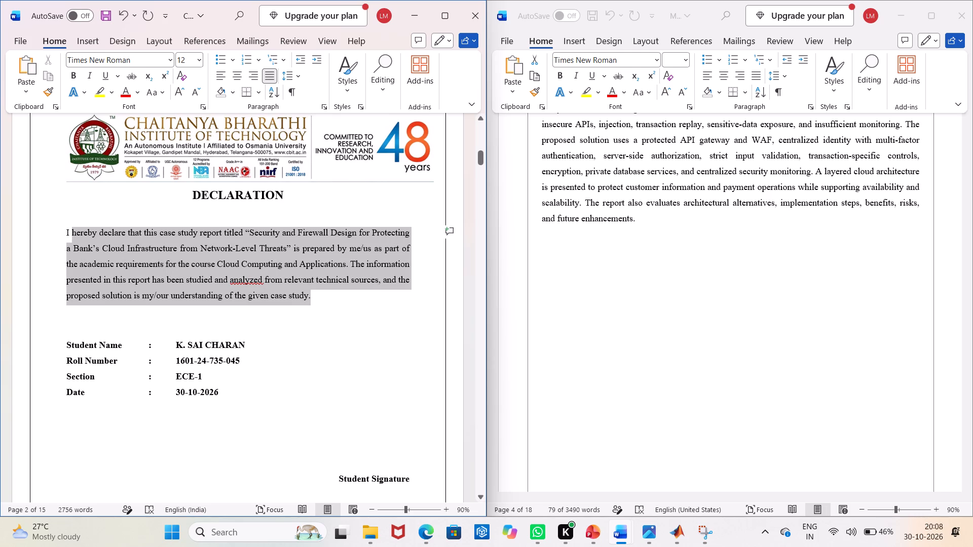
drag(89, 228, 75, 225)
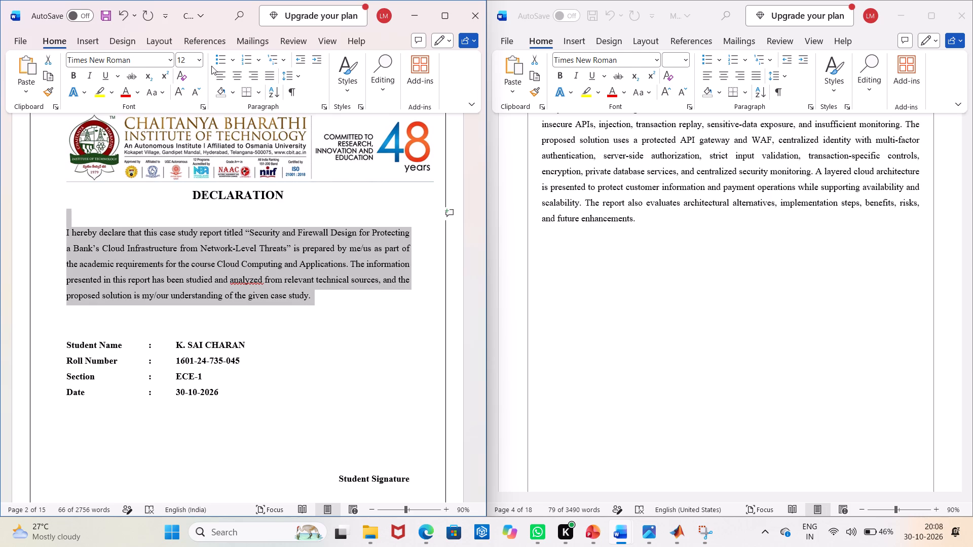
click(369, 327)
scroll(369, 327, down, 4)
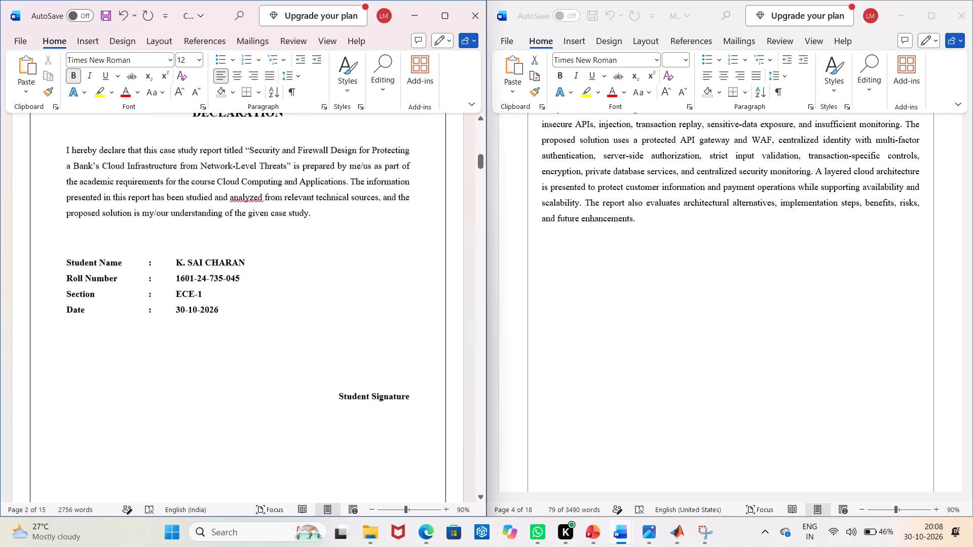
scroll(369, 327, up, 20)
scroll(369, 327, up, 6)
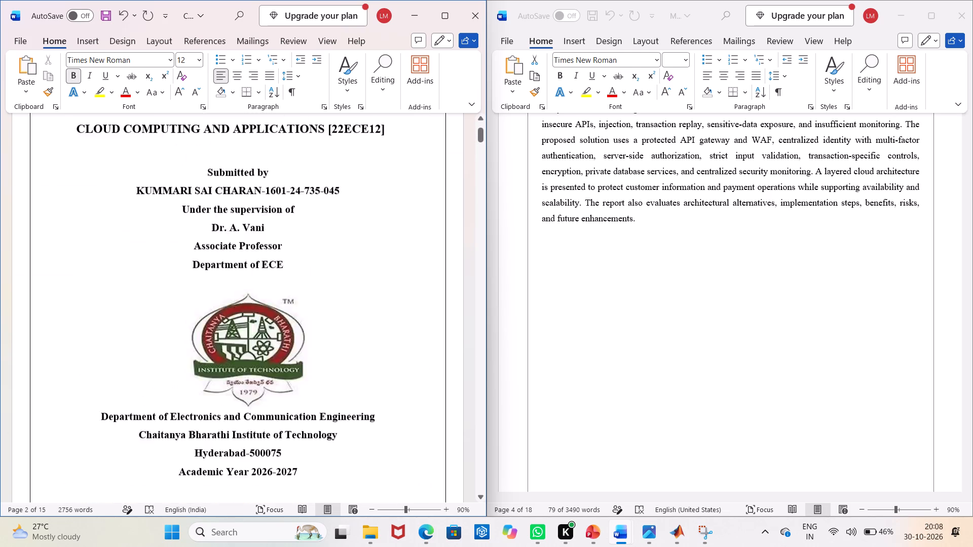
scroll(369, 327, up, 8)
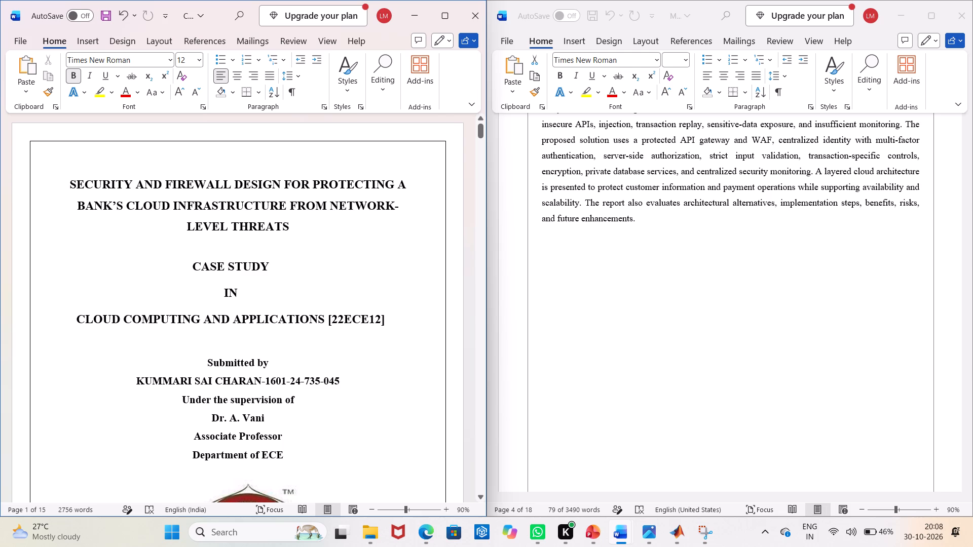
Examine the mobile banking report's front matter from the cover and declaration through the acknowledgement, abstract and table of contents.
middle_click(729, 377)
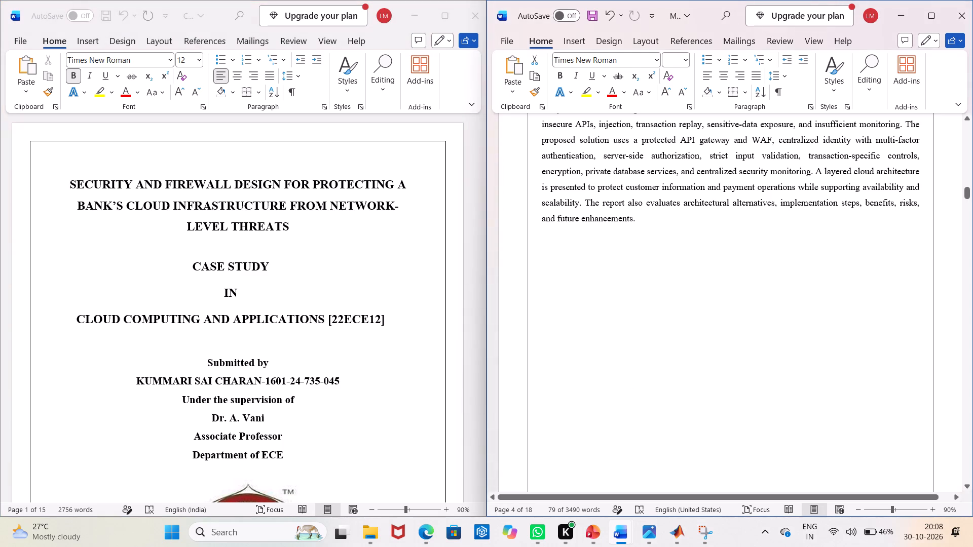
middle_click(731, 331)
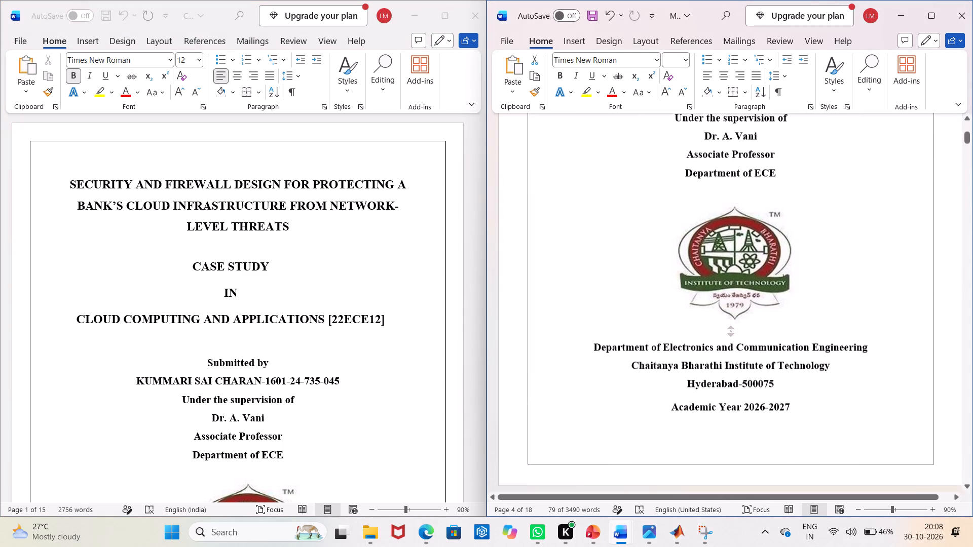
click(780, 384)
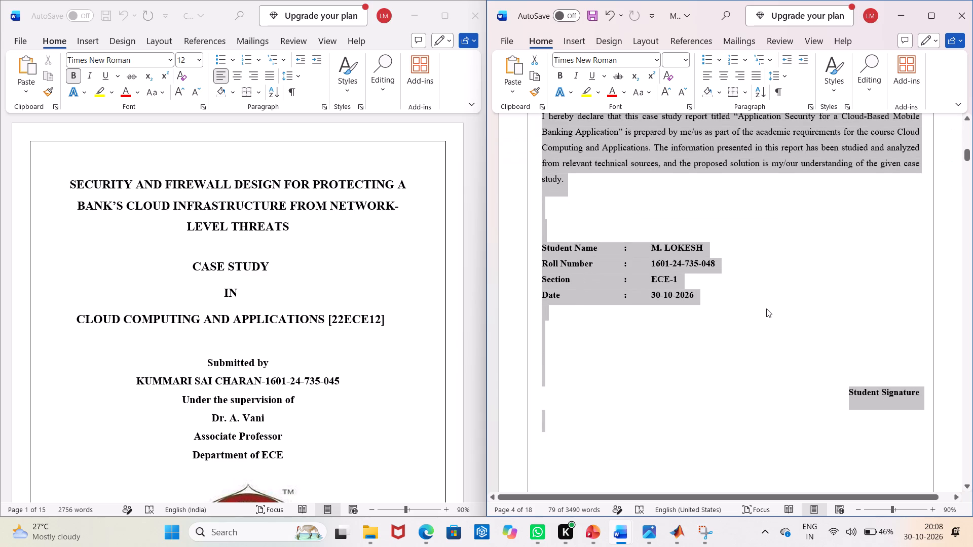
click(766, 306)
scroll(777, 344, up, 11)
scroll(777, 344, down, 6)
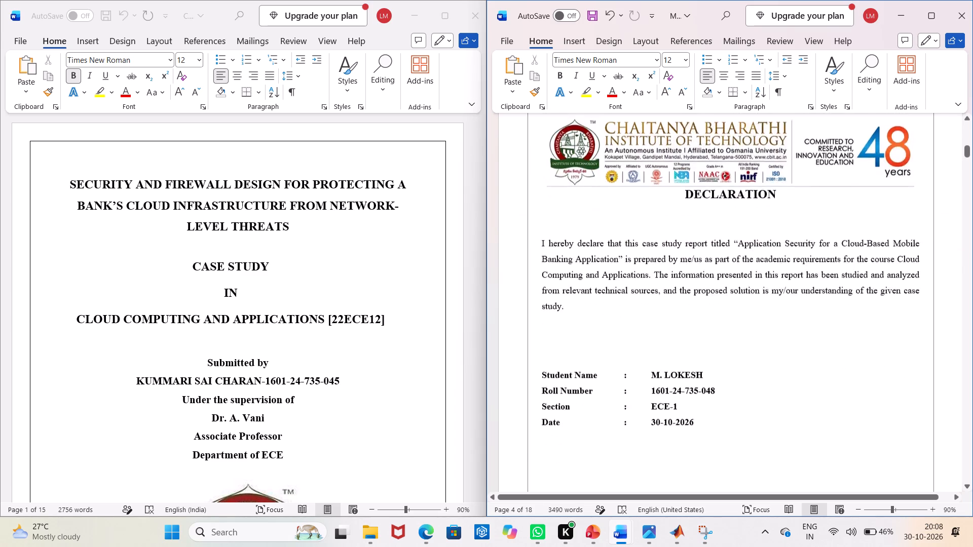
scroll(777, 344, down, 20)
scroll(777, 344, down, 12)
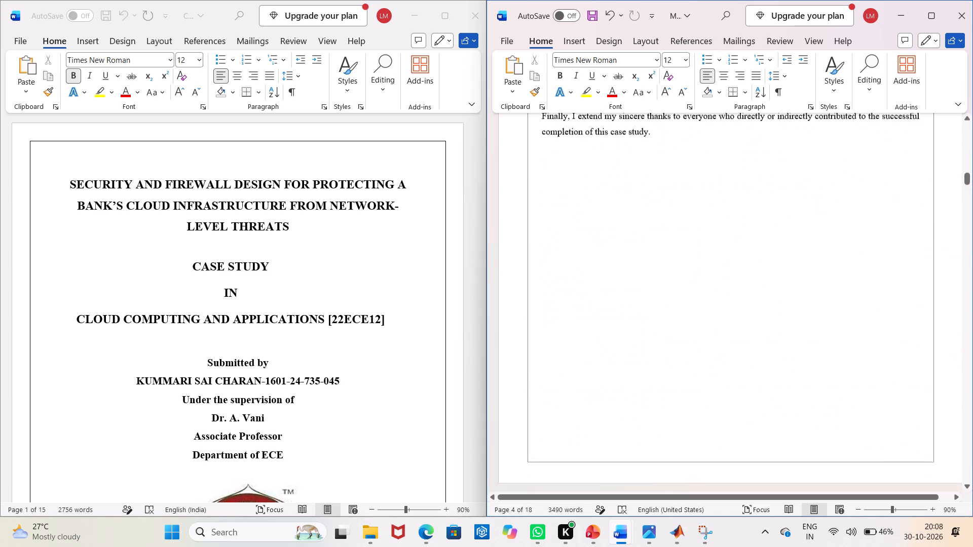
scroll(777, 344, down, 19)
scroll(777, 344, down, 6)
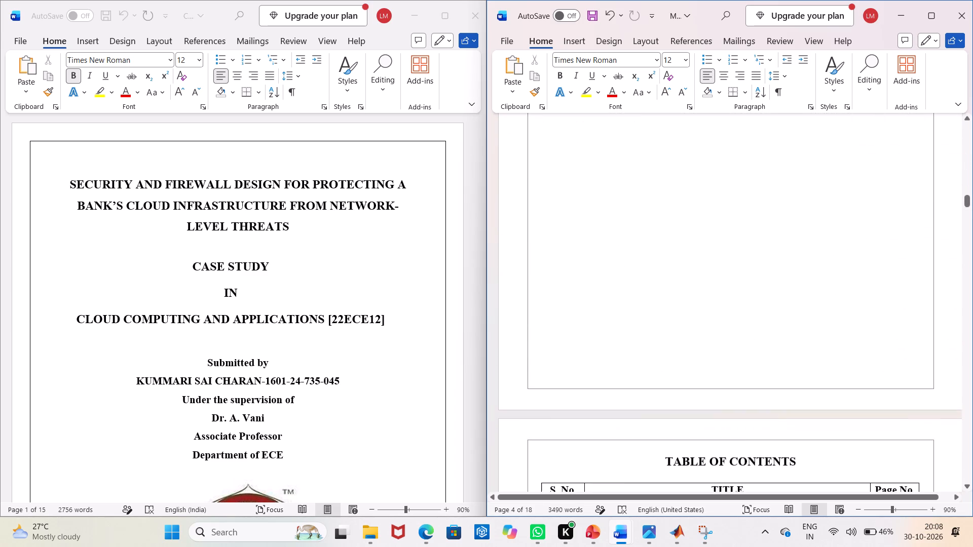
scroll(777, 344, down, 5)
scroll(777, 344, up, 5)
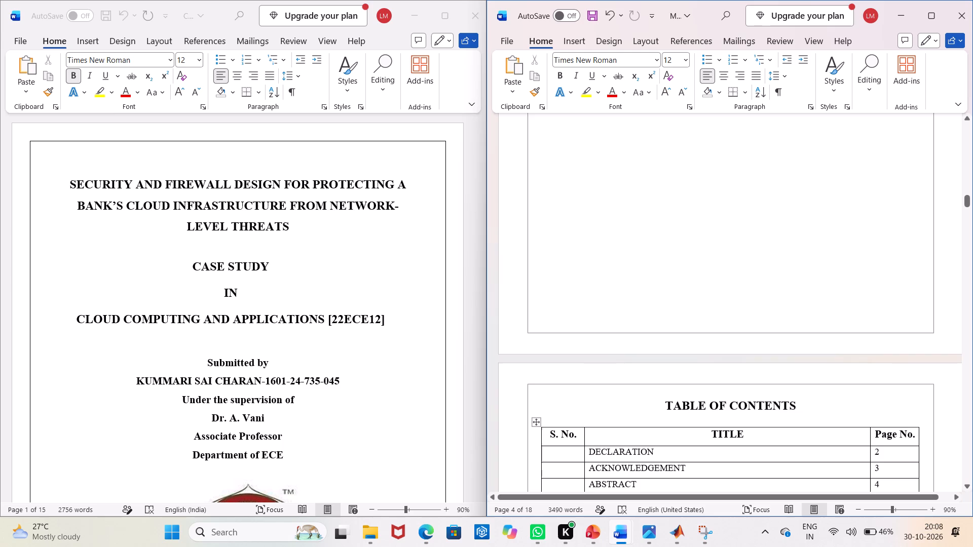
scroll(777, 344, up, 5)
scroll(777, 344, down, 11)
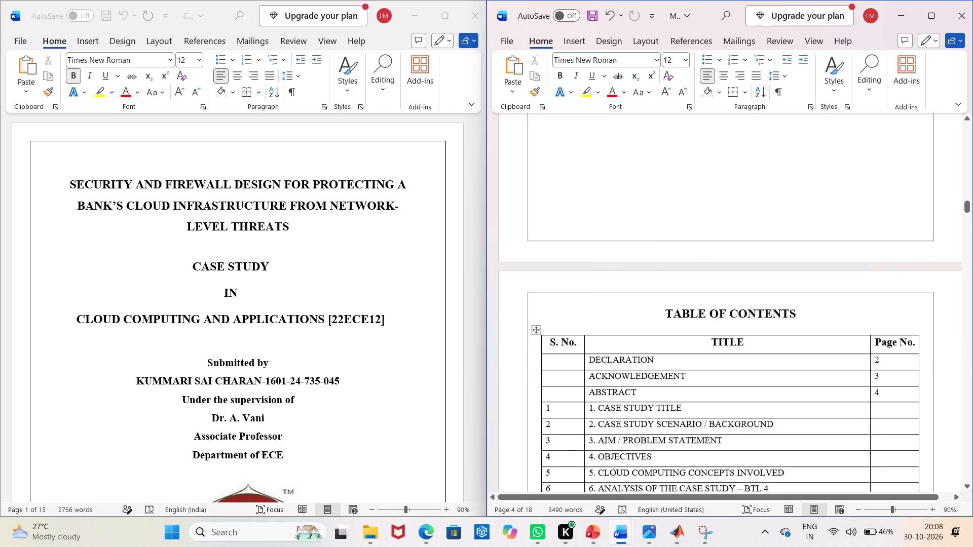
scroll(777, 344, down, 2)
Copy the abstract's body text from the mobile banking report.
scroll(777, 344, up, 20)
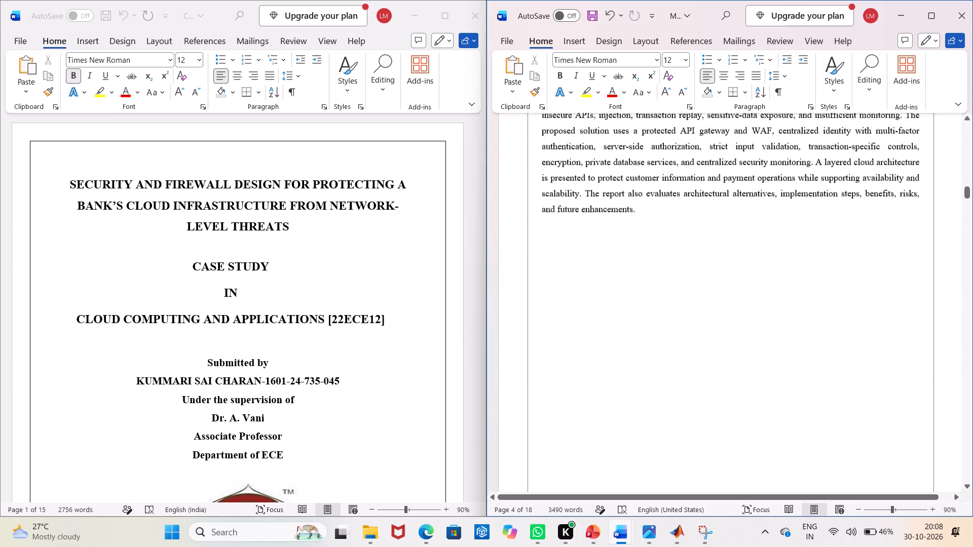
scroll(777, 344, up, 3)
drag(663, 397, 519, 235)
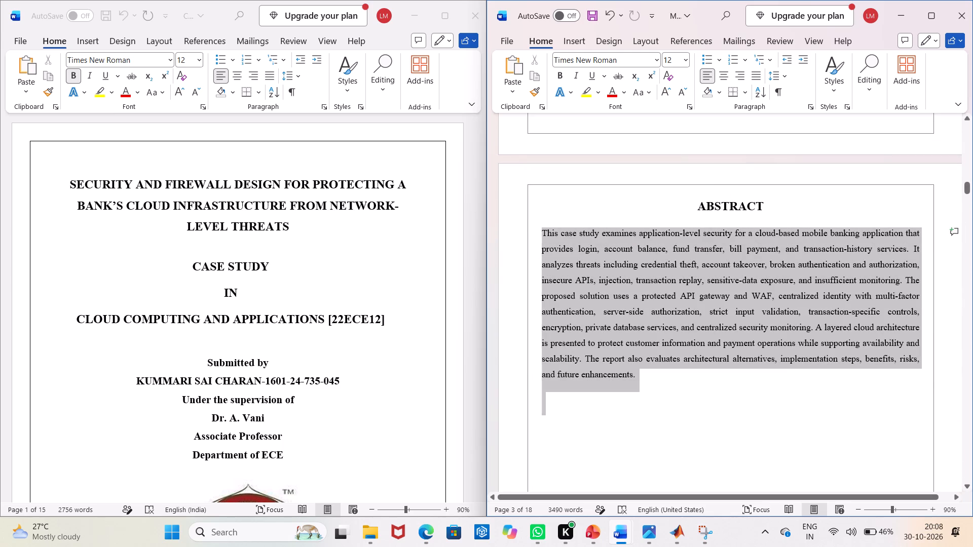
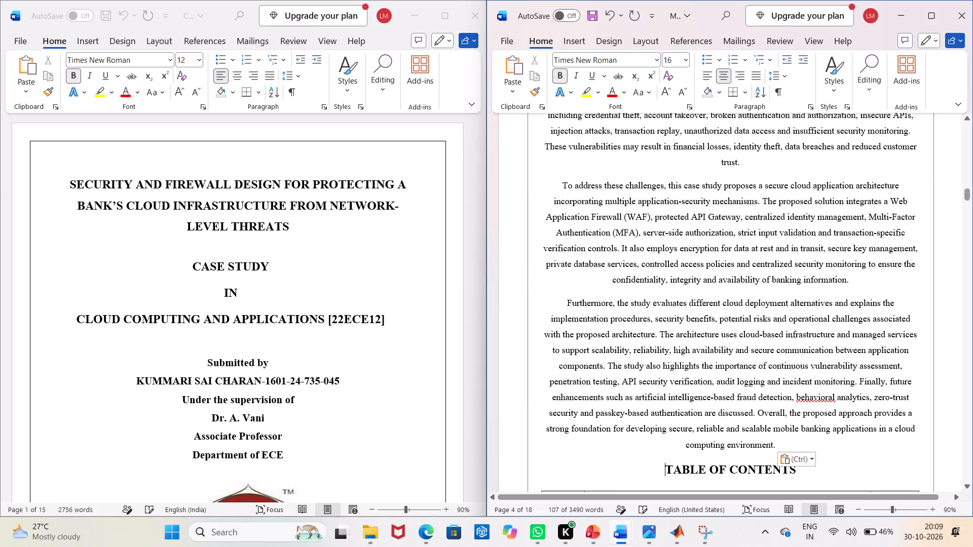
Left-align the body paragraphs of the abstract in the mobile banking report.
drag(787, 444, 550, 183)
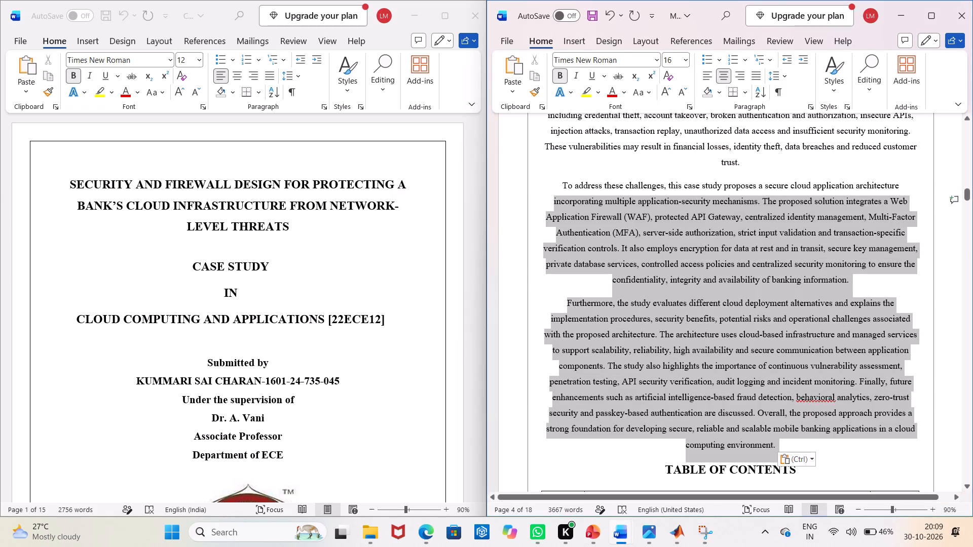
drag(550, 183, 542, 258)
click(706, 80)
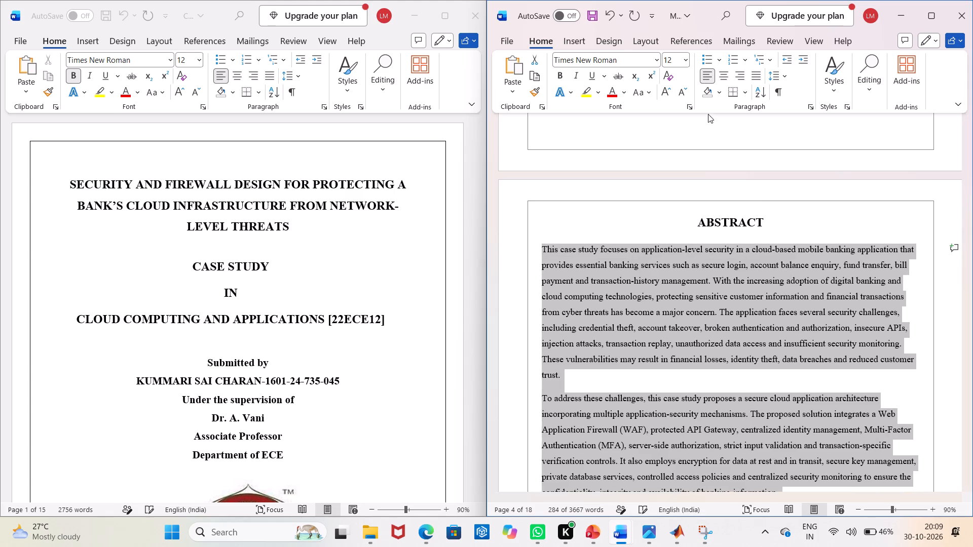
Insert three blank lines between the end of the abstract text and the "TABLE OF CONTENTS" heading.
scroll(764, 309, down, 10)
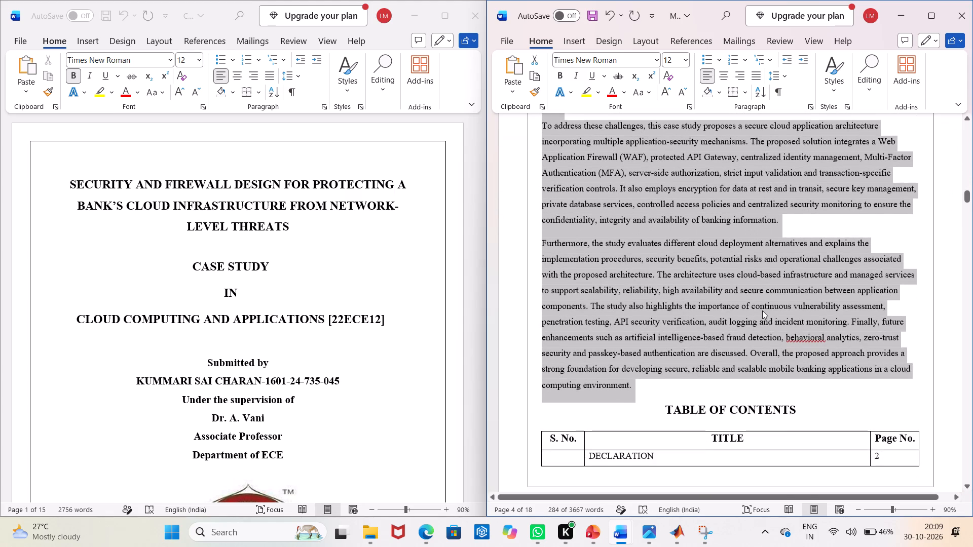
click(659, 395)
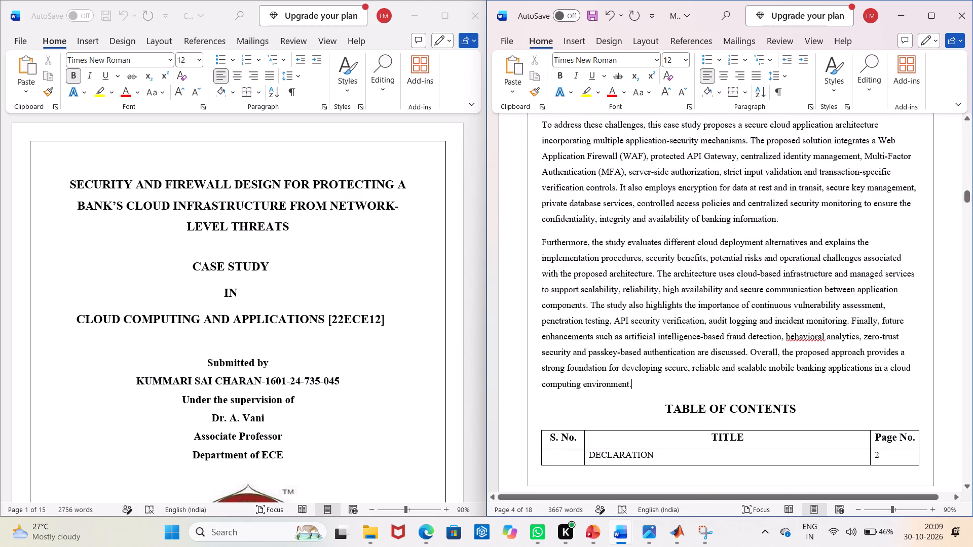
key(Return)
key(Return)
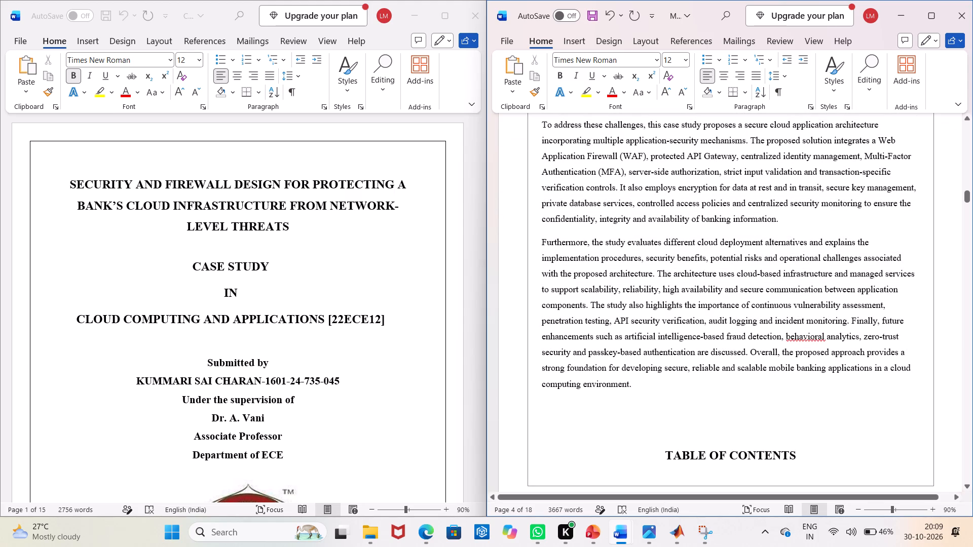
key(Return)
Delete the abstract's second paragraph, beginning "To address these challenges", along with the empty line it leaves.
scroll(684, 408, down, 13)
scroll(688, 405, up, 15)
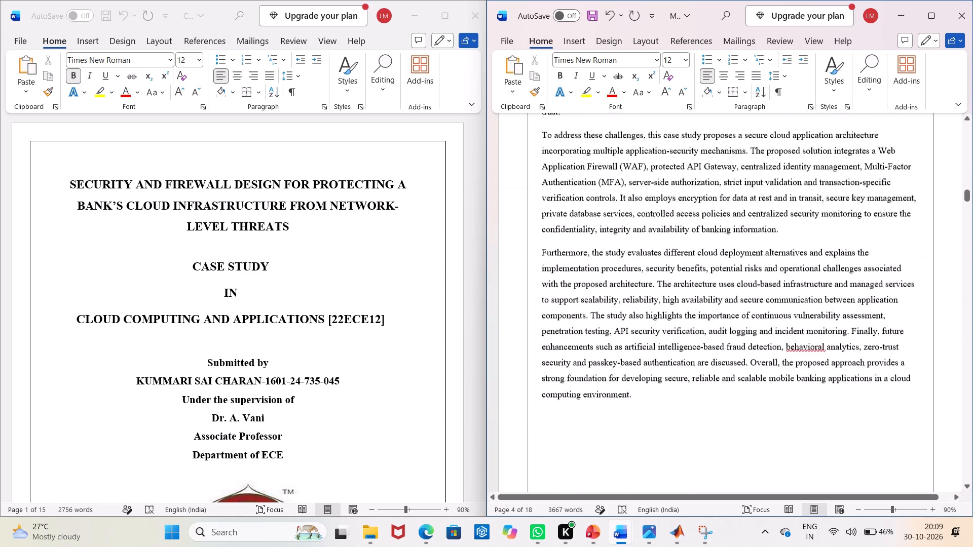
scroll(688, 404, up, 12)
scroll(688, 404, down, 11)
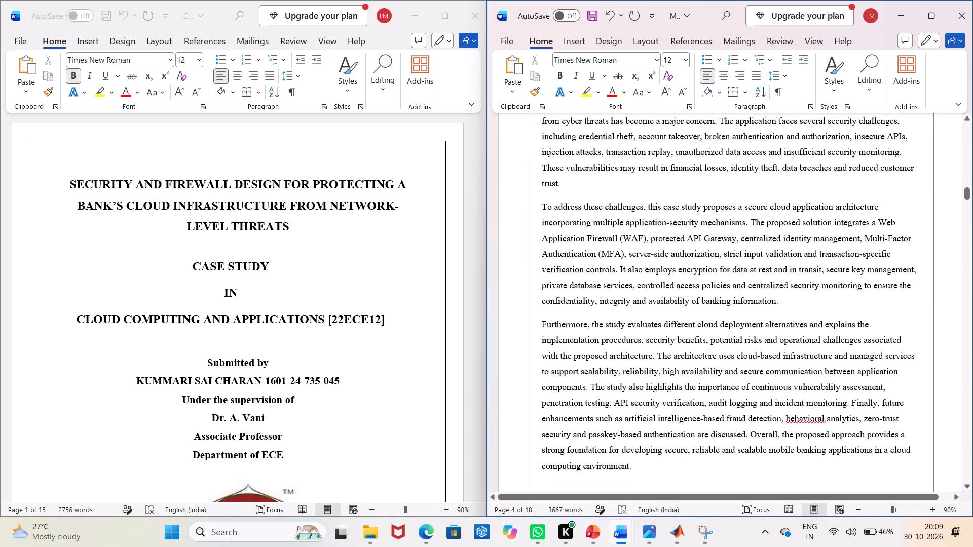
scroll(624, 310, up, 4)
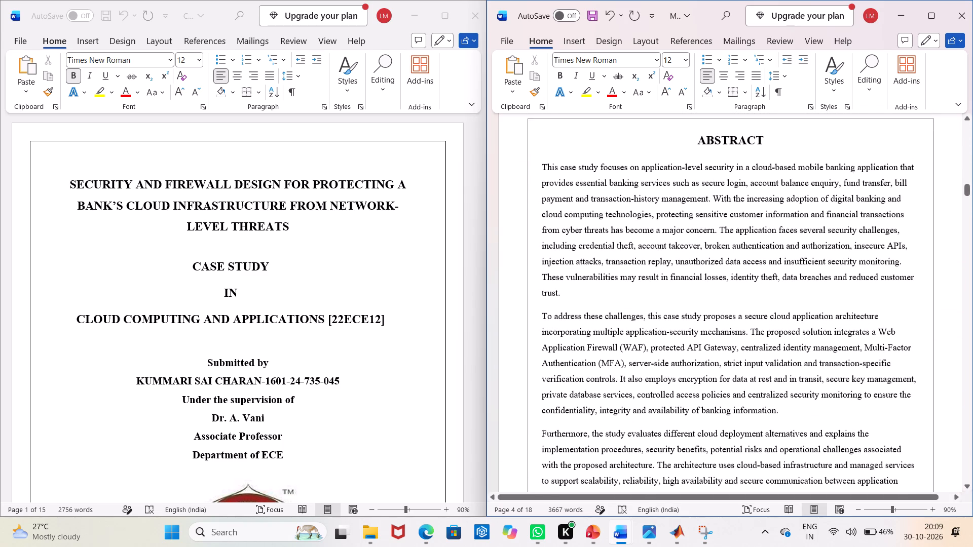
scroll(743, 458, down, 4)
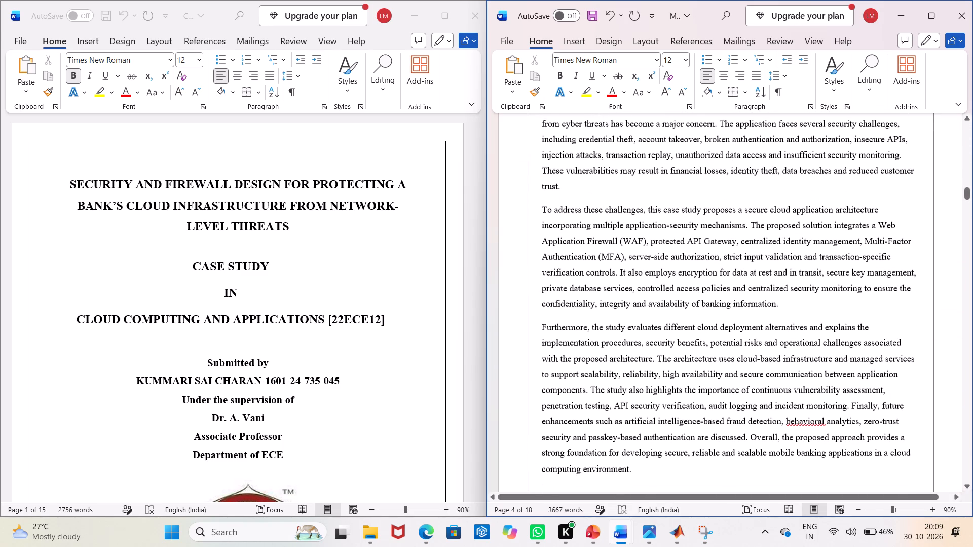
drag(540, 205, 745, 246)
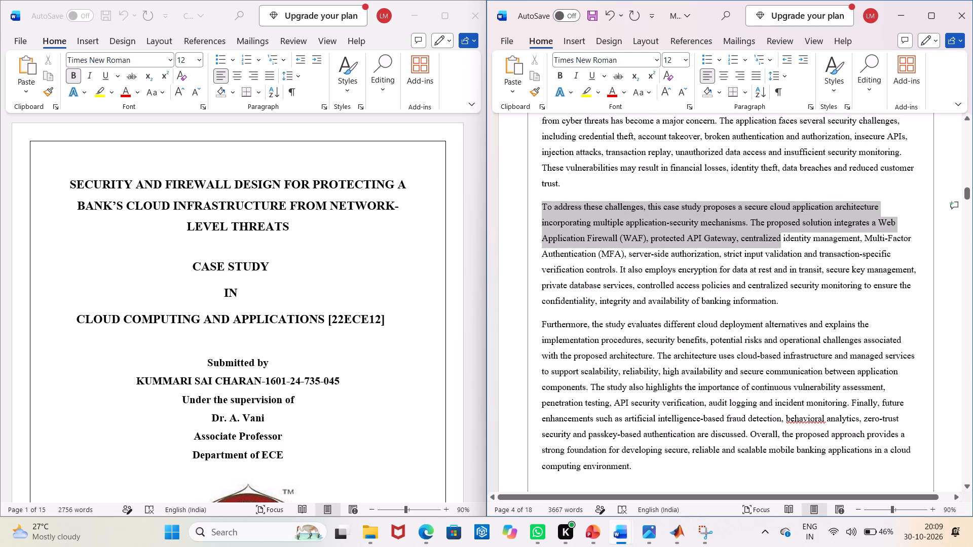
drag(745, 246, 777, 303)
key(BackSpace)
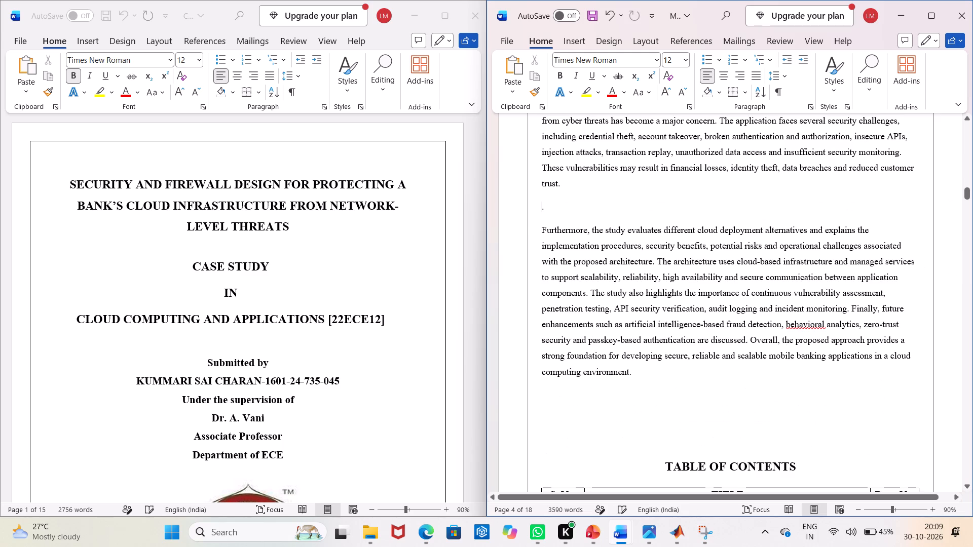
key(Right)
key(BackSpace)
key(BackSpace)
Move the "TABLE OF CONTENTS" heading and its table onto the page after the abstract by adding blank lines before the heading.
scroll(721, 384, up, 5)
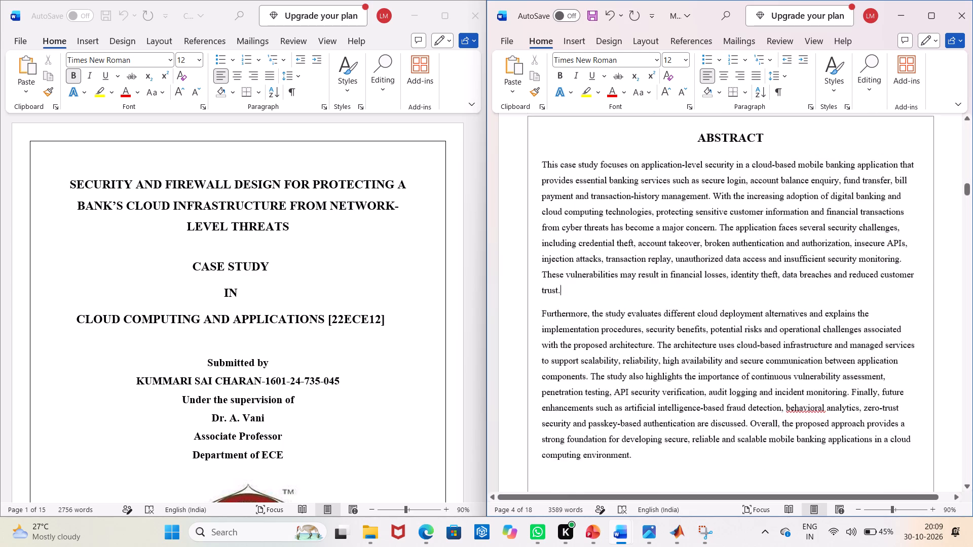
scroll(721, 384, up, 2)
scroll(721, 384, down, 9)
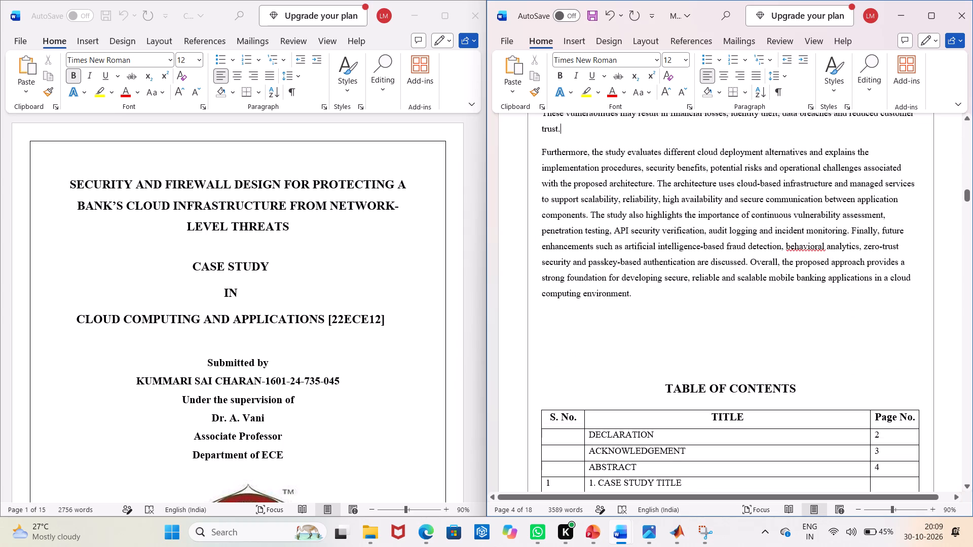
click(664, 387)
key(Return)
key(Return)
key(Return)
key(Return)
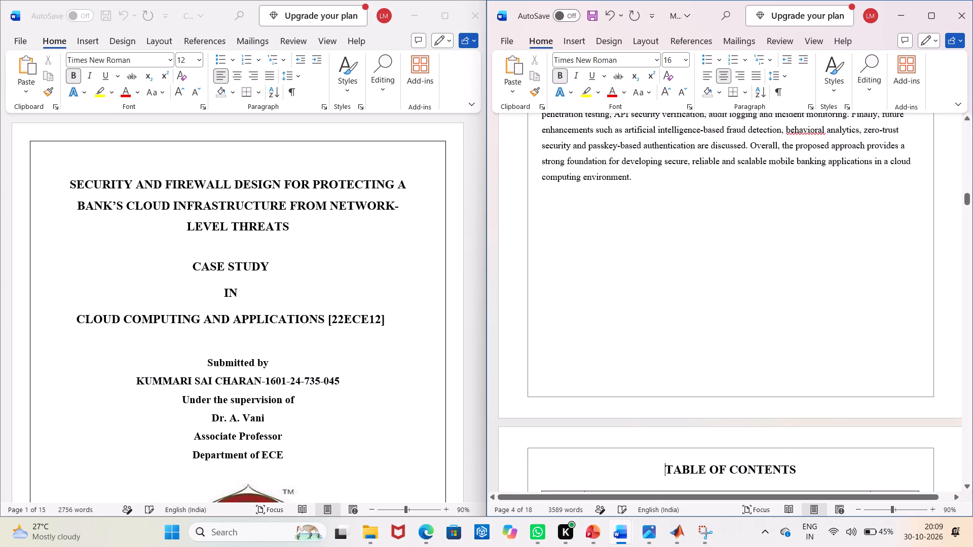
Justify the two body paragraphs of the mobile banking report's abstract.
scroll(688, 360, down, 5)
scroll(689, 360, up, 19)
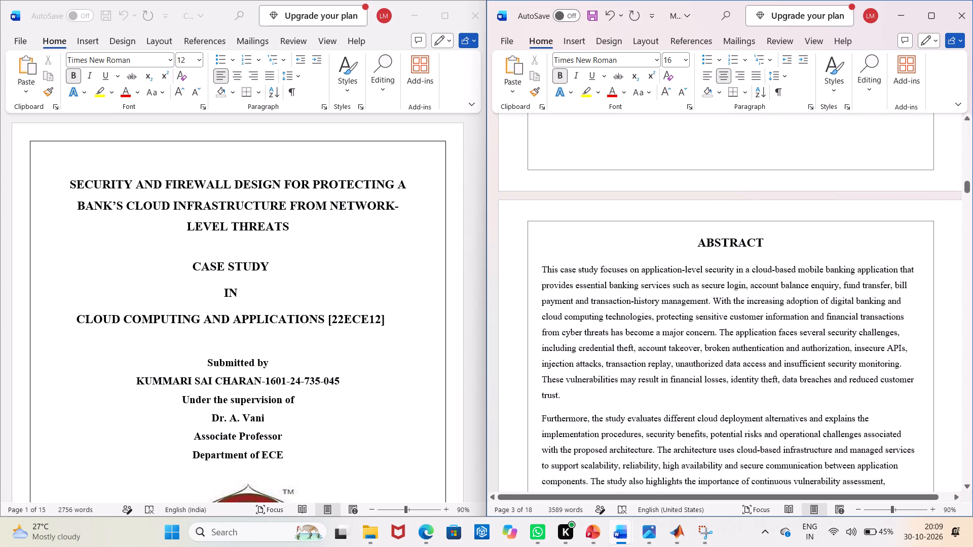
scroll(689, 360, down, 5)
drag(646, 422, 546, 131)
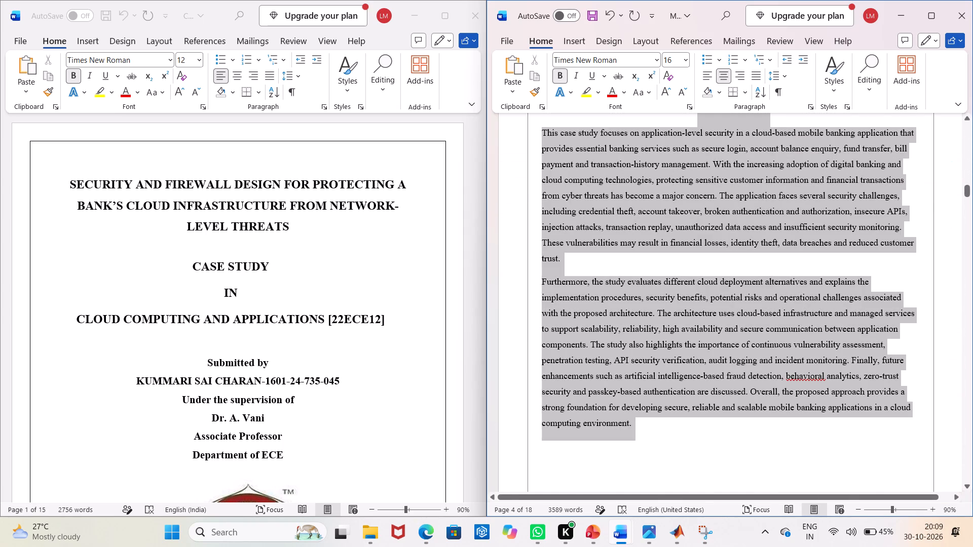
drag(546, 131, 544, 135)
click(944, 286)
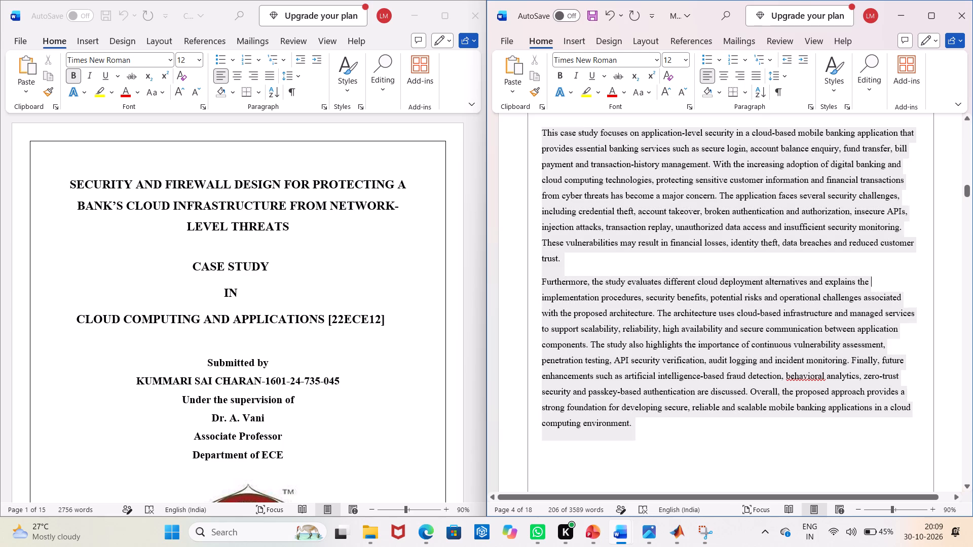
drag(652, 430, 505, 131)
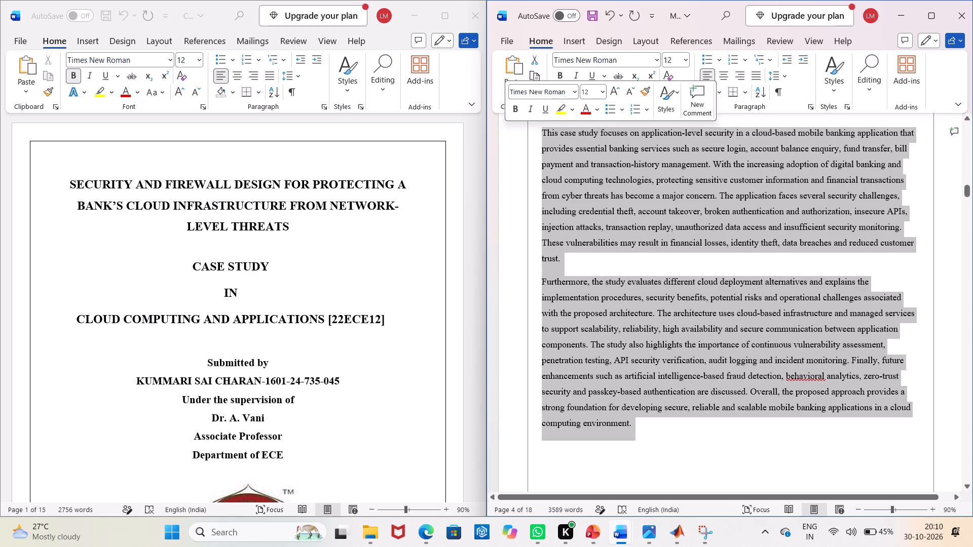
click(761, 77)
Check the mobile banking report's layout from the acknowledgement and abstract through the table of contents to the aim and problem statement.
scroll(855, 296, up, 5)
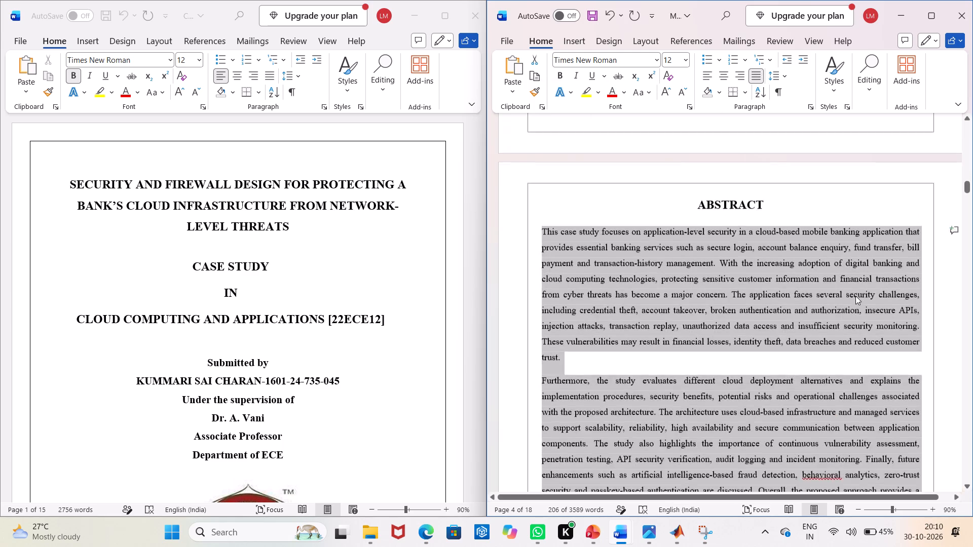
scroll(855, 296, up, 20)
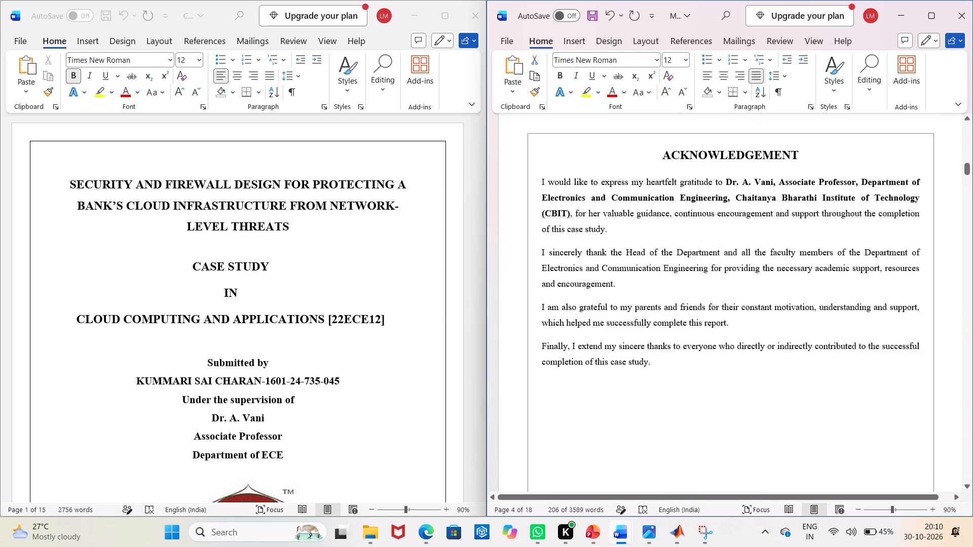
click(710, 424)
drag(691, 413, 601, 306)
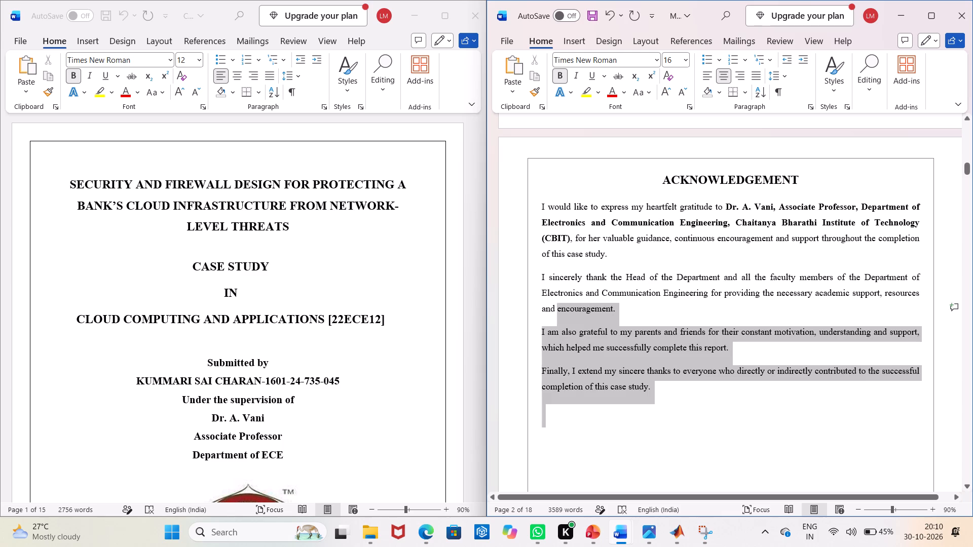
drag(601, 306, 546, 210)
scroll(728, 453, down, 5)
scroll(811, 371, down, 19)
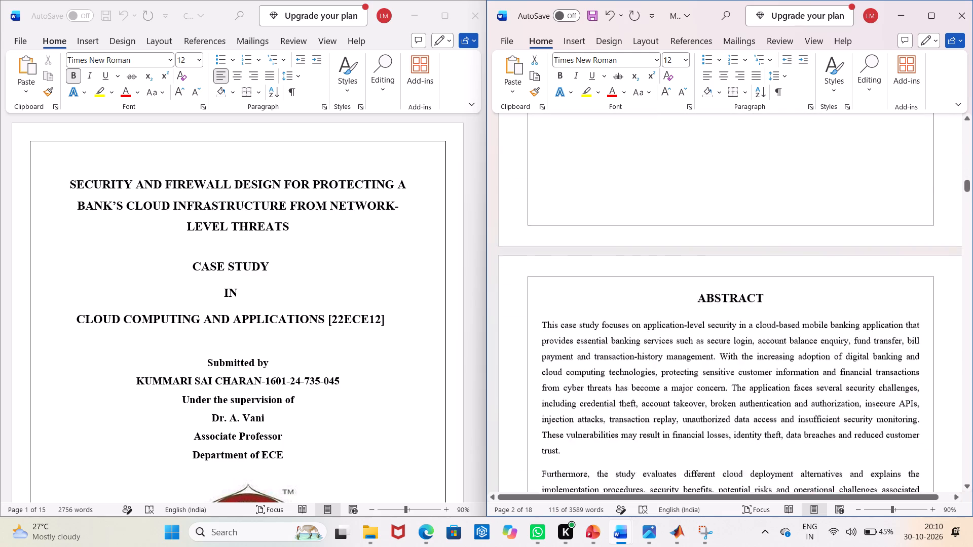
scroll(811, 371, down, 15)
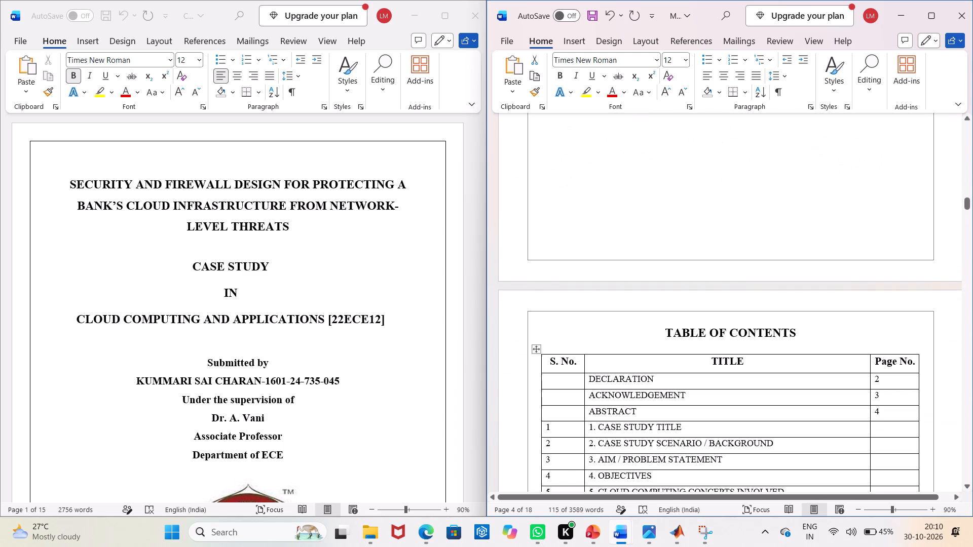
click(875, 217)
scroll(857, 238, down, 12)
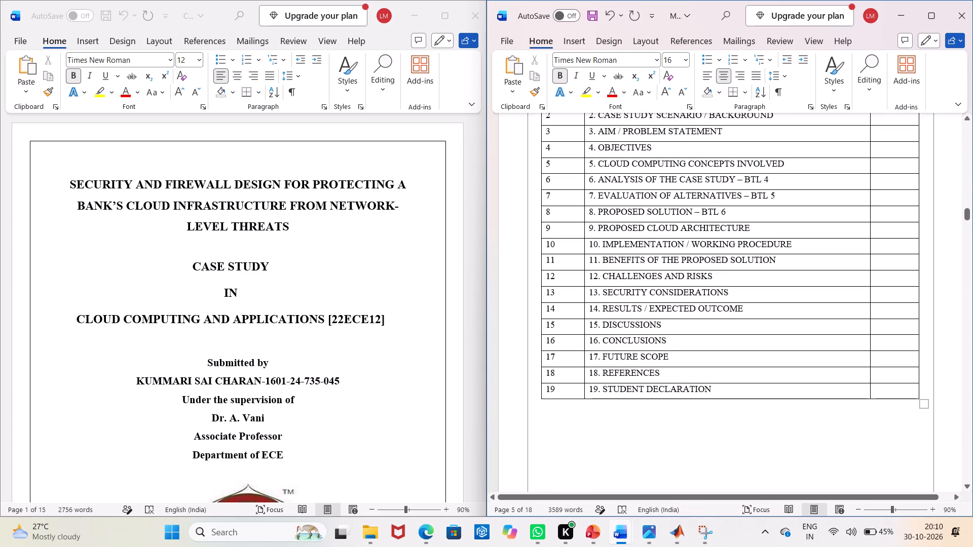
scroll(851, 263, down, 11)
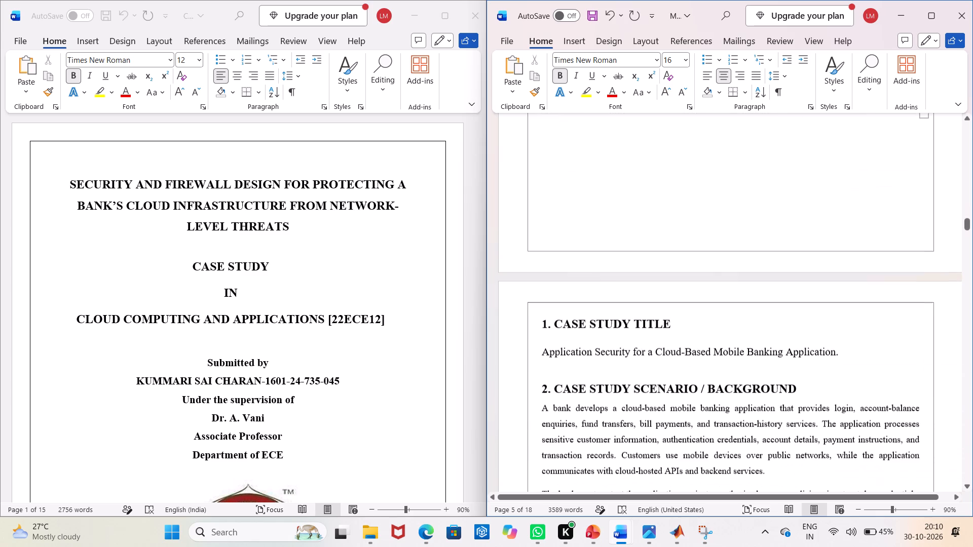
scroll(851, 263, down, 15)
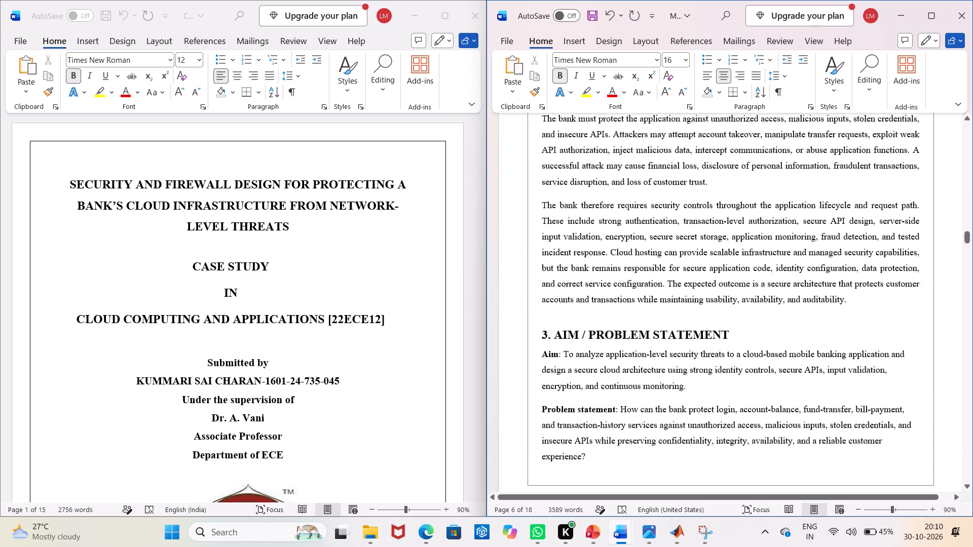
scroll(462, 346, down, 5)
Examine the bank cloud report's cover, declaration and contents pages, comparing the listed entries with the page numbering.
scroll(462, 346, down, 6)
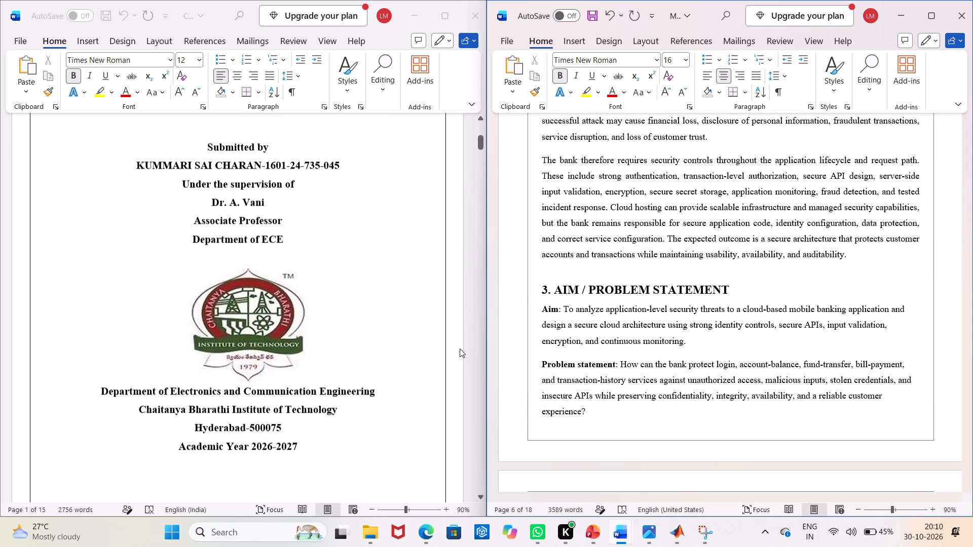
scroll(460, 348, down, 20)
scroll(460, 348, down, 16)
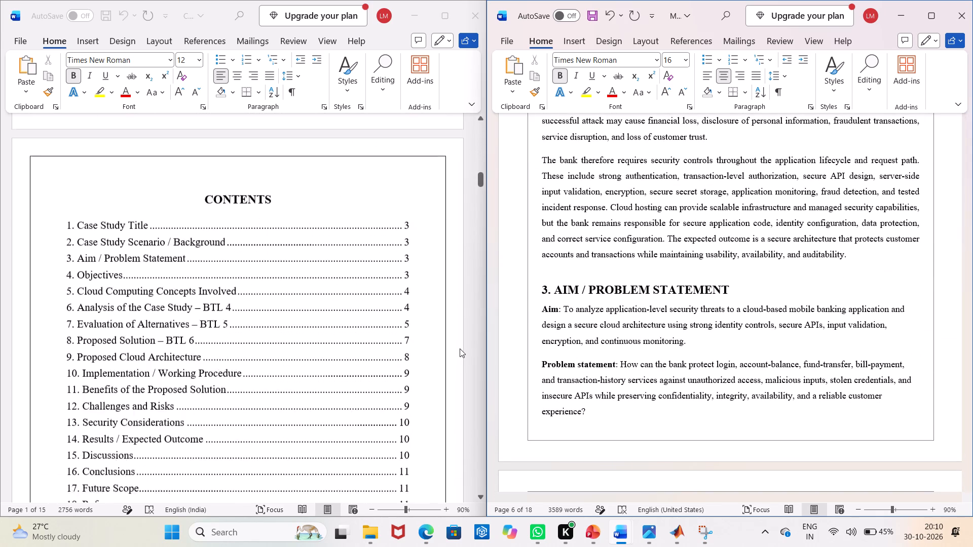
scroll(460, 348, down, 1)
scroll(460, 348, up, 18)
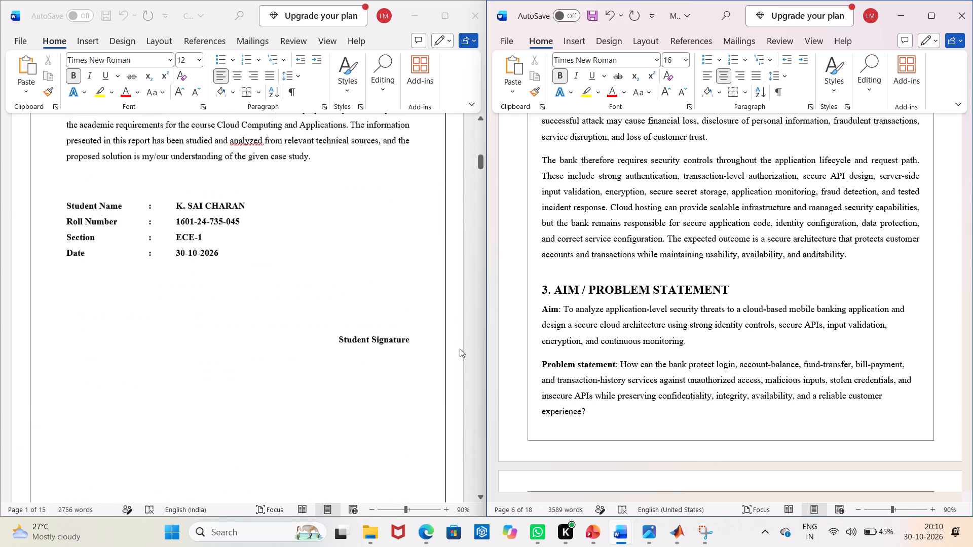
scroll(460, 348, up, 8)
scroll(460, 348, down, 20)
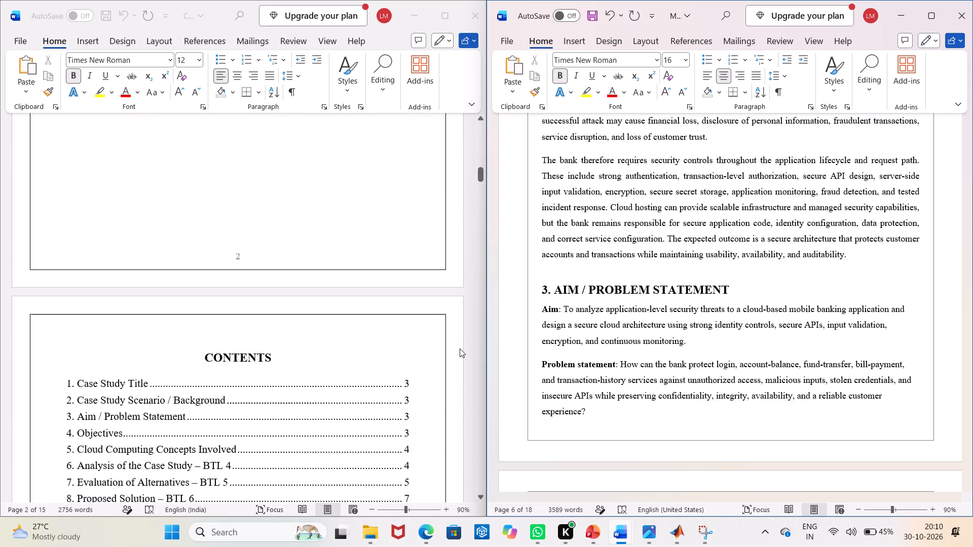
scroll(460, 348, down, 17)
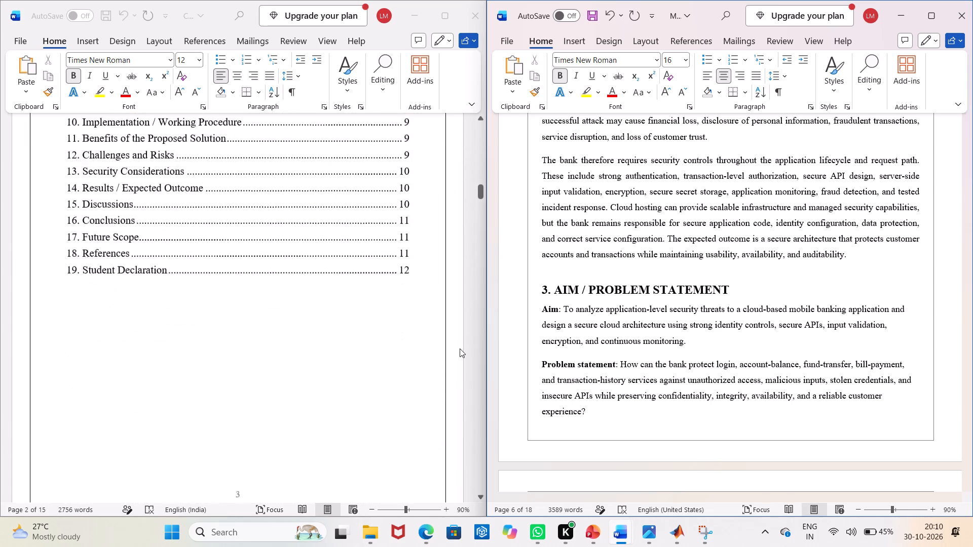
scroll(460, 348, down, 5)
Set the page number of contents entries 1 to 4, Case Study Title through Objectives, to 4 in the bank cloud report.
scroll(460, 348, up, 18)
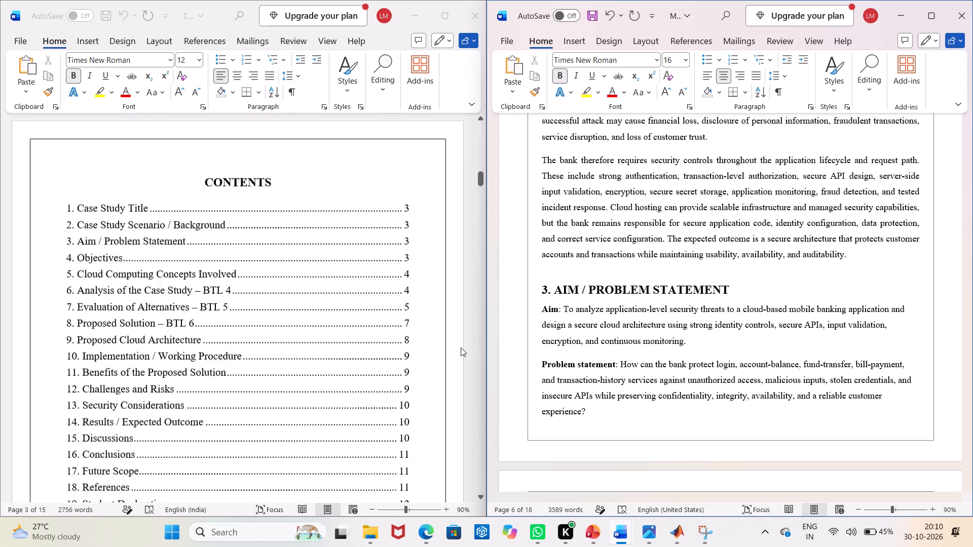
scroll(461, 347, up, 5)
click(413, 379)
click(413, 379)
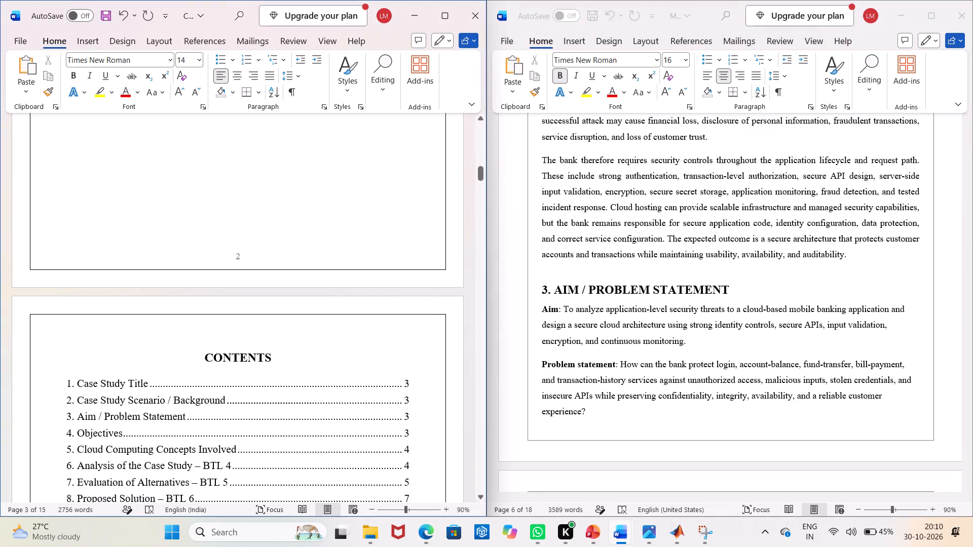
key(BackSpace)
key(4)
key(Down)
key(BackSpace)
key(4)
key(Down)
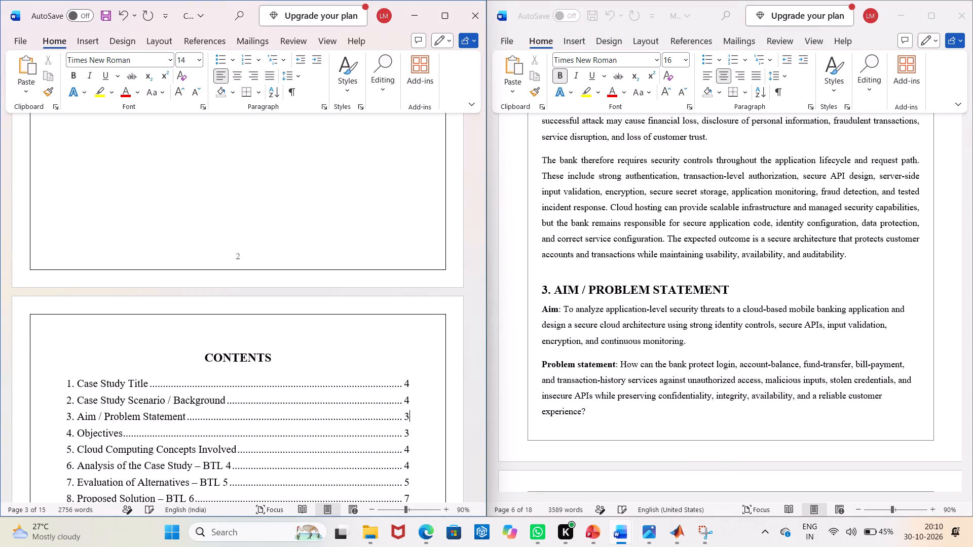
key(BackSpace)
key(4)
key(BackSpace)
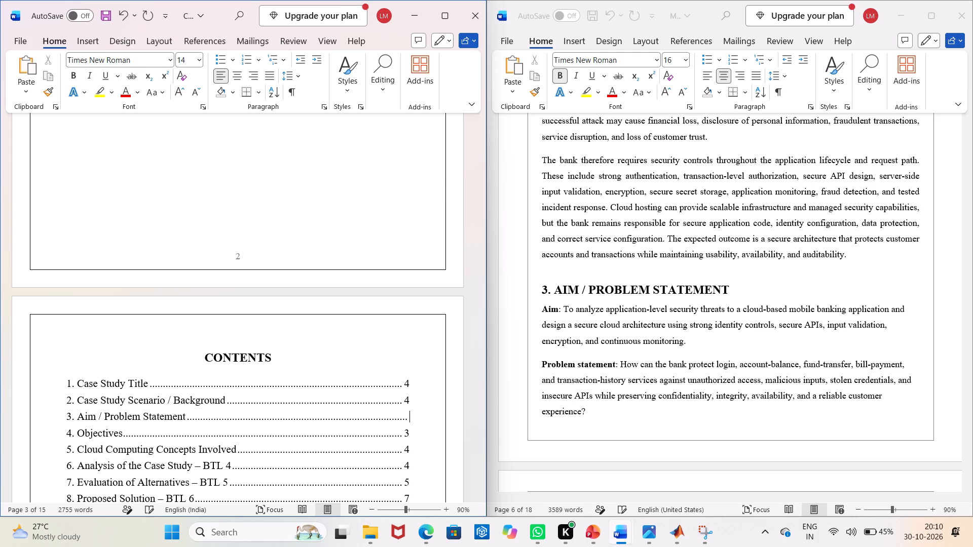
key(4)
key(Down)
key(BackSpace)
key(4)
Set the contents page numbers to 5 for entries 5 and 6, 6 for entry 7, 8 for entry 8, and 9 for entry 9.
key(Down)
key(BackSpace)
key(5)
key(Down)
key(5)
key(BackSpace)
key(BackSpace)
key(5)
key(Down)
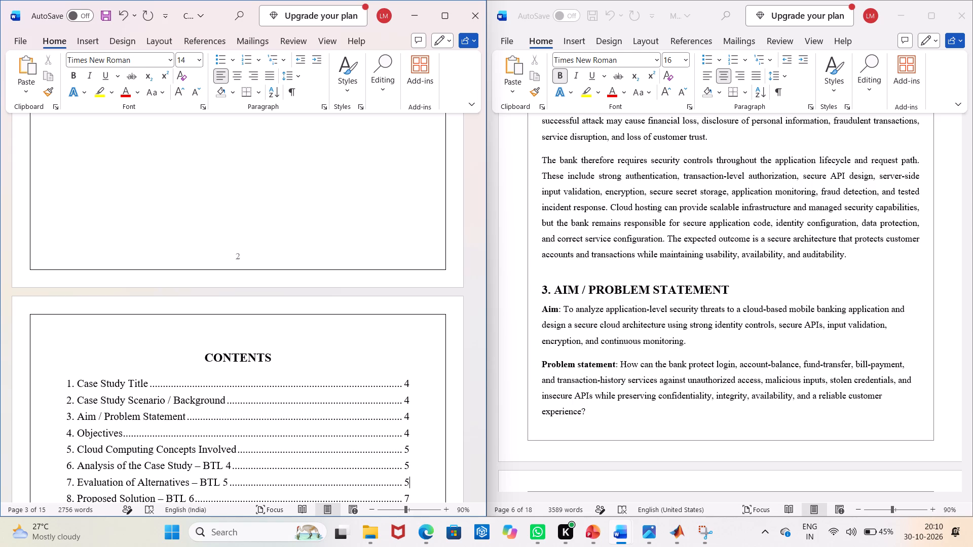
key(BackSpace)
key(6)
key(Down)
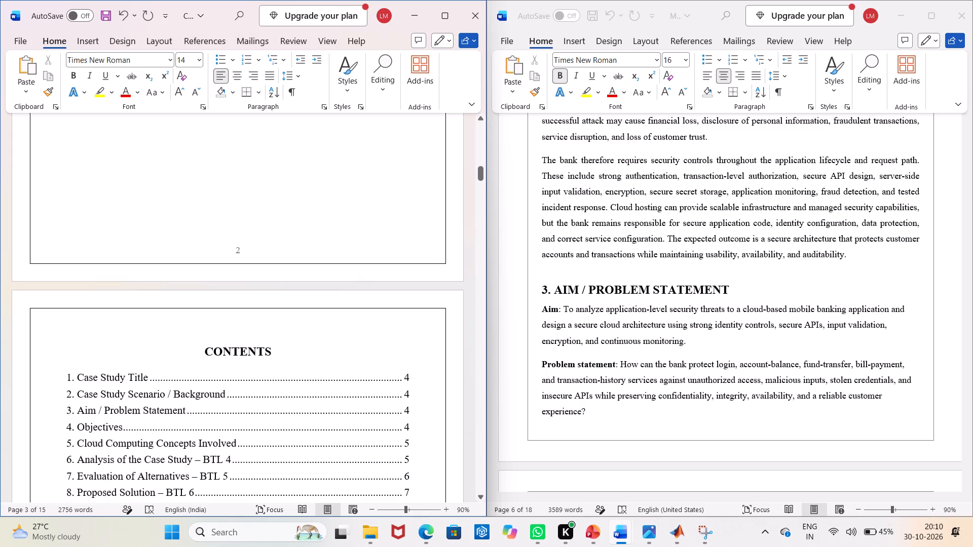
key(BackSpace)
key(8)
key(Down)
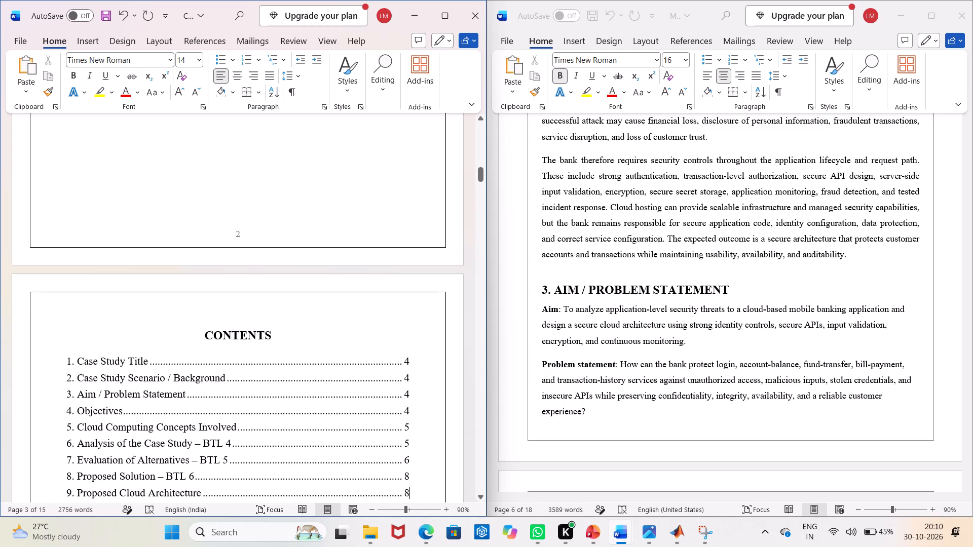
key(BackSpace)
key(9)
Set the page number of contents entries 10 to 12, Implementation / Working Procedure through Challenges and Risks, to 10.
key(Down)
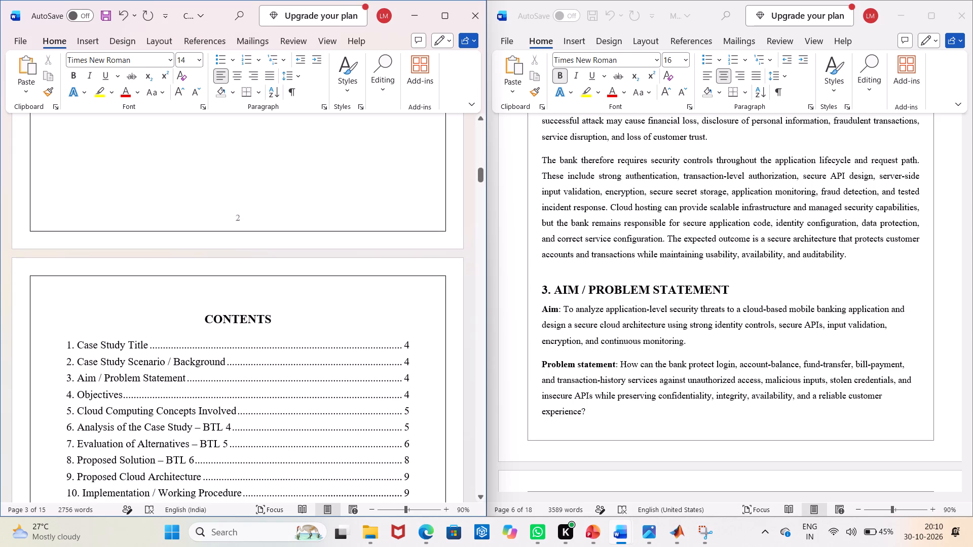
key(BackSpace)
text(10)
key(Down)
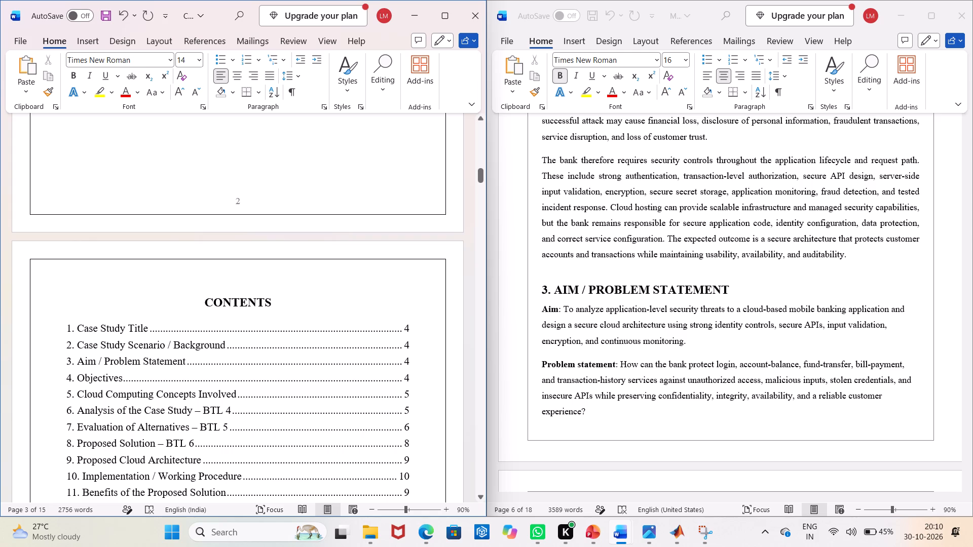
key(BackSpace)
text(10)
key(Down)
key(BackSpace)
text(10)
Set the page number of contents entries 13 to 15, Security Considerations through Discussions, to 11.
key(Down)
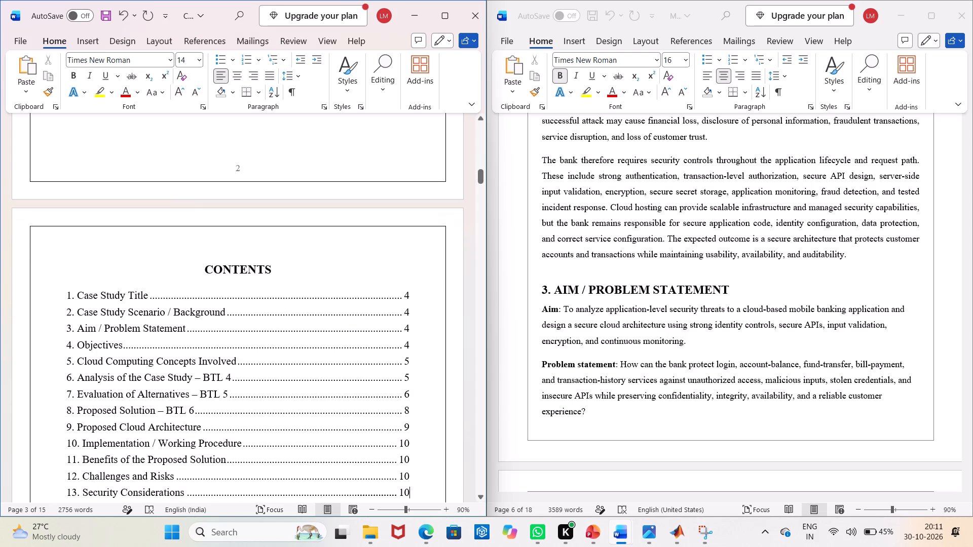
key(BackSpace)
key(1)
key(Down)
key(BackSpace)
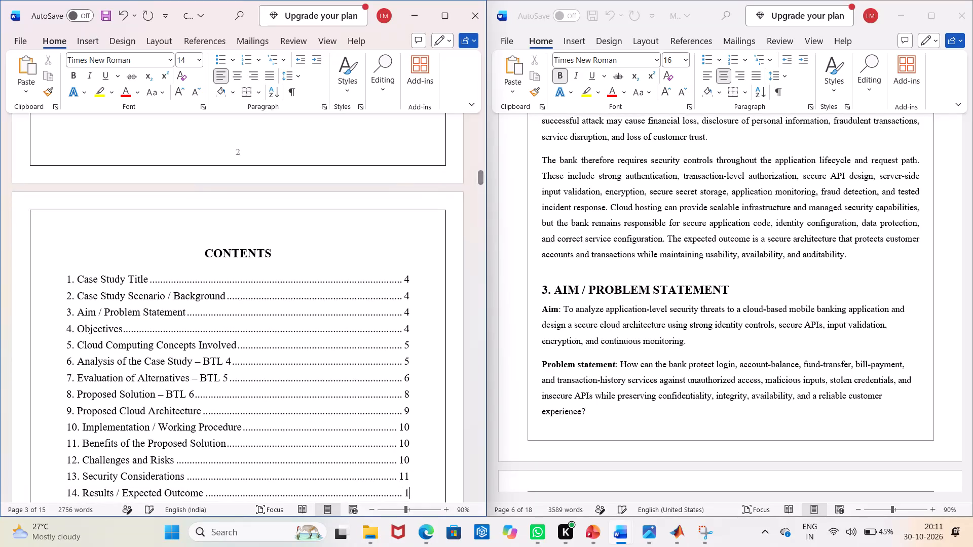
key(1)
key(Down)
key(BackSpace)
key(1)
Set the page number of contents entries 16 to 18, Conclusions through References, to 12 and of entry 19, Student Declaration, to 13.
key(Down)
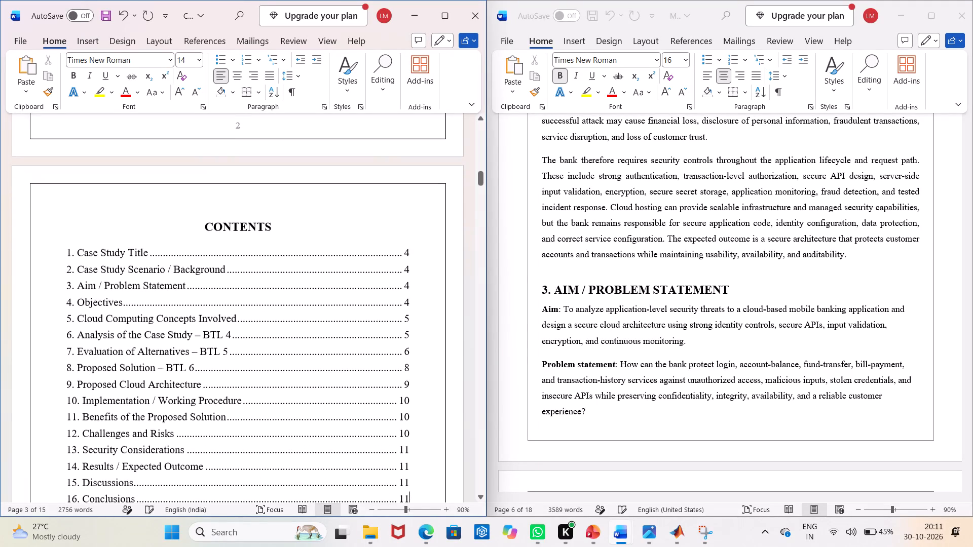
key(BackSpace)
key(2)
key(Down)
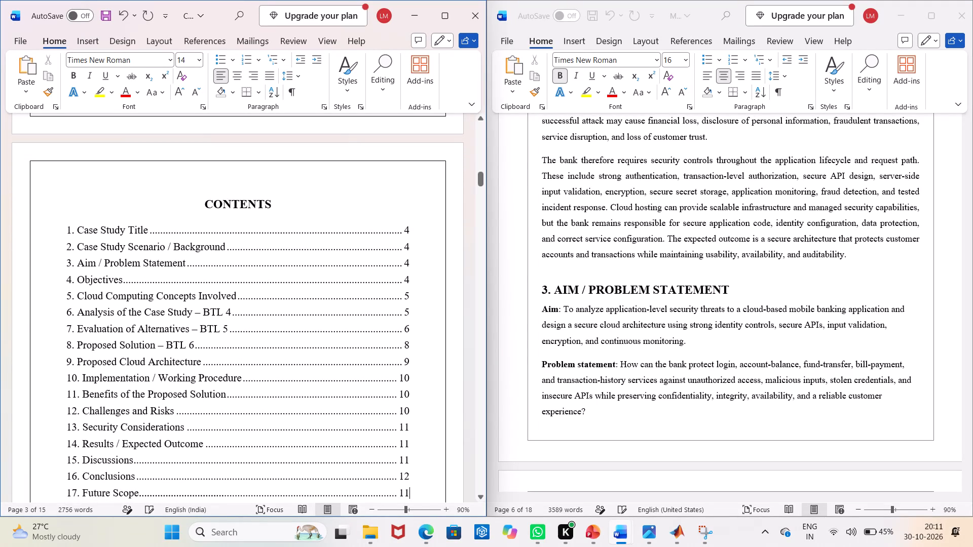
key(BackSpace)
key(2)
key(Down)
key(BackSpace)
key(2)
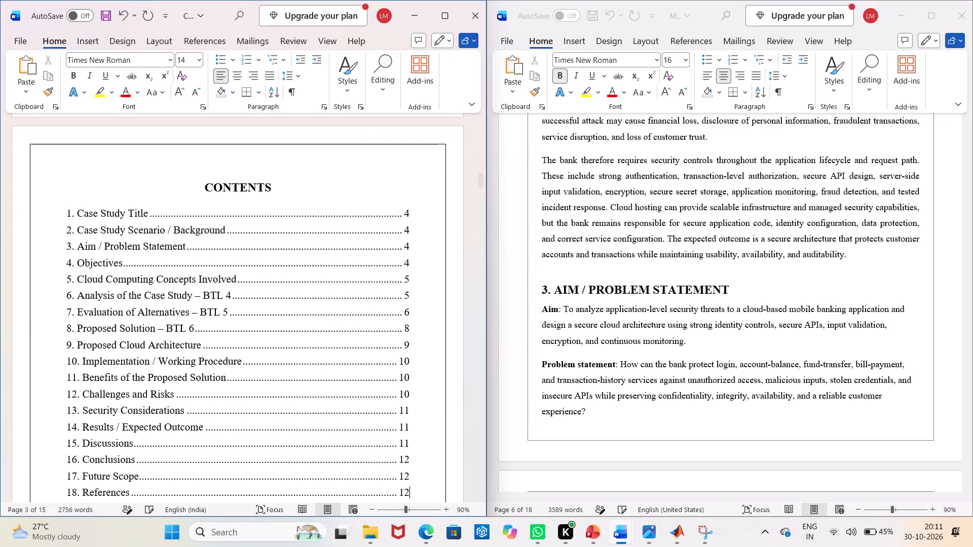
key(Down)
key(BackSpace)
key(2)
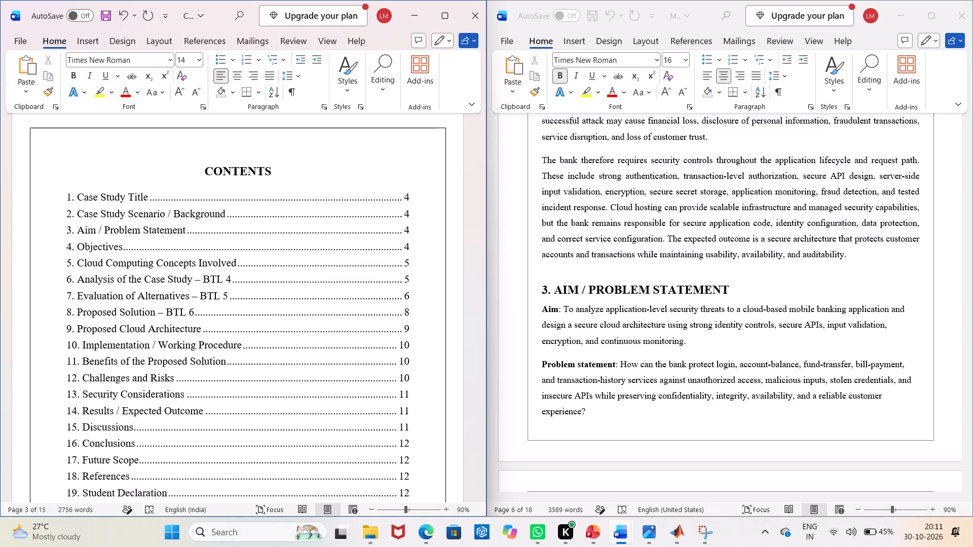
key(3)
key(BackSpace)
key(BackSpace)
key(3)
key(Down)
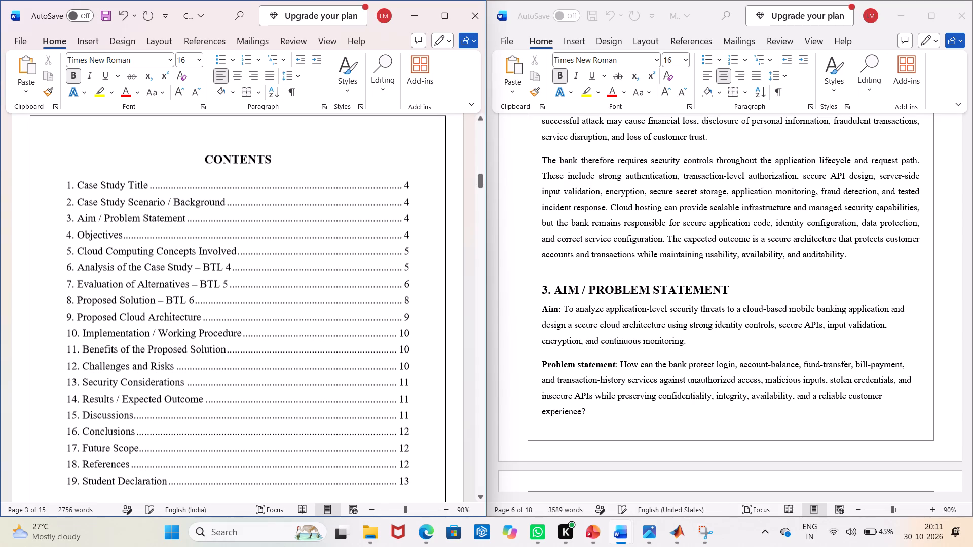
Examine the bank cloud report's body from the contents page to the closing Student Declaration, checking section locations and page numbering.
scroll(435, 362, up, 1)
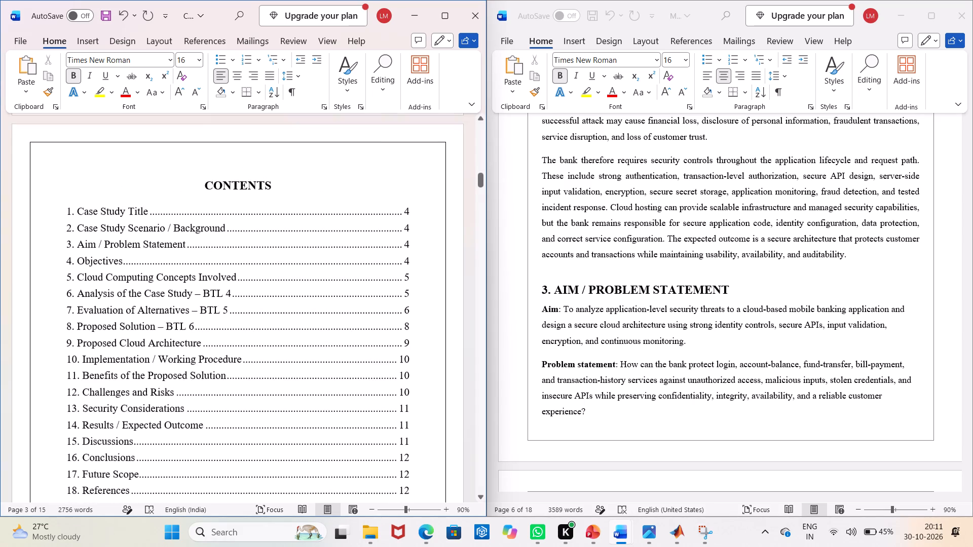
scroll(368, 398, up, 1)
scroll(368, 398, down, 20)
scroll(368, 398, down, 8)
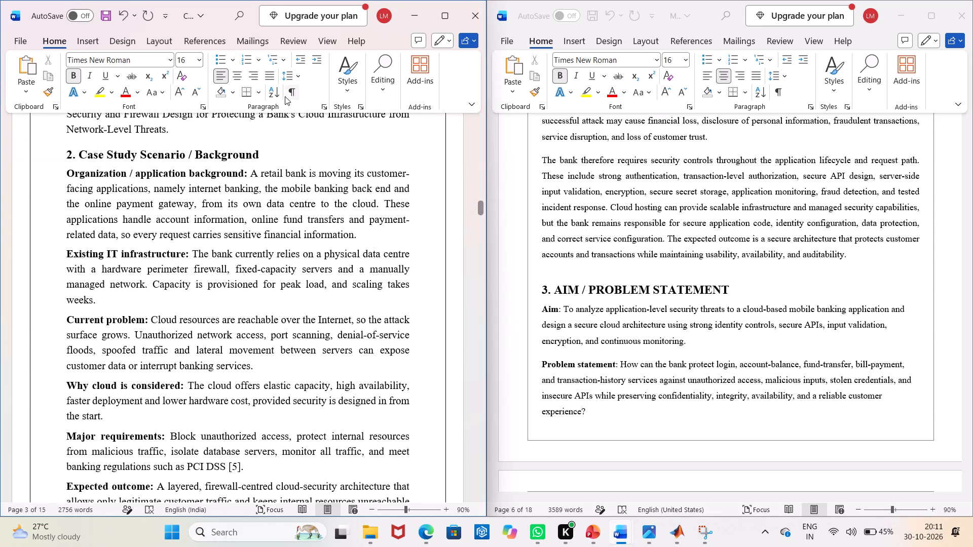
scroll(302, 188, down, 6)
scroll(324, 219, down, 20)
scroll(324, 219, down, 12)
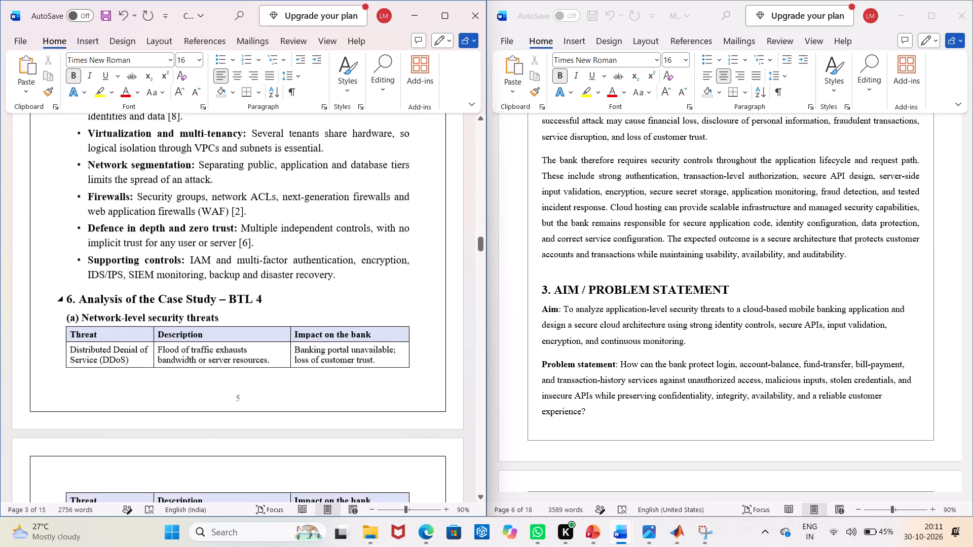
scroll(360, 244, down, 20)
scroll(360, 244, down, 20)
scroll(360, 244, down, 6)
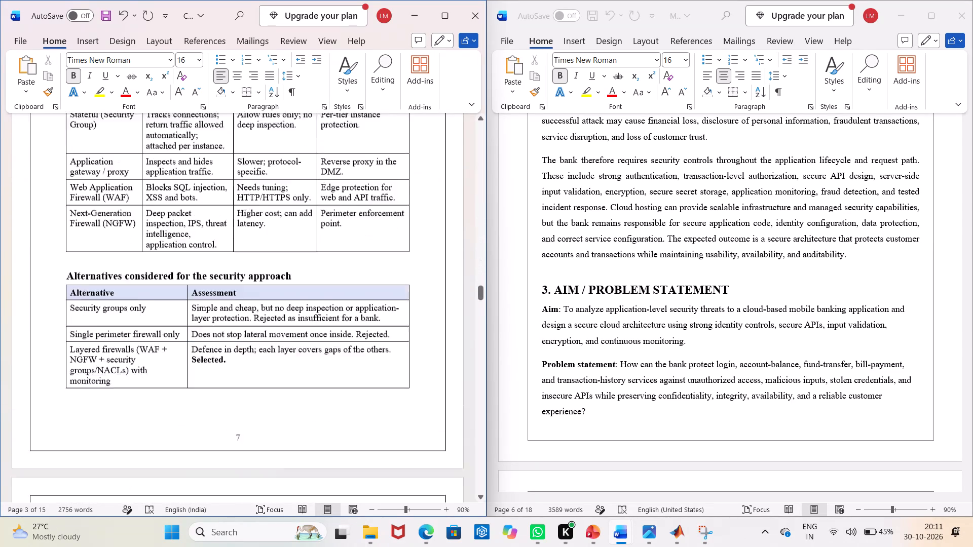
scroll(362, 248, down, 20)
scroll(362, 248, down, 20)
scroll(362, 248, down, 1)
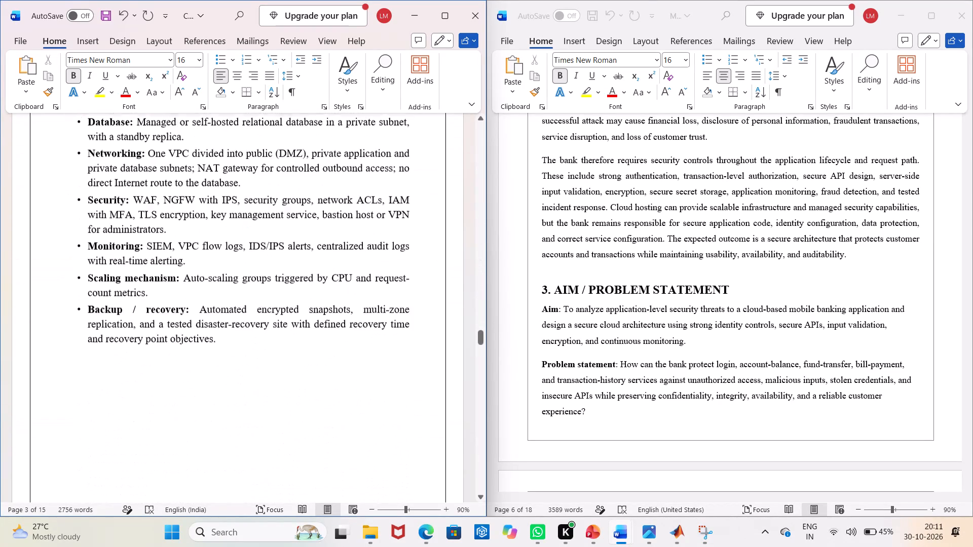
drag(479, 331, 493, 468)
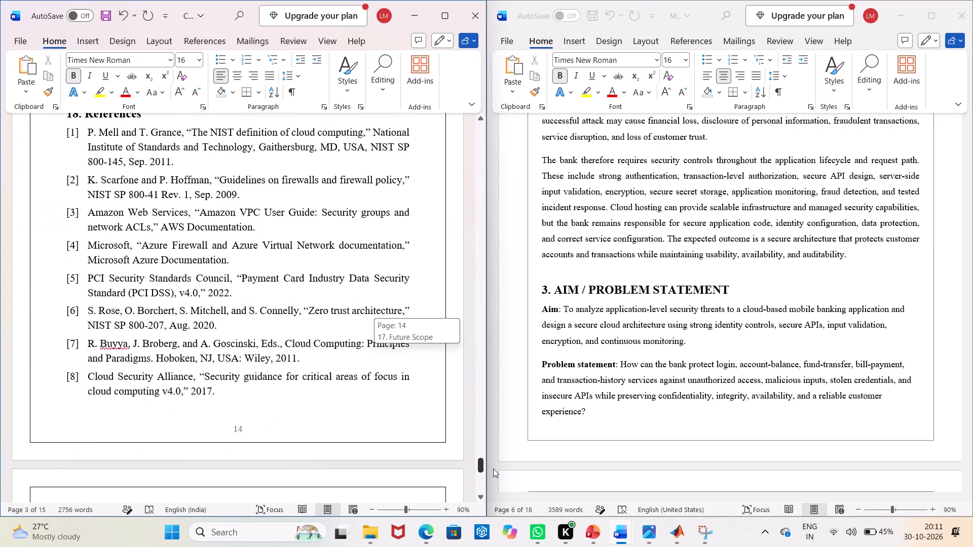
drag(493, 468, 492, 484)
scroll(238, 304, up, 4)
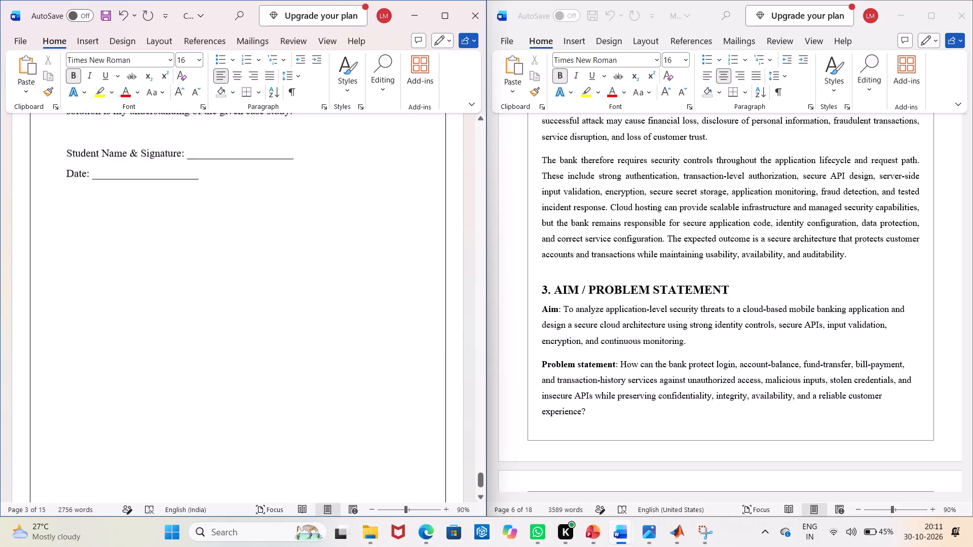
scroll(238, 304, up, 10)
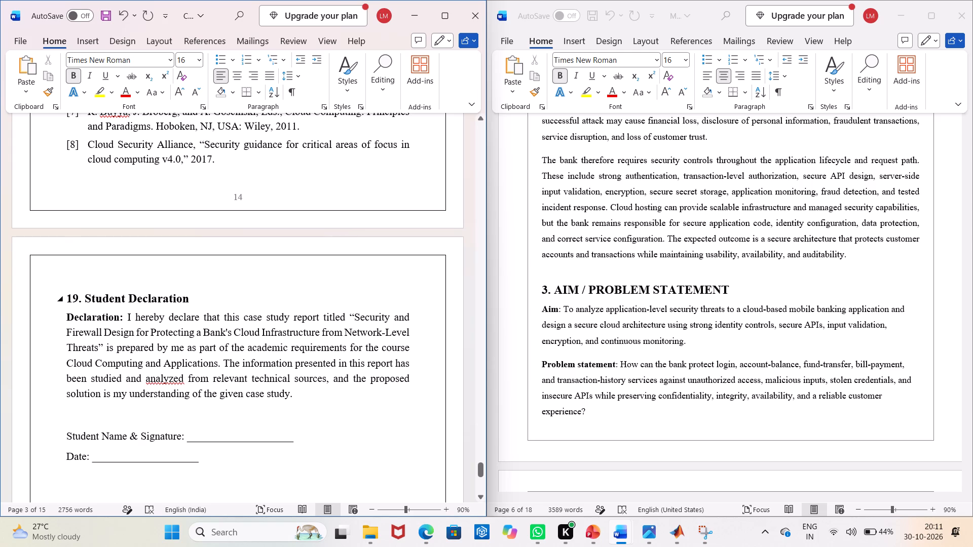
scroll(216, 254, up, 5)
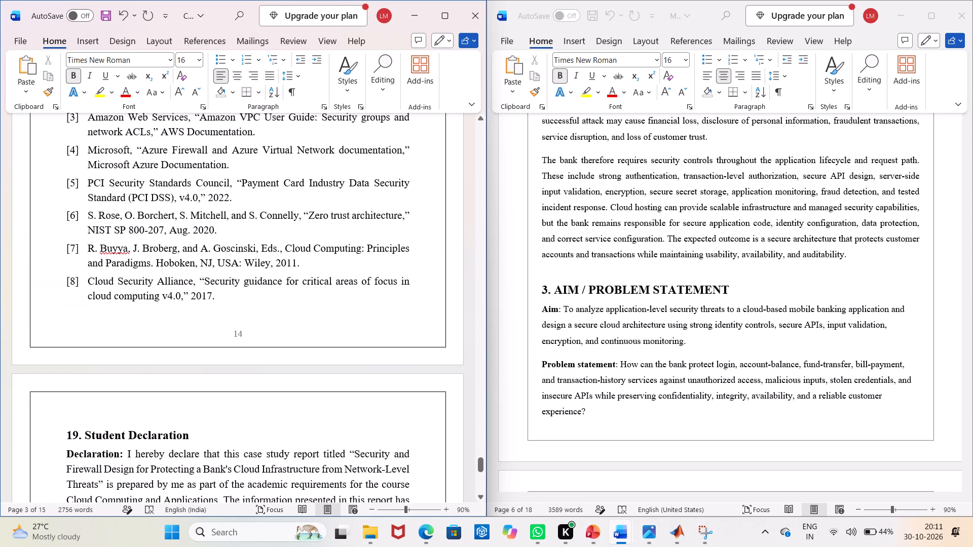
scroll(196, 279, down, 4)
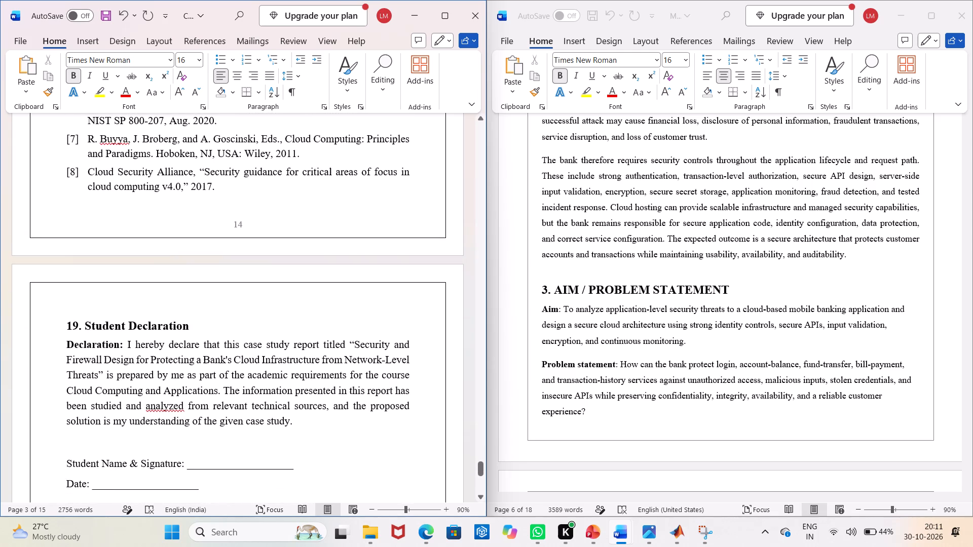
Delete the whole "19. Student Declaration" section, including its signature and date lines, from the end of the bank cloud report.
drag(126, 344, 297, 426)
scroll(295, 426, down, 5)
drag(250, 413, 61, 173)
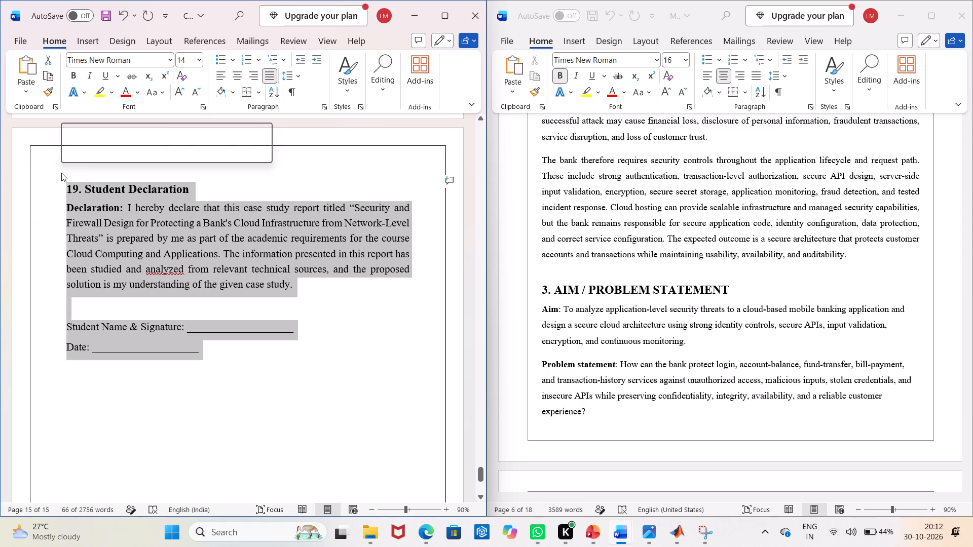
key(BackSpace)
key(BackSpace)
Delete the "19. Student Declaration" entry from the bank cloud report's contents list.
scroll(222, 347, up, 7)
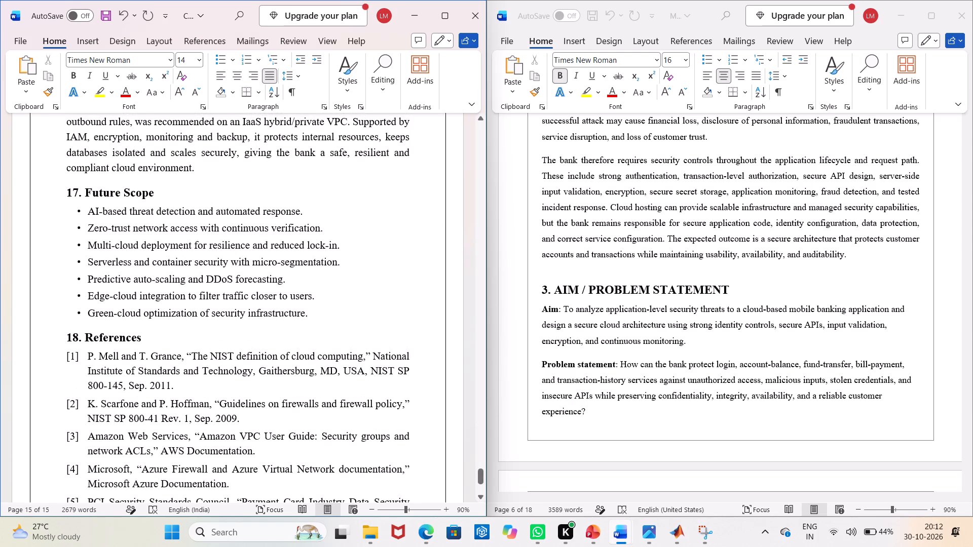
middle_click(421, 264)
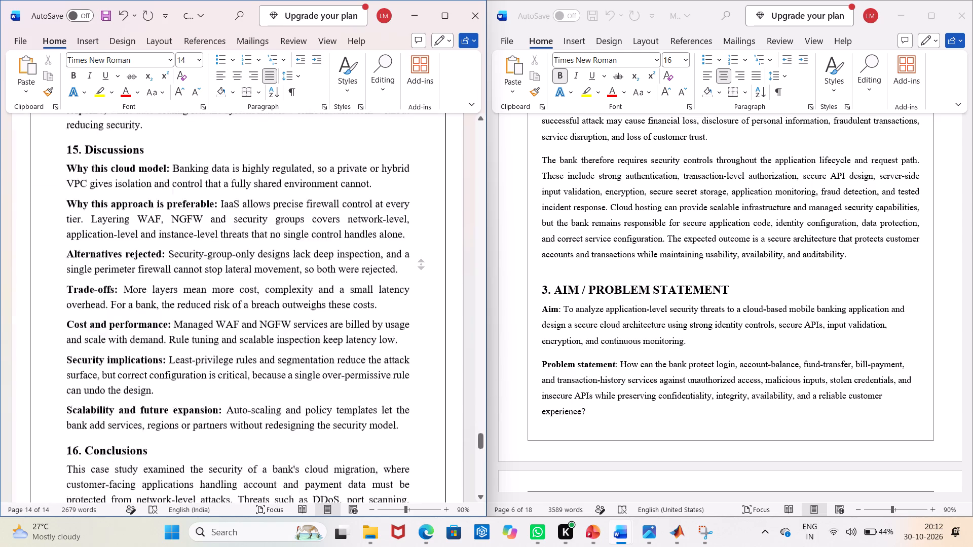
click(416, 232)
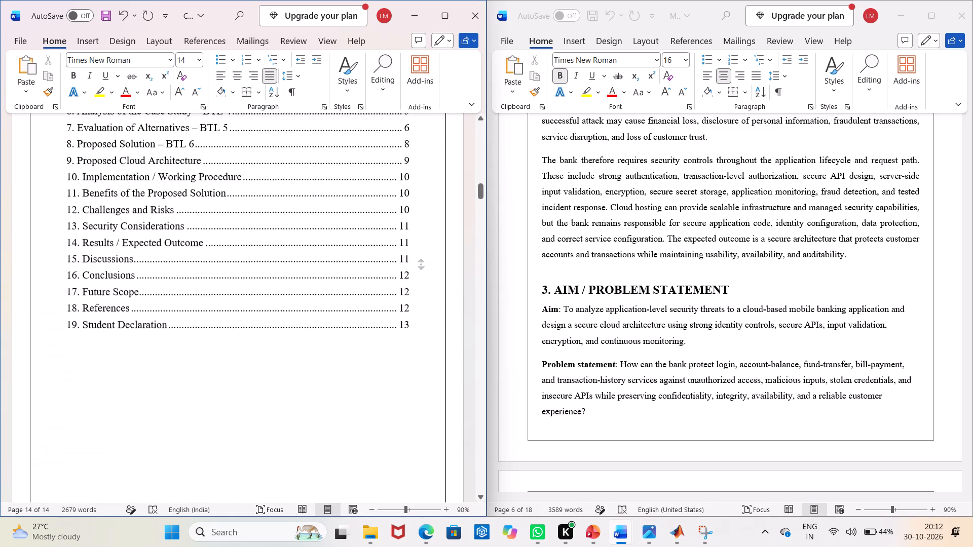
drag(415, 329, 83, 321)
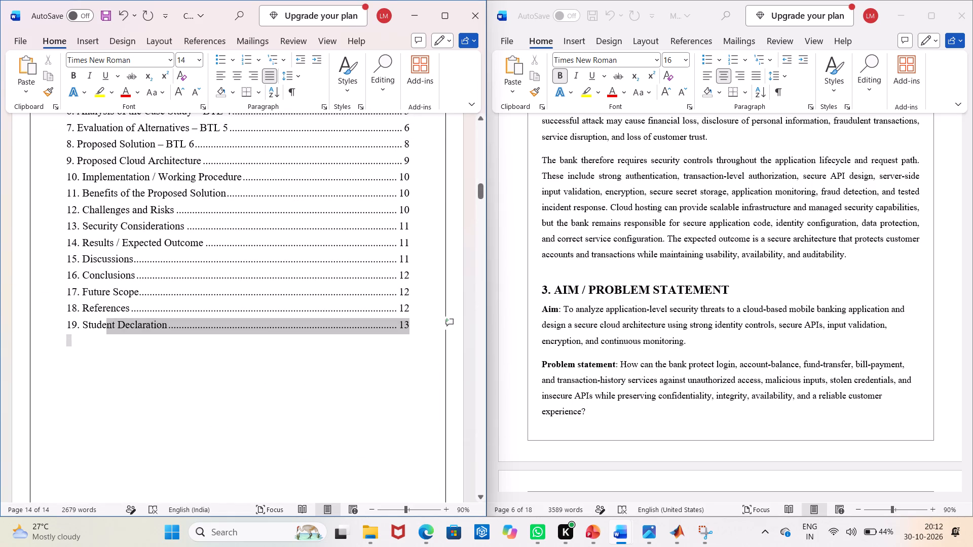
drag(83, 321, 56, 322)
key(BackSpace)
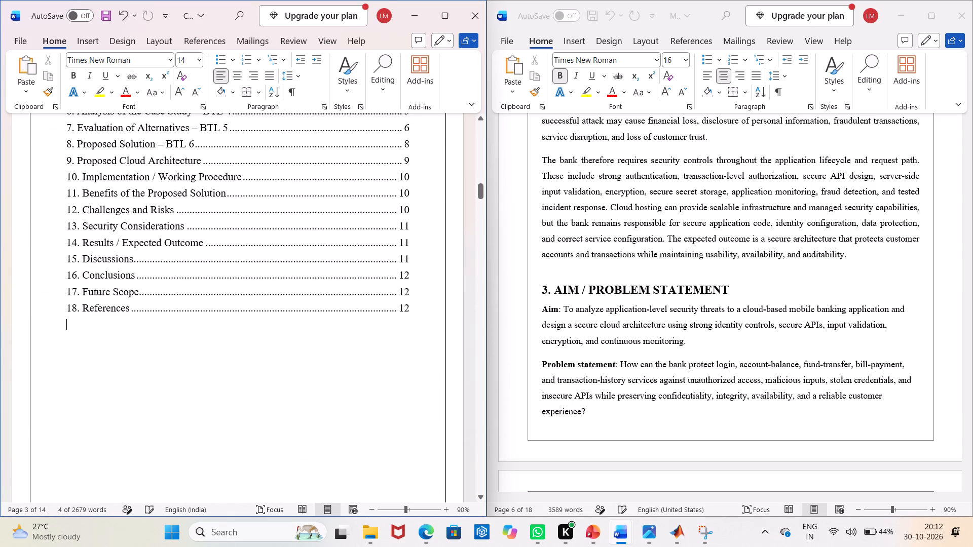
Maximize the bank cloud report at 100% zoom and examine its front matter from the cover page through the contents page.
scroll(270, 365, up, 12)
scroll(270, 365, down, 6)
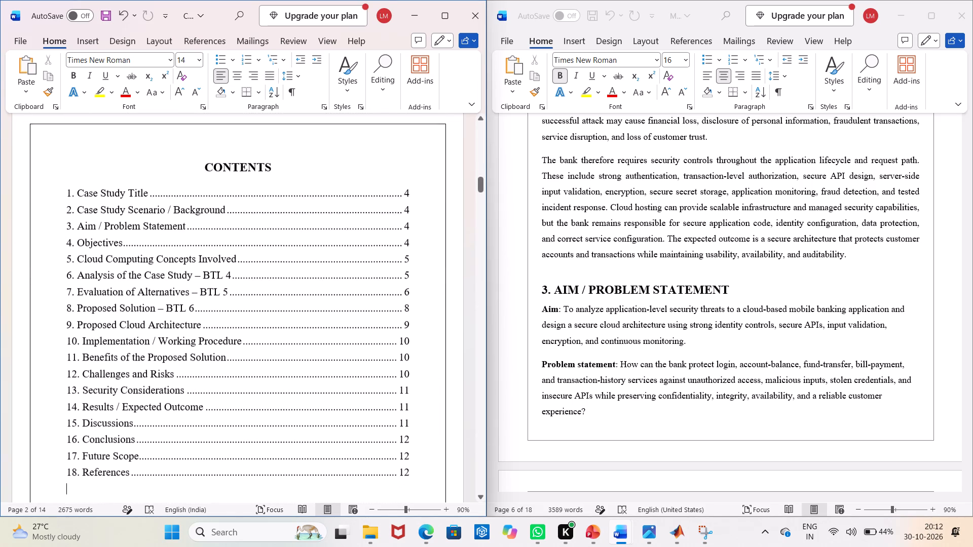
click(443, 23)
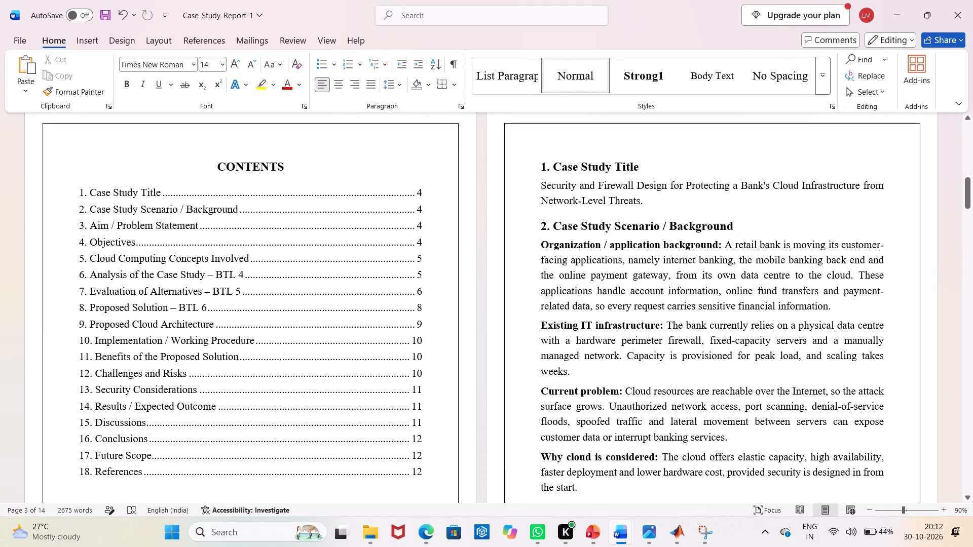
click(944, 511)
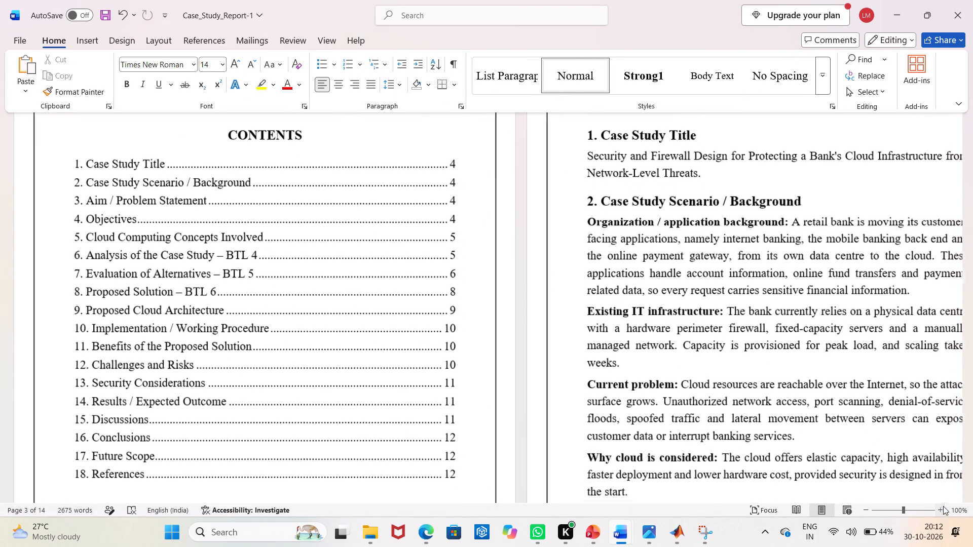
scroll(655, 328, up, 6)
scroll(654, 328, up, 16)
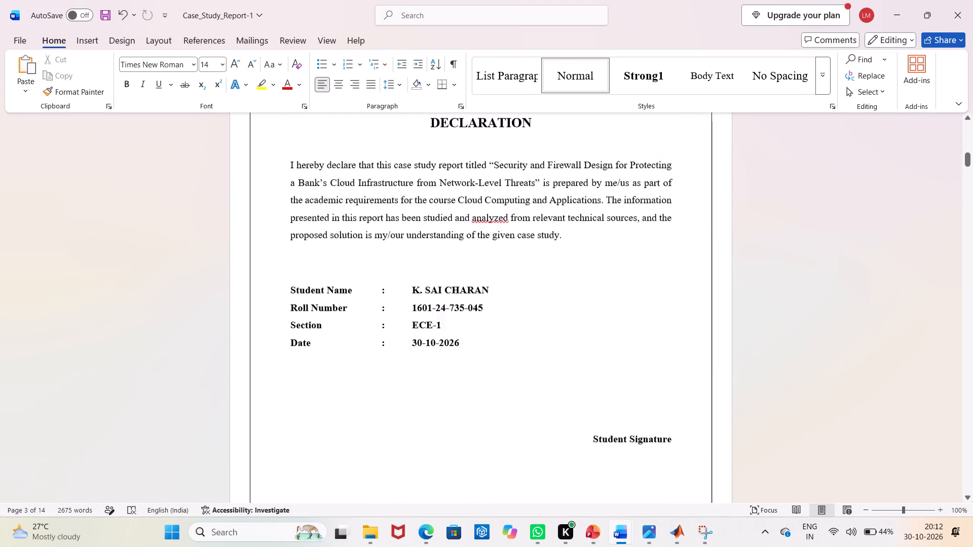
scroll(654, 328, up, 20)
scroll(654, 328, up, 16)
scroll(654, 325, down, 8)
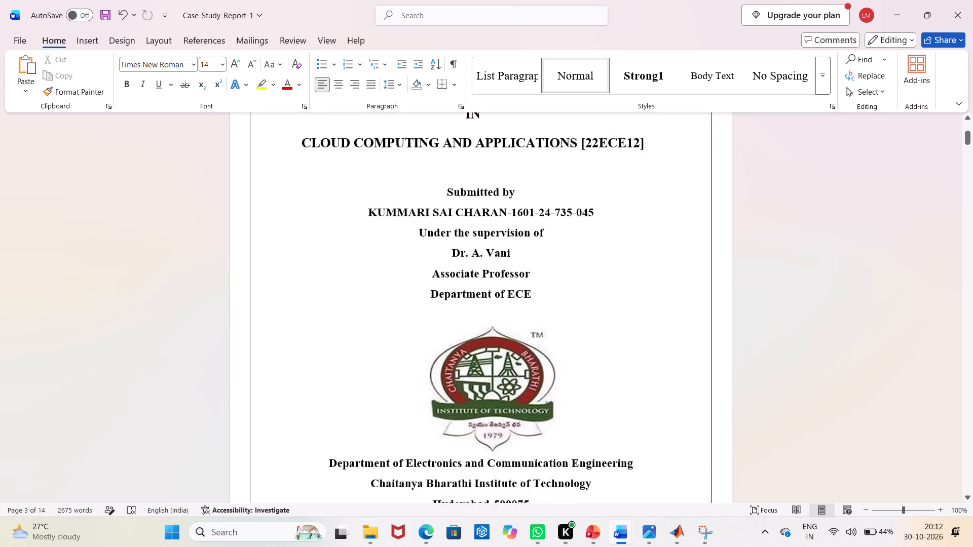
scroll(654, 325, down, 4)
scroll(654, 325, down, 18)
scroll(654, 325, down, 6)
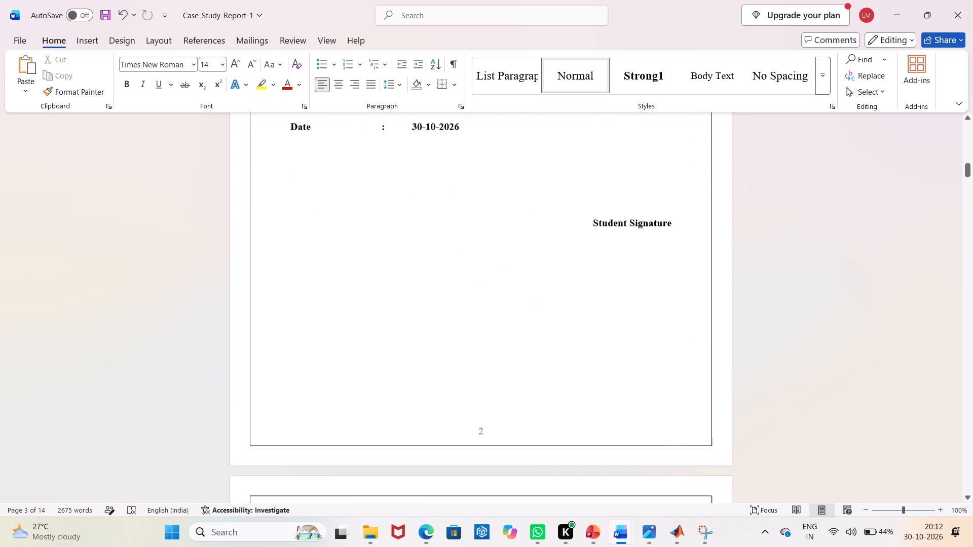
scroll(654, 325, down, 17)
scroll(654, 325, down, 5)
Set the line spacing of the CONTENTS heading and all 18 contents entries to 1.5.
scroll(654, 325, up, 4)
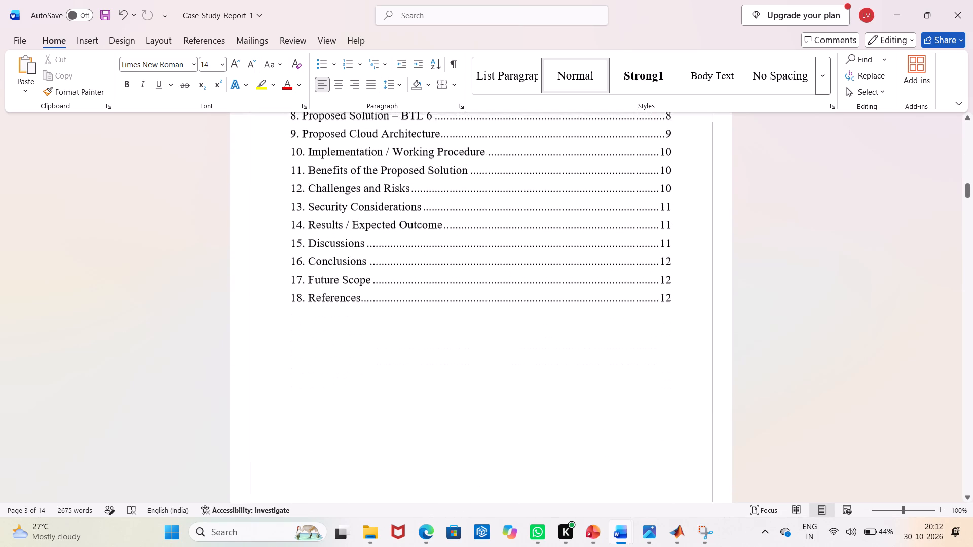
drag(370, 365, 277, 109)
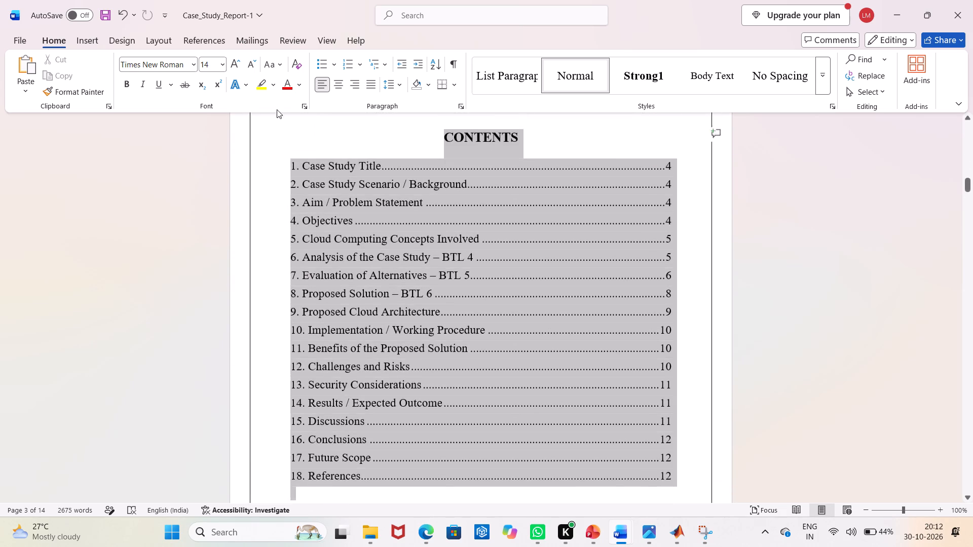
drag(277, 109, 276, 165)
click(393, 82)
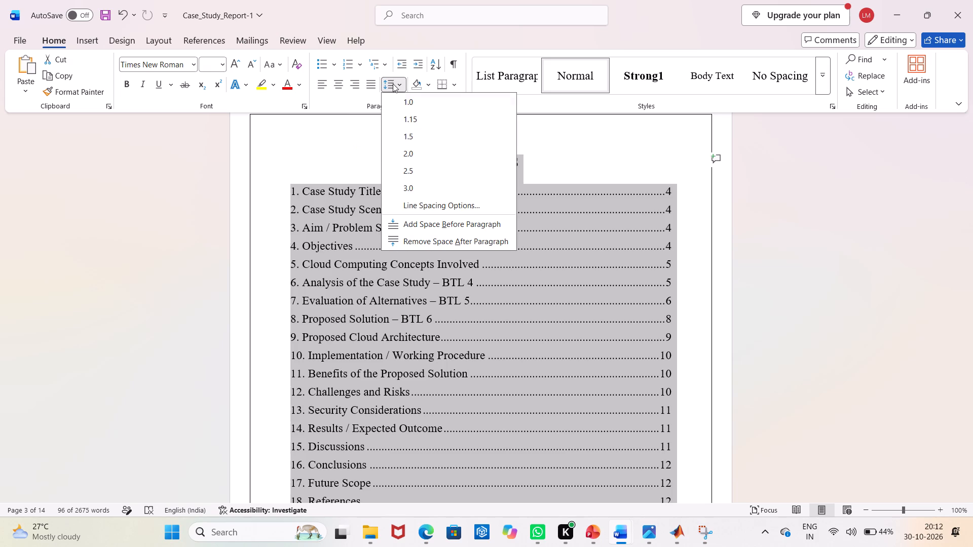
click(435, 138)
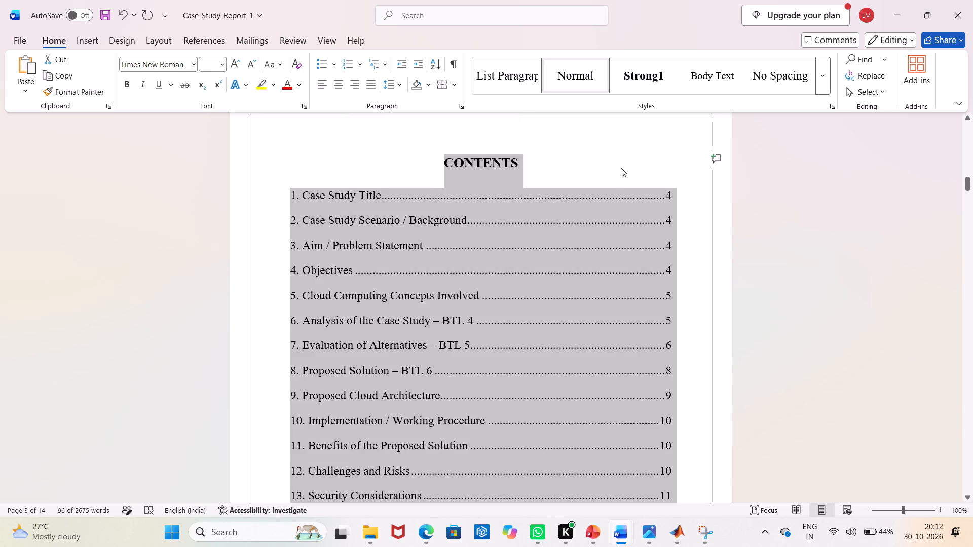
click(621, 168)
Replace the page separation before the CONTENTS heading with blank lines that push it onto page 3, and center the heading again.
click(444, 155)
key(BackSpace)
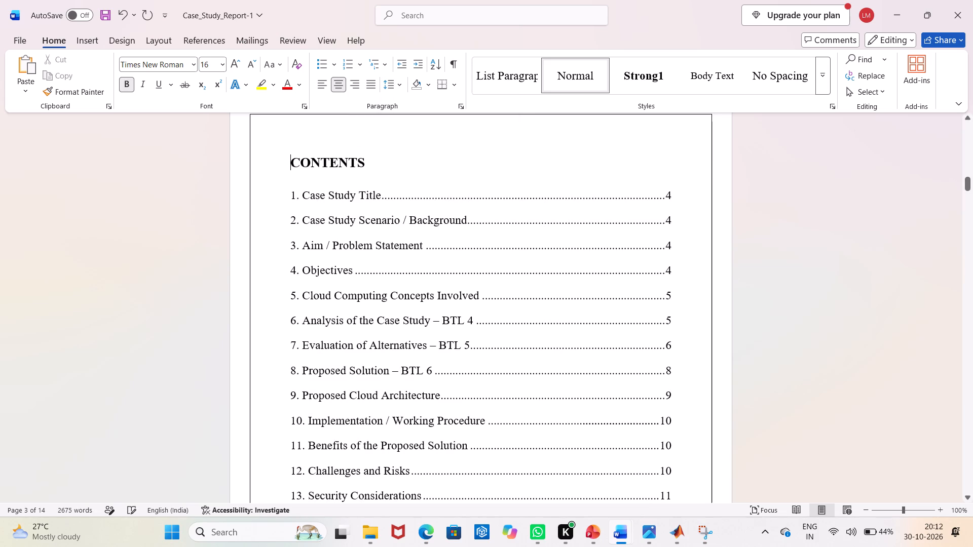
key(BackSpace)
key(BackSpace)
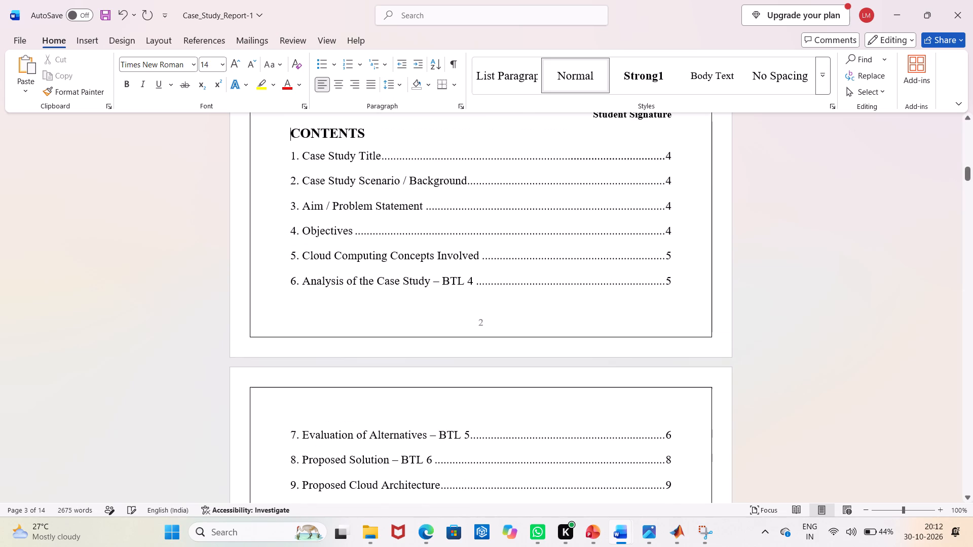
key(Return)
key(Return)
key(Return)
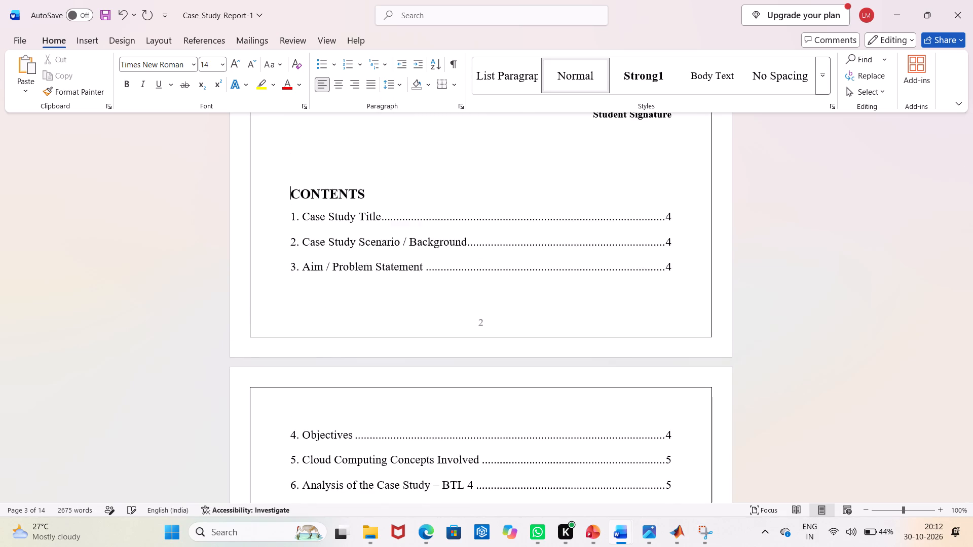
key(Return)
key(Return)
key(Return)
key(Return)
key(Return)
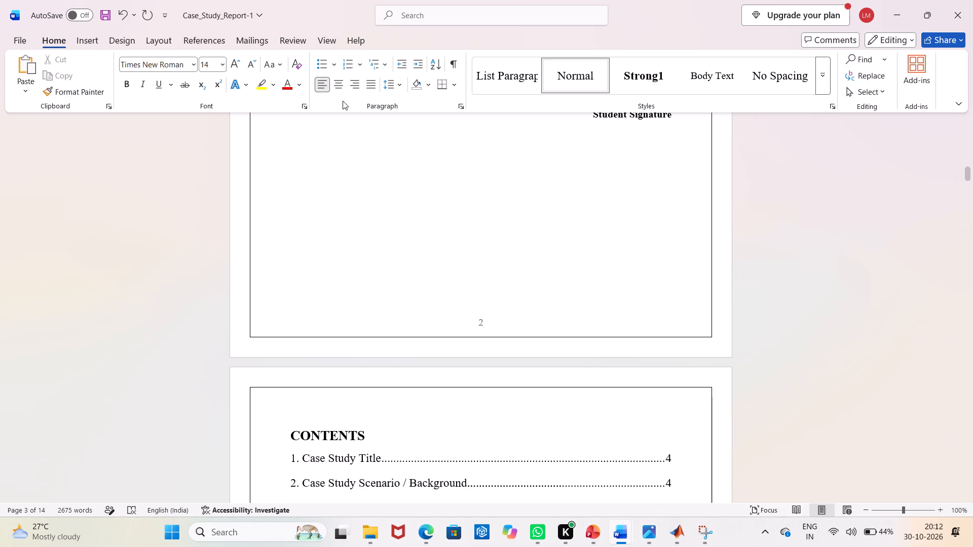
click(345, 90)
Set the line spacing of the entire report body, from "1. Case Study Title" through the last reference, to 1.5.
scroll(458, 235, down, 12)
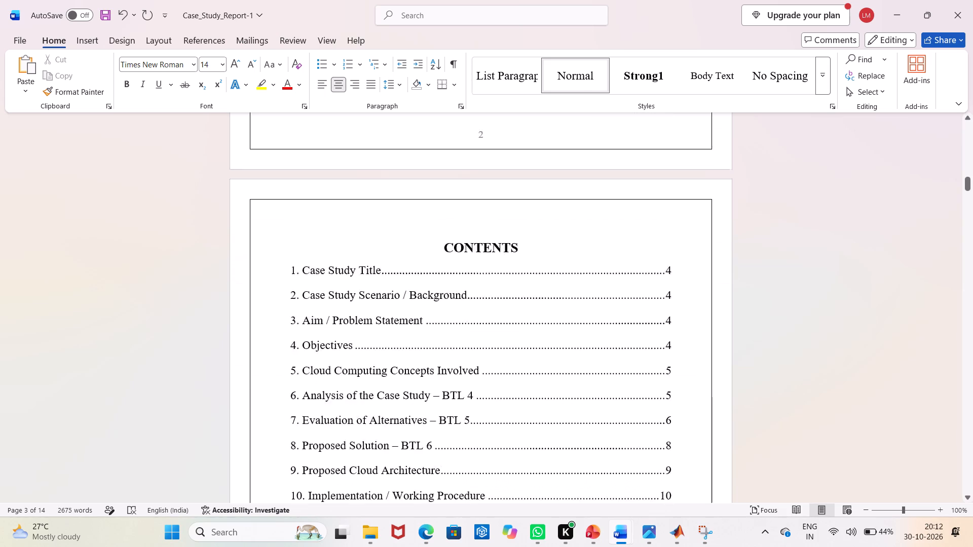
scroll(459, 234, down, 20)
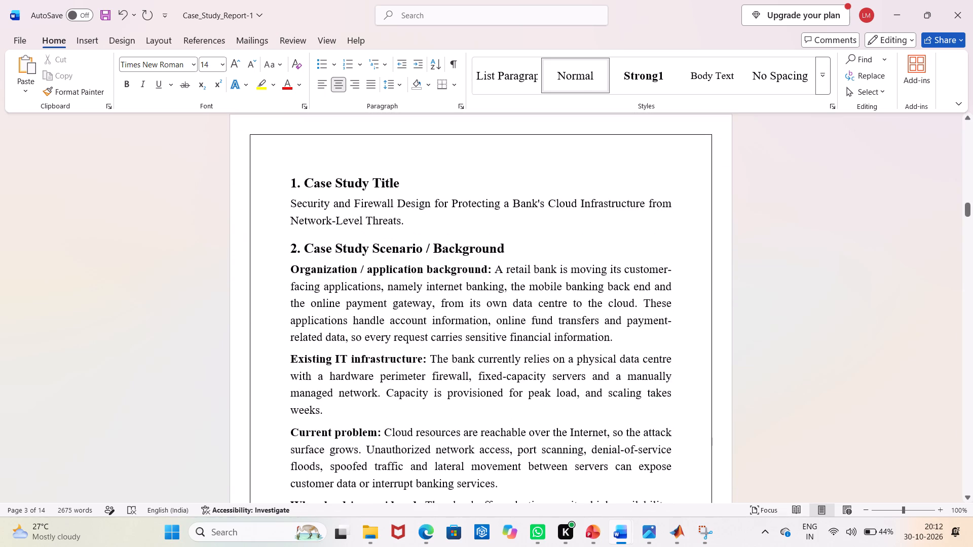
drag(289, 176, 544, 546)
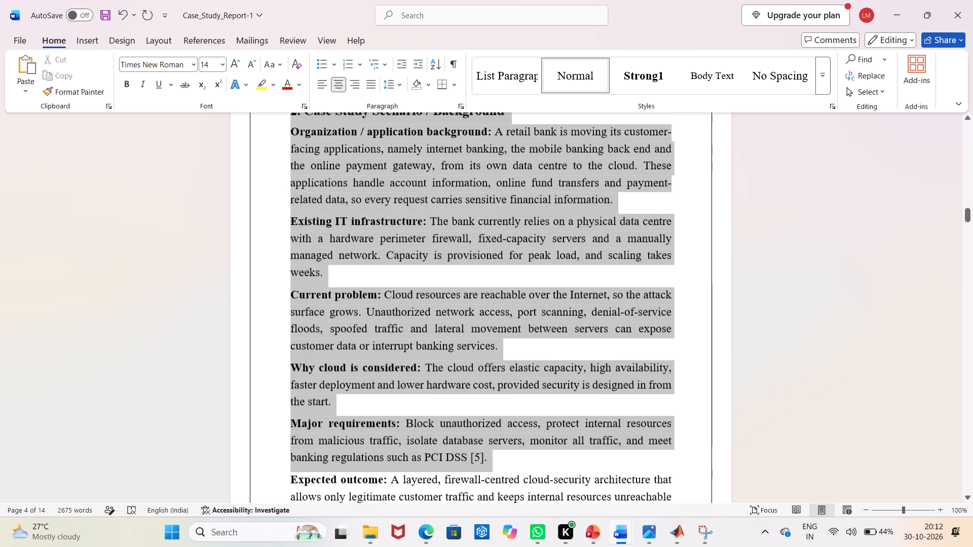
drag(544, 546, 562, 546)
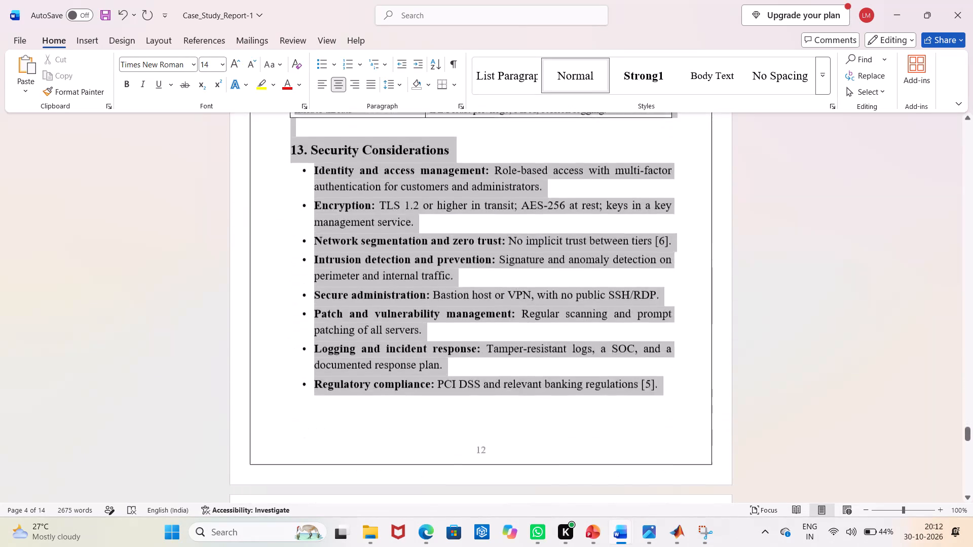
drag(562, 546, 562, 540)
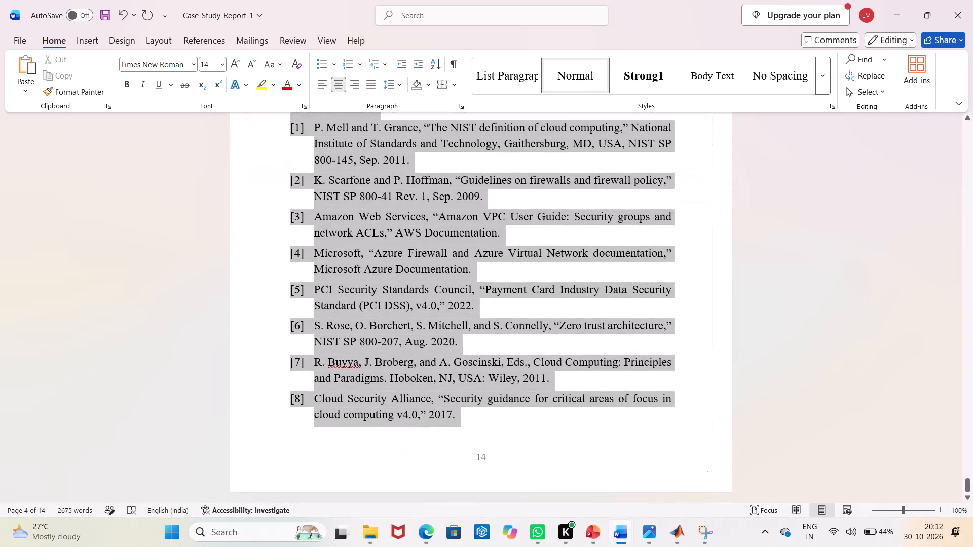
drag(562, 540, 562, 538)
click(395, 89)
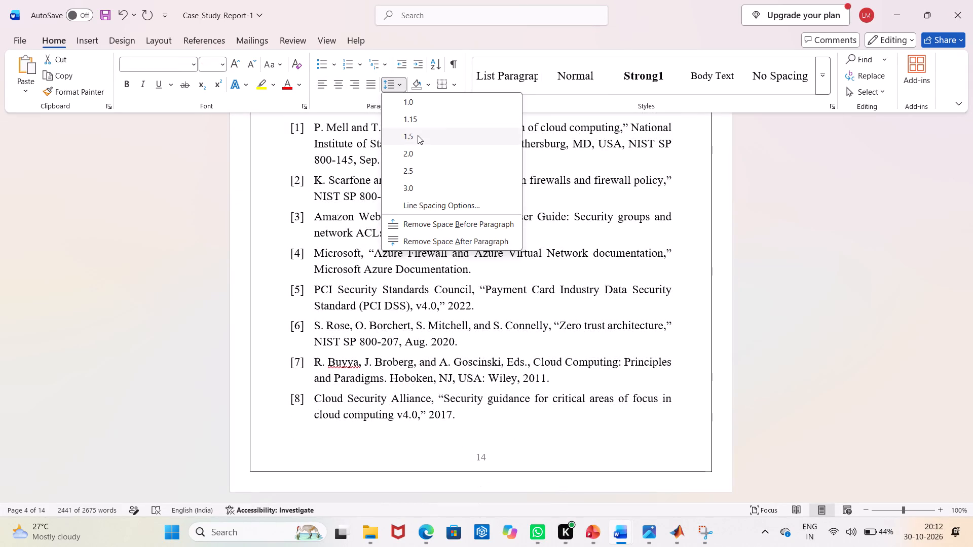
click(417, 135)
Examine the respaced report from the cover page through the declaration and contents to the start of section 1.
scroll(679, 291, up, 1)
middle_click(761, 287)
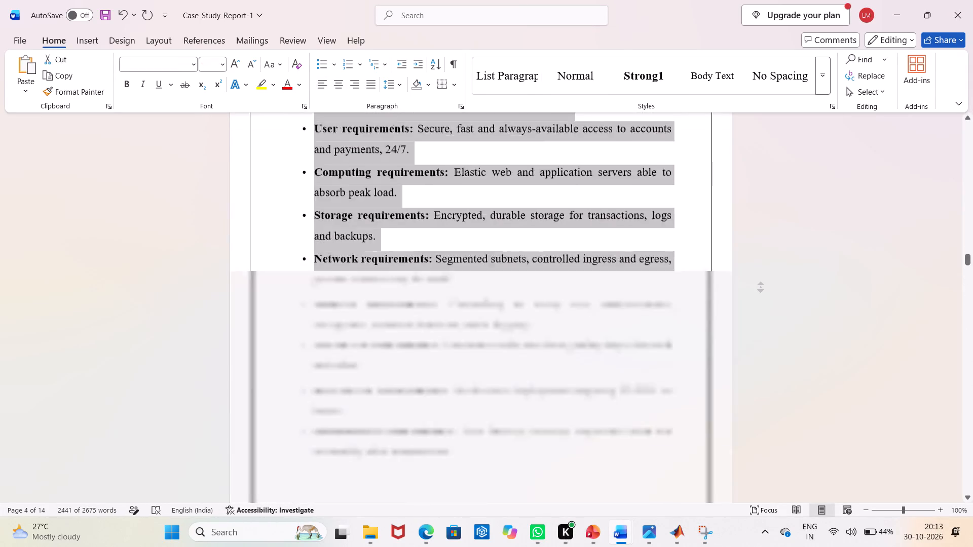
click(756, 159)
scroll(756, 234, down, 5)
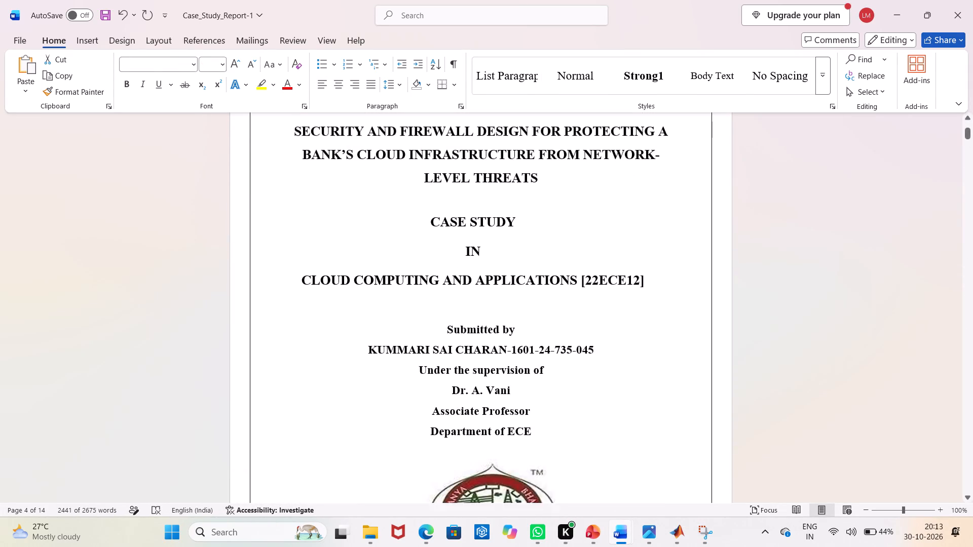
click(670, 279)
scroll(672, 275, down, 20)
scroll(671, 269, down, 7)
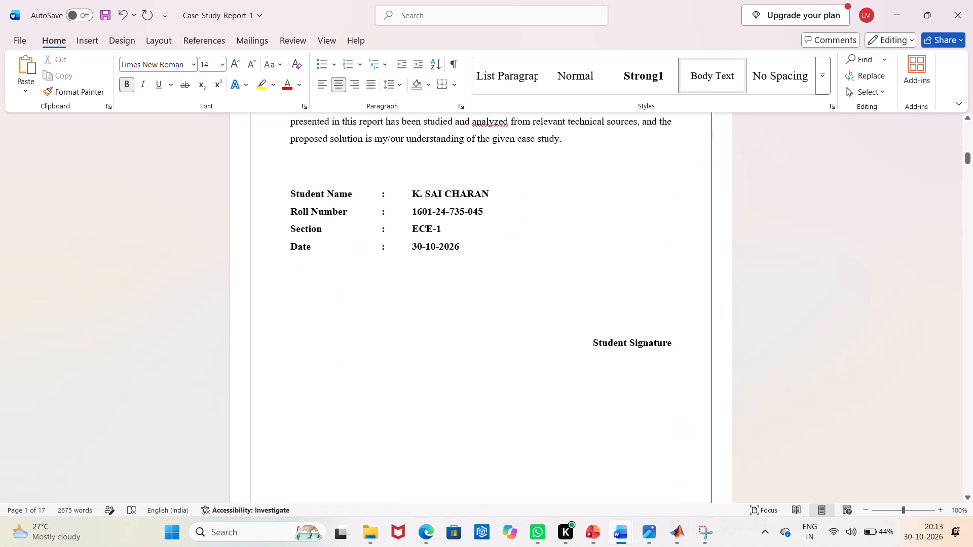
scroll(671, 269, down, 18)
scroll(670, 267, down, 7)
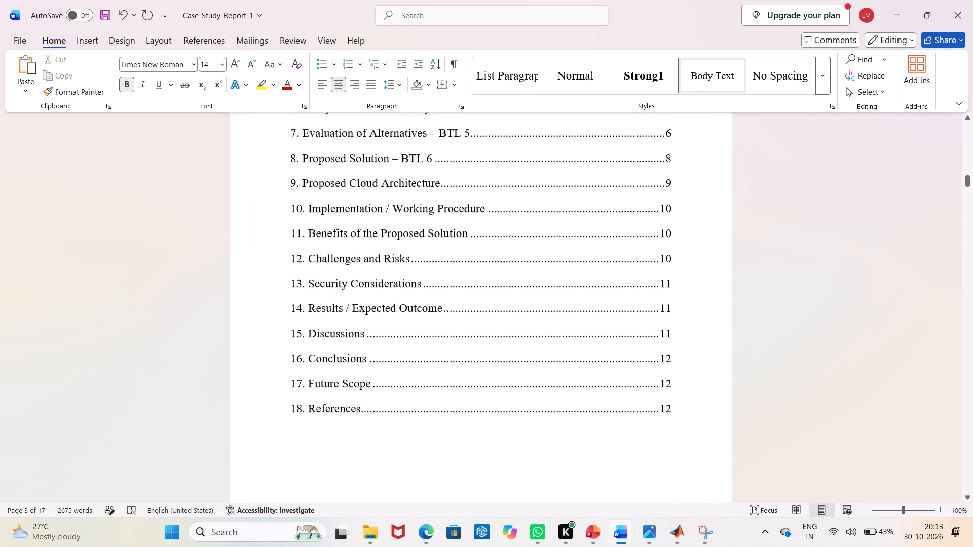
scroll(670, 267, down, 14)
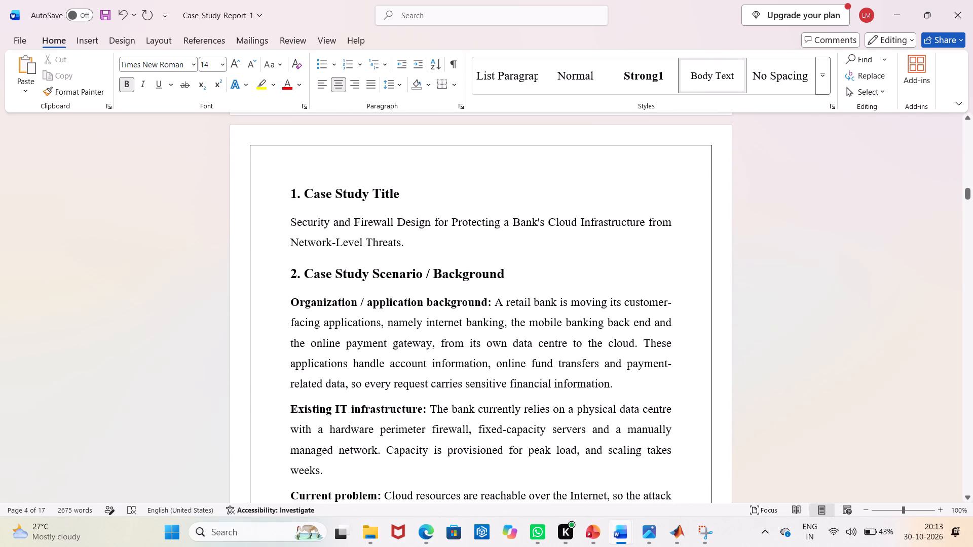
Set the font size of the paragraph under the "1. Case Study Title" heading to 12.
drag(408, 187, 250, 188)
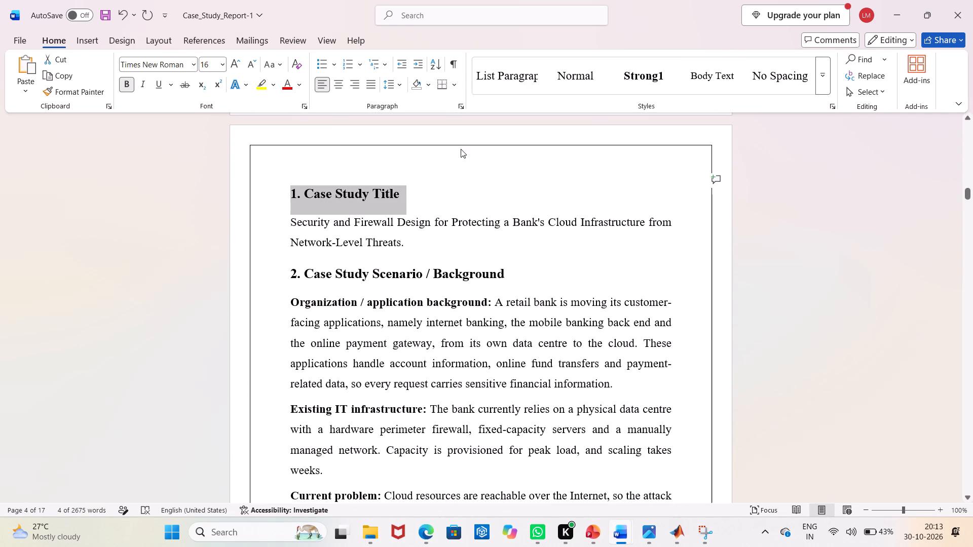
click(469, 169)
drag(432, 243, 280, 220)
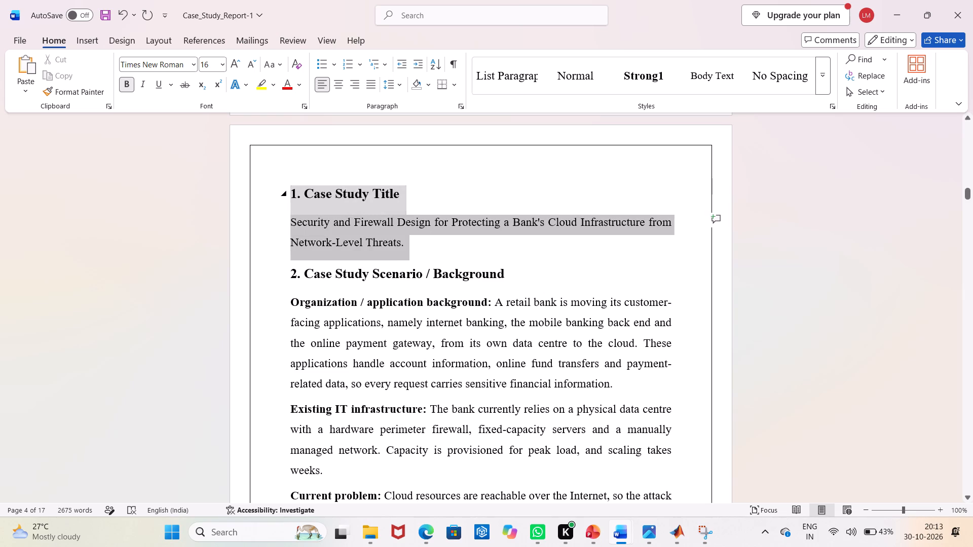
drag(280, 220, 282, 229)
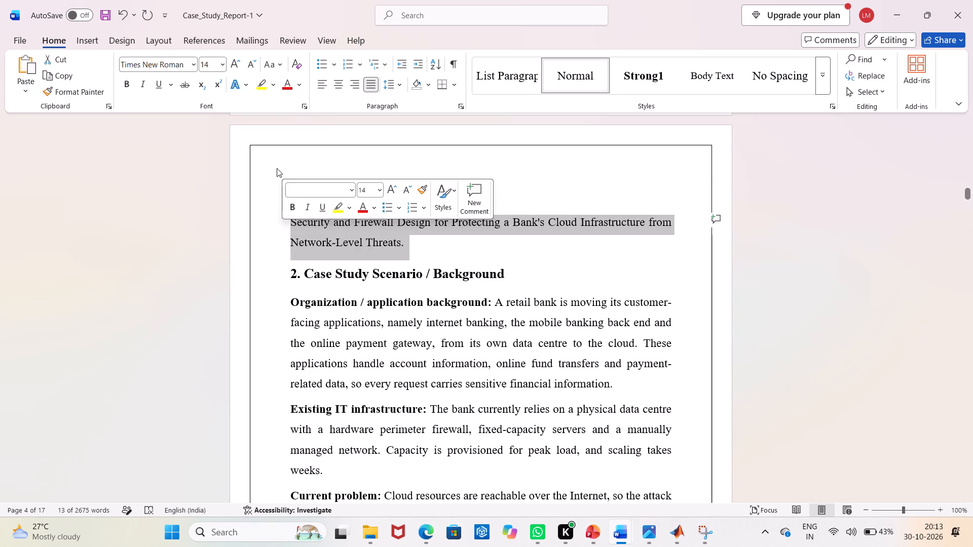
click(226, 66)
click(213, 136)
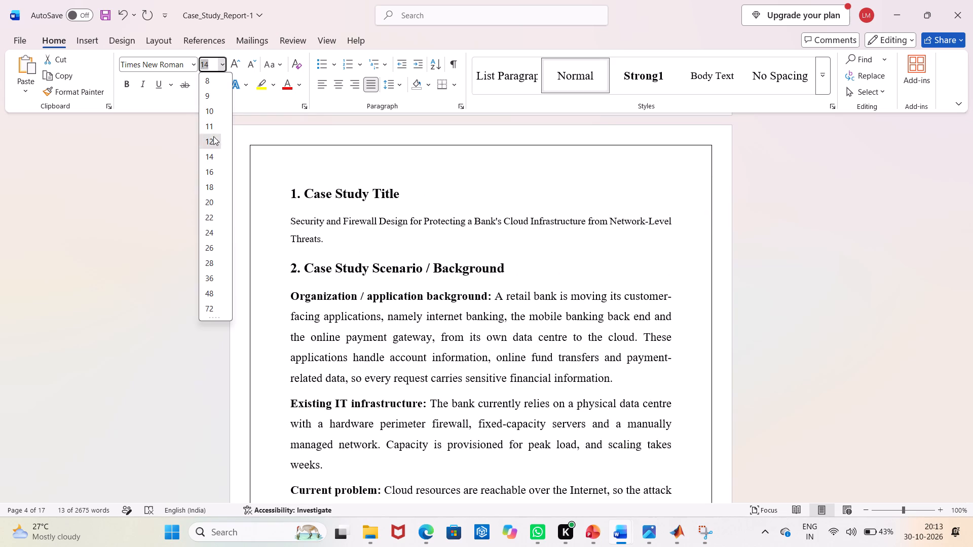
click(582, 192)
scroll(564, 199, down, 5)
scroll(520, 186, up, 2)
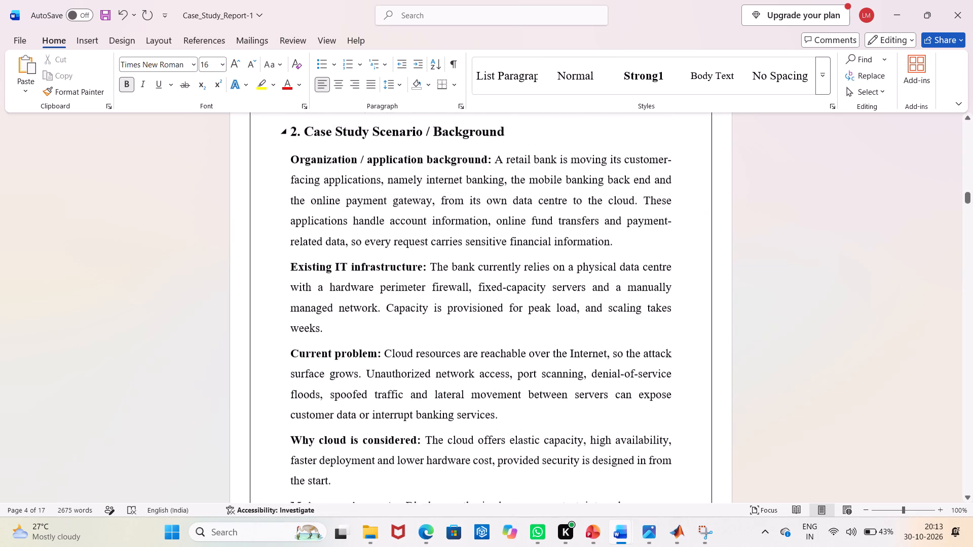
Set the font size of the description after the "Organization / application background:" label in section 2 to 12.
scroll(520, 186, up, 1)
drag(494, 232, 613, 317)
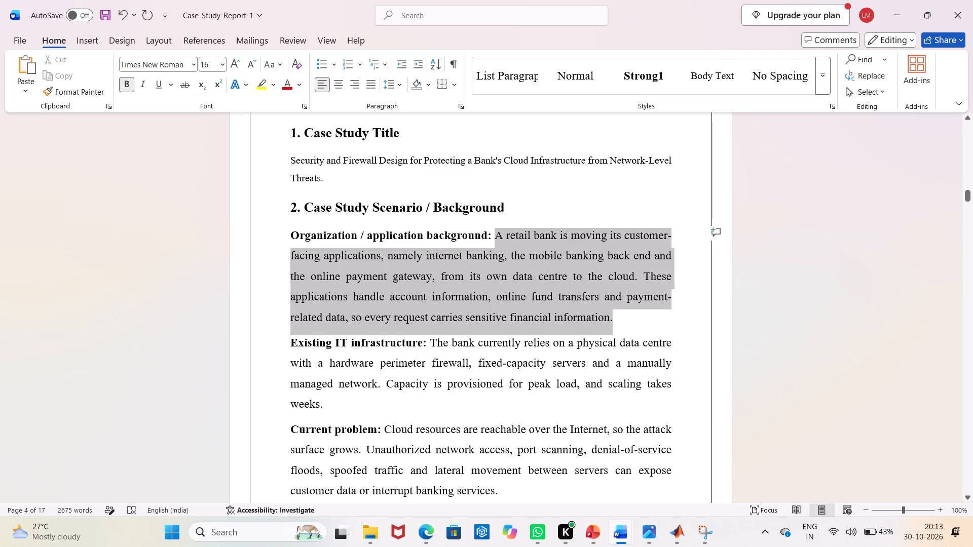
drag(613, 317, 615, 312)
click(226, 67)
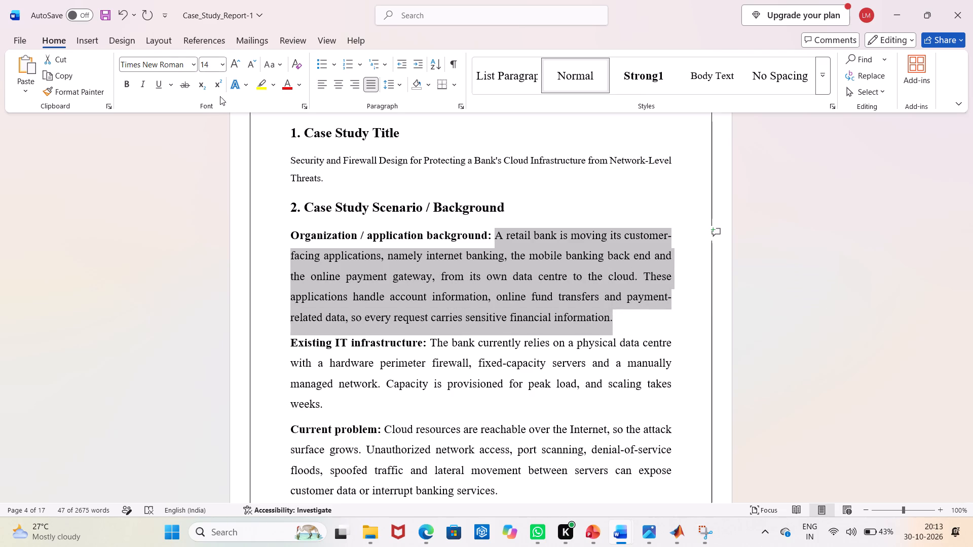
click(227, 68)
click(222, 64)
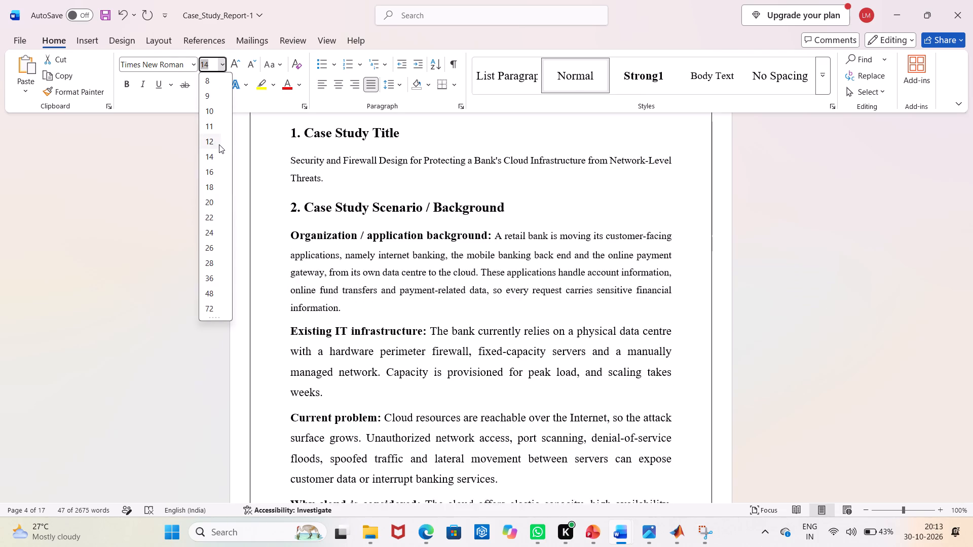
click(219, 144)
click(639, 202)
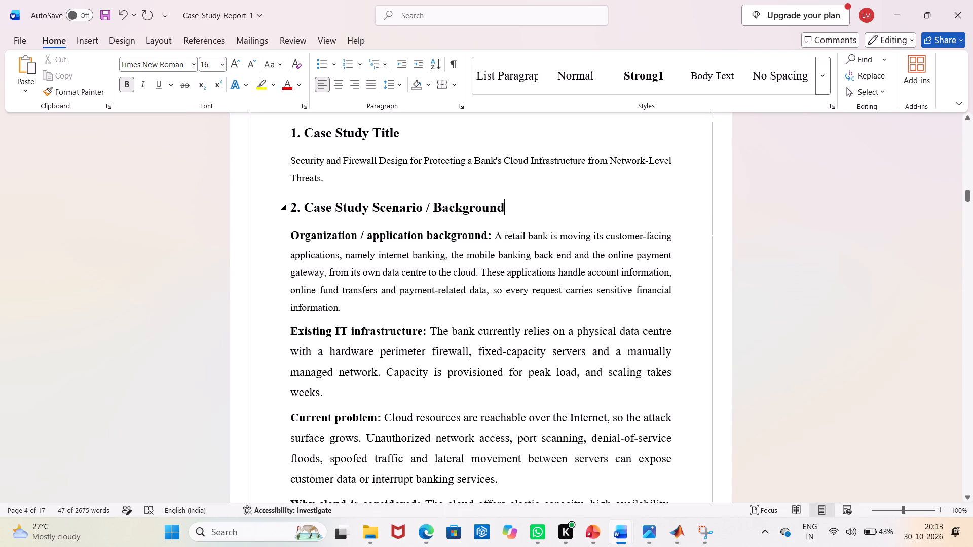
Set the font size of the description after the "Existing IT infrastructure:" label to 12.
scroll(632, 209, down, 7)
scroll(631, 207, up, 7)
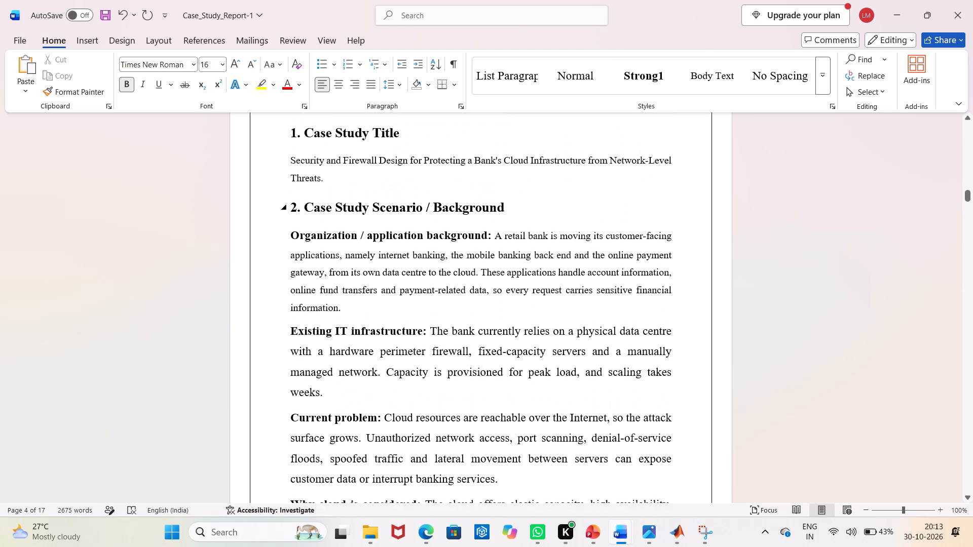
drag(429, 329, 353, 396)
click(221, 68)
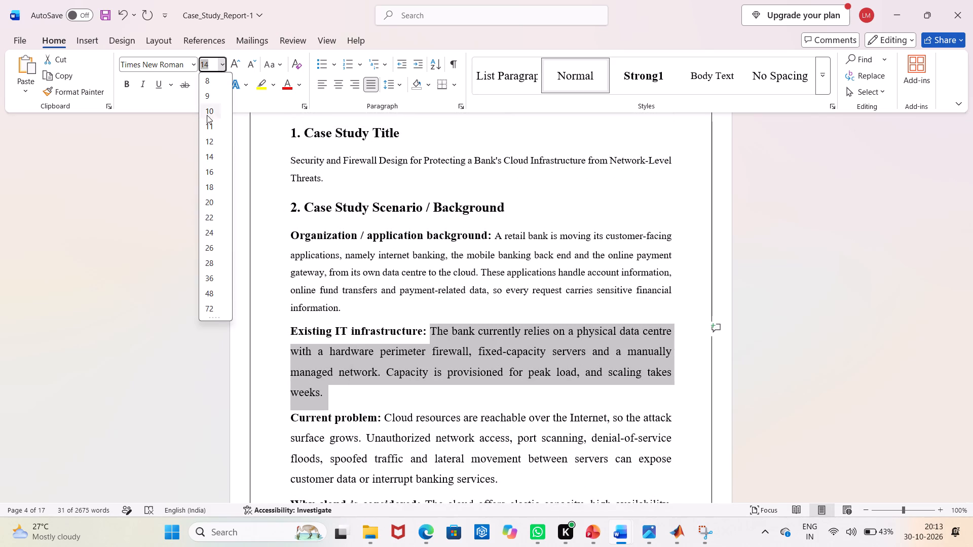
click(211, 139)
Set the font size of the description after the "Current problem:" label to 12.
scroll(375, 318, down, 3)
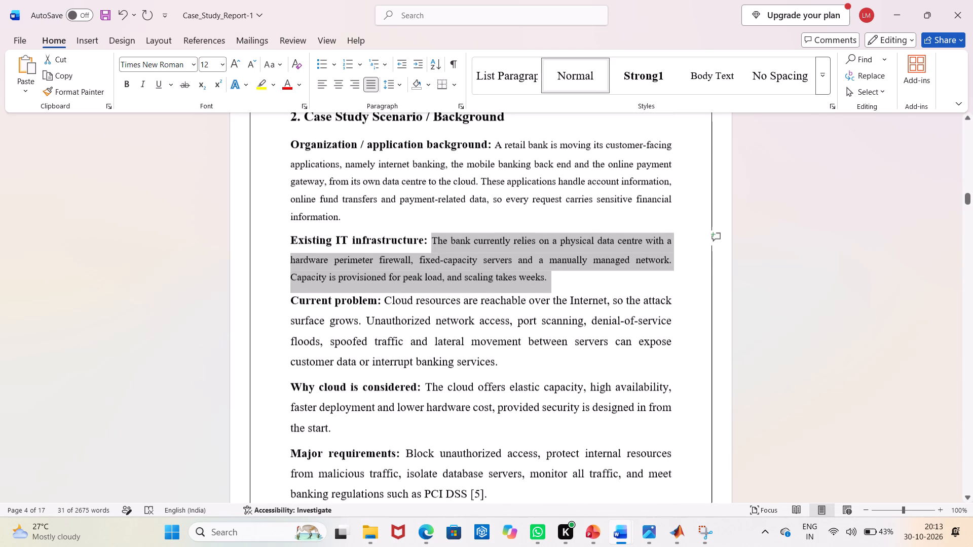
drag(384, 300, 499, 365)
click(220, 68)
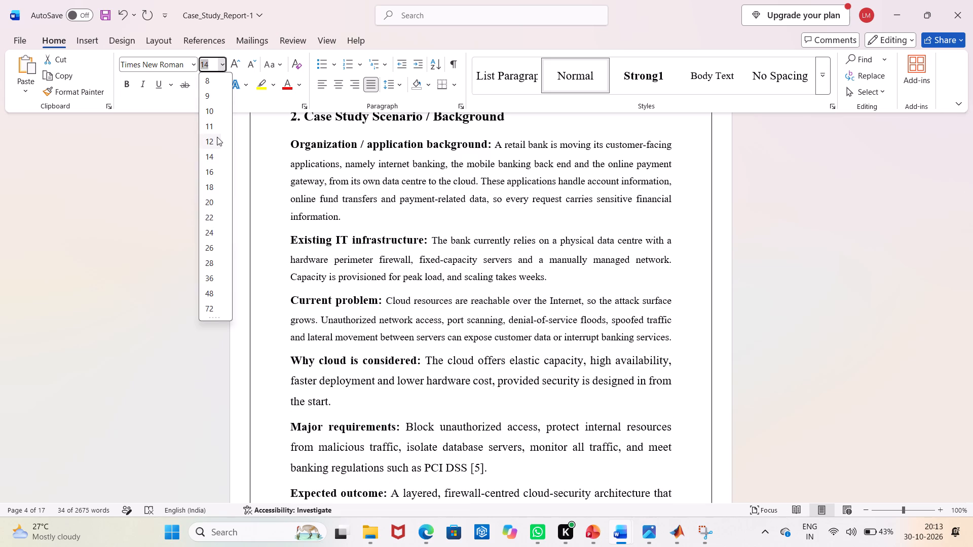
click(217, 137)
Set the font size of the description after the "Why cloud is considered:" label to 12.
scroll(362, 272, down, 3)
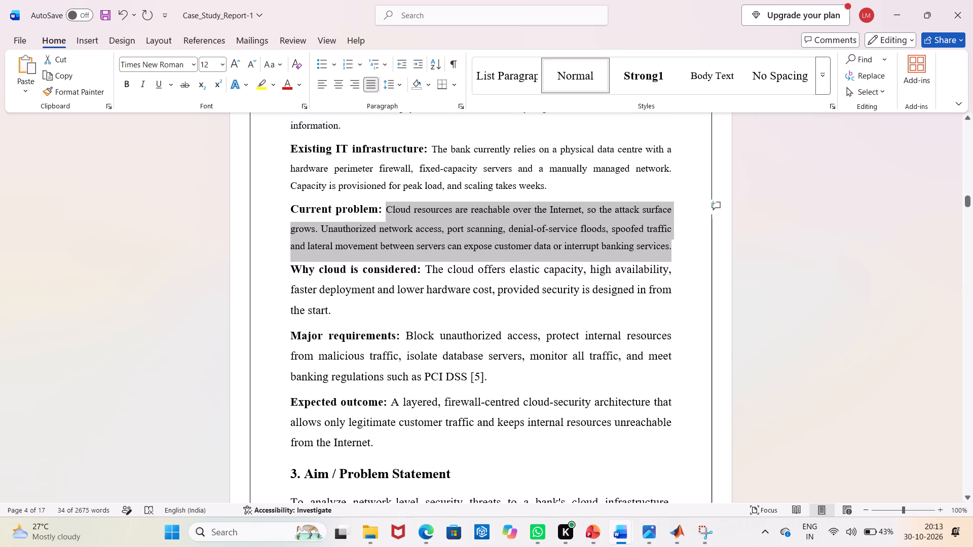
drag(428, 270, 357, 324)
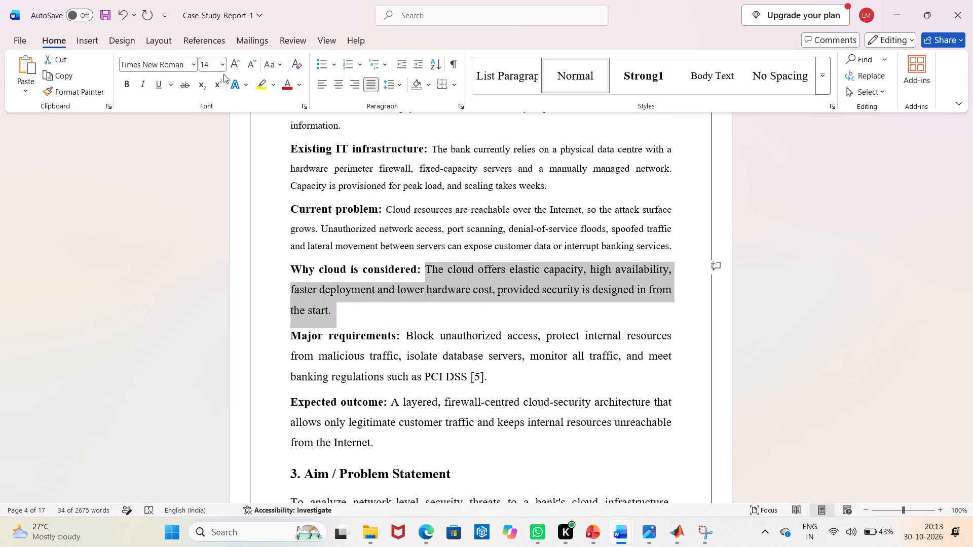
click(222, 67)
click(208, 138)
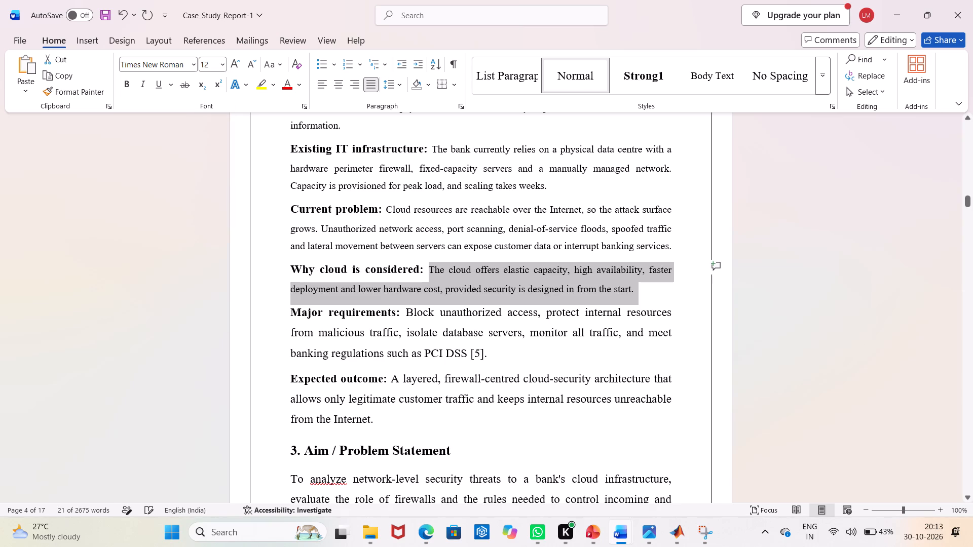
click(756, 248)
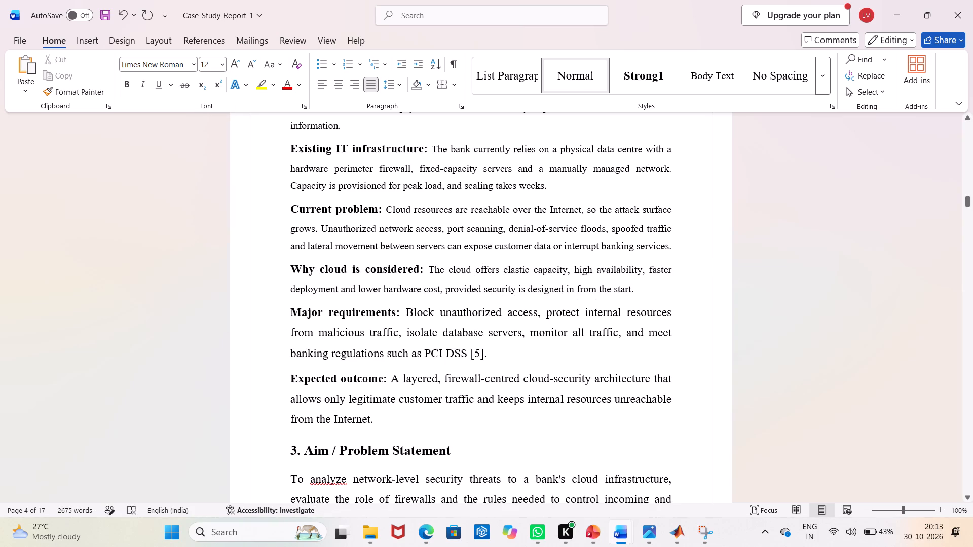
Set the font size of the description after the "Major requirements:" label, up to "PCI DSS", to 12.
drag(405, 311, 469, 353)
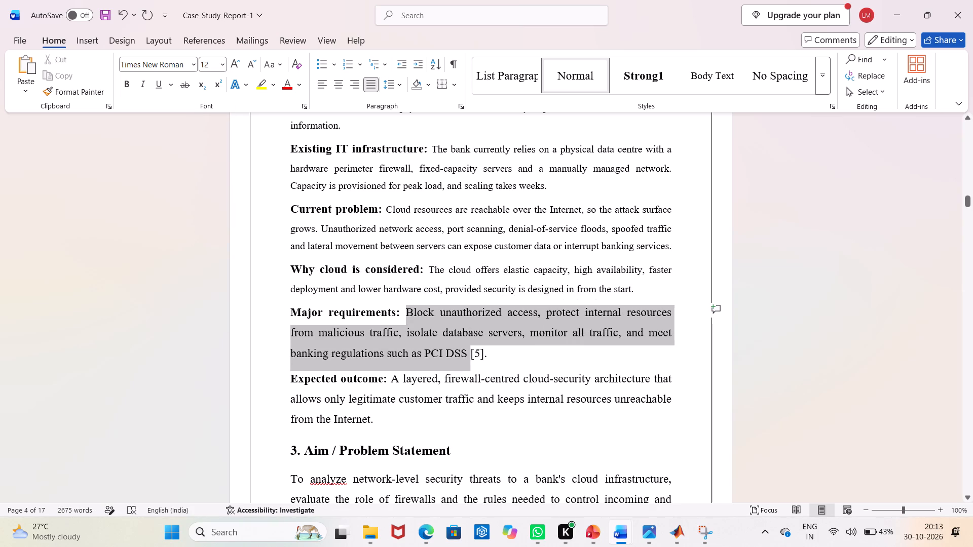
drag(469, 353, 467, 349)
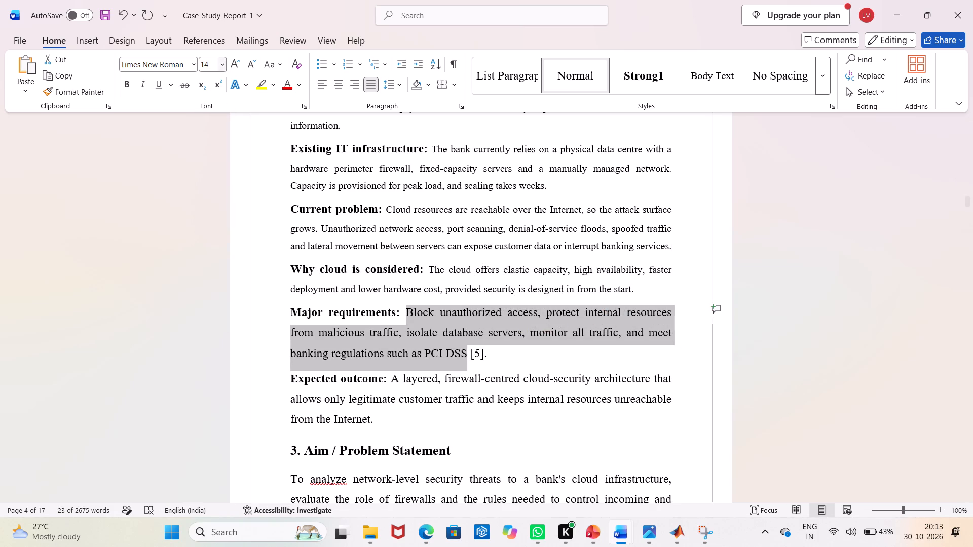
click(219, 62)
click(210, 140)
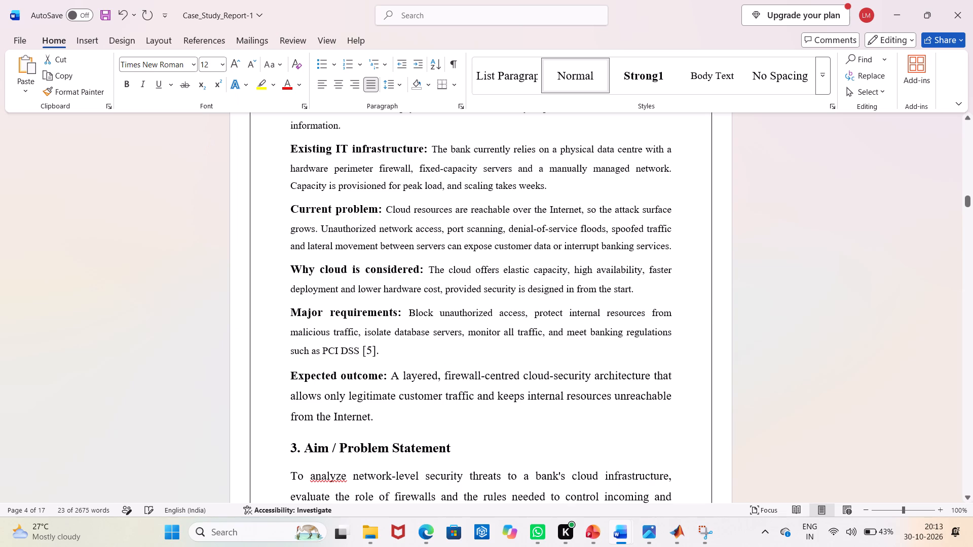
Delete the "[5]" citation after "PCI DSS" in the "Major requirements" paragraph, keeping the full stop.
drag(393, 350, 386, 350)
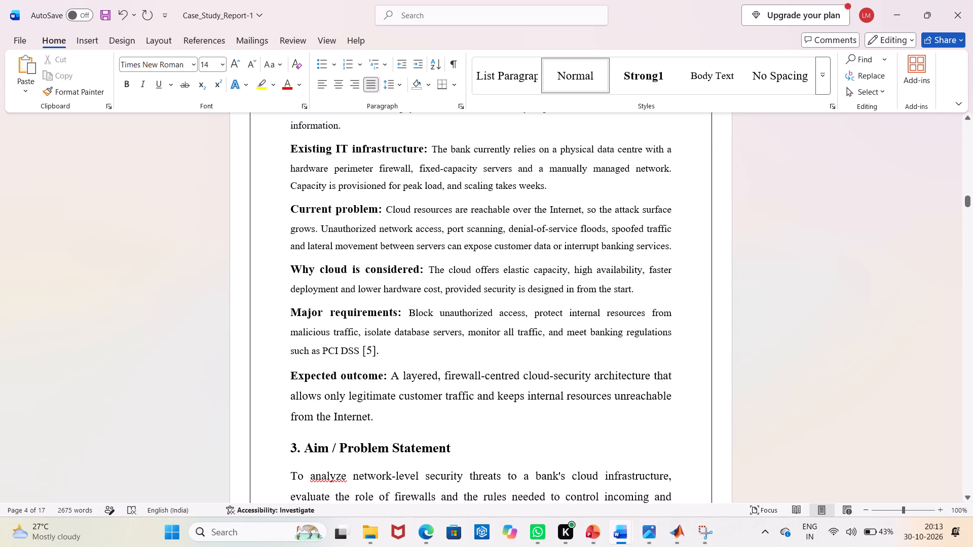
click(378, 349)
key(Left)
key(BackSpace)
key(BackSpace)
key(BackSpace)
Resize the description after the "Expected outcome:" label to match the paragraphs above it.
scroll(425, 299, up, 8)
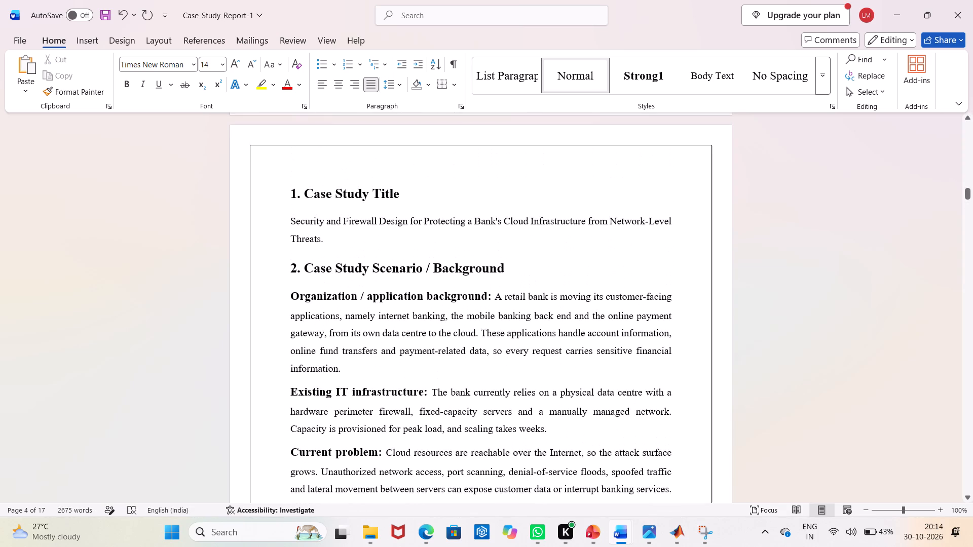
scroll(425, 299, down, 9)
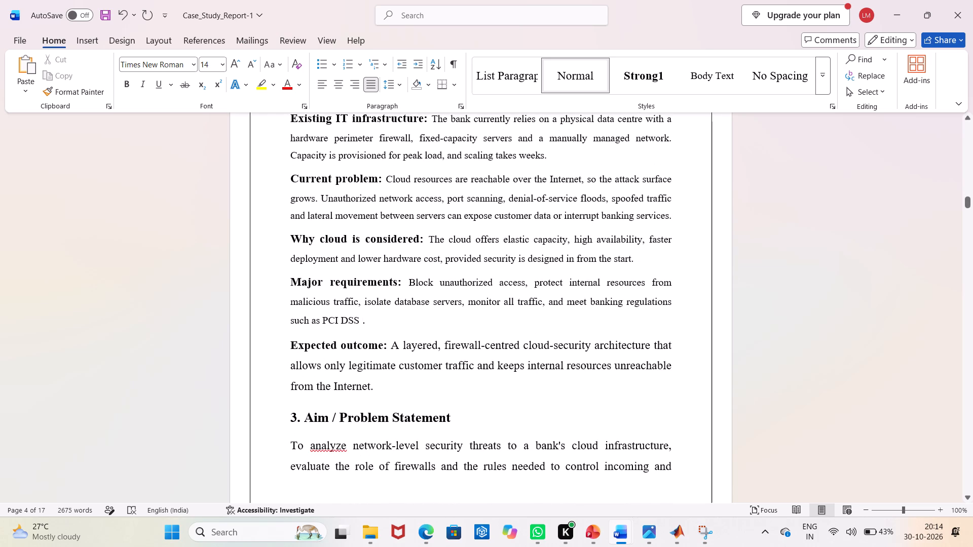
drag(388, 344, 401, 388)
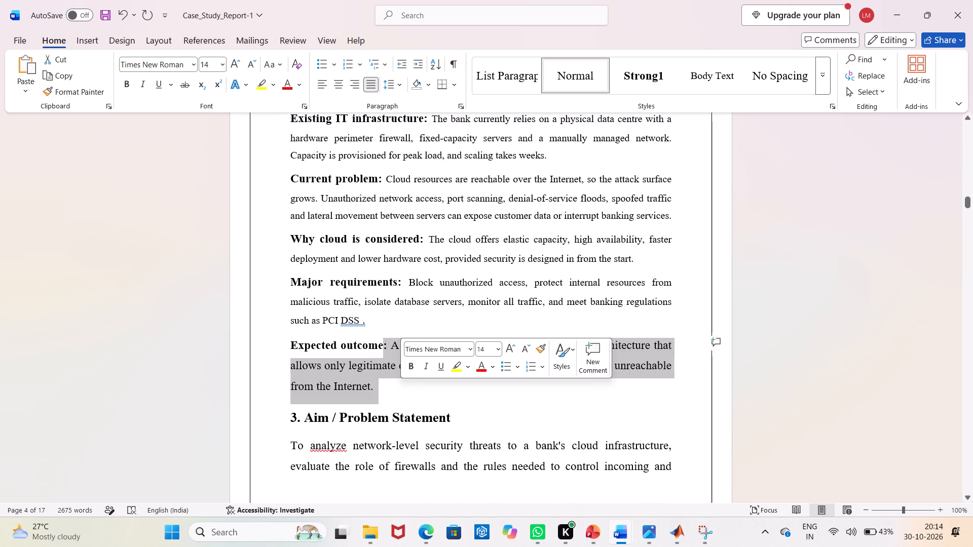
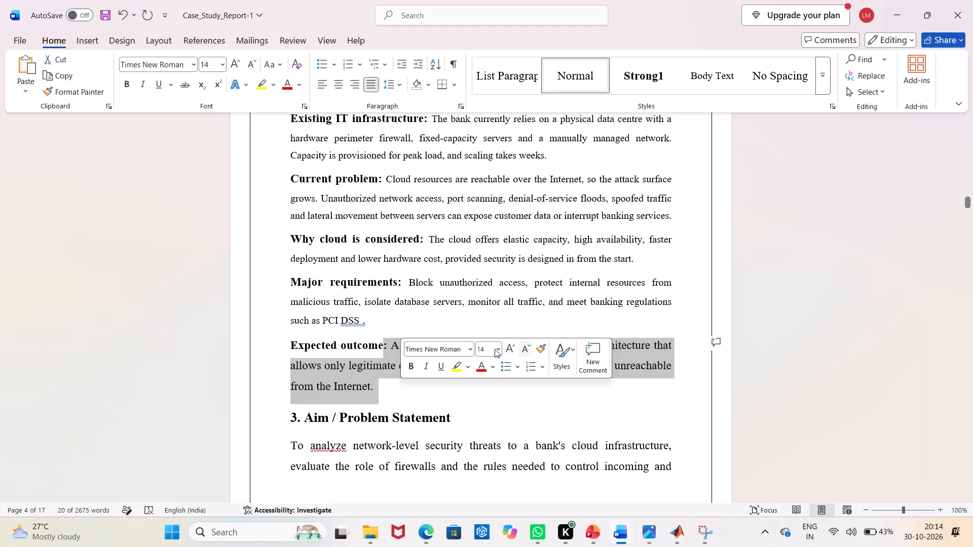
Set the font size of the description after the "Expected outcome:" label to 12.
click(495, 350)
click(493, 166)
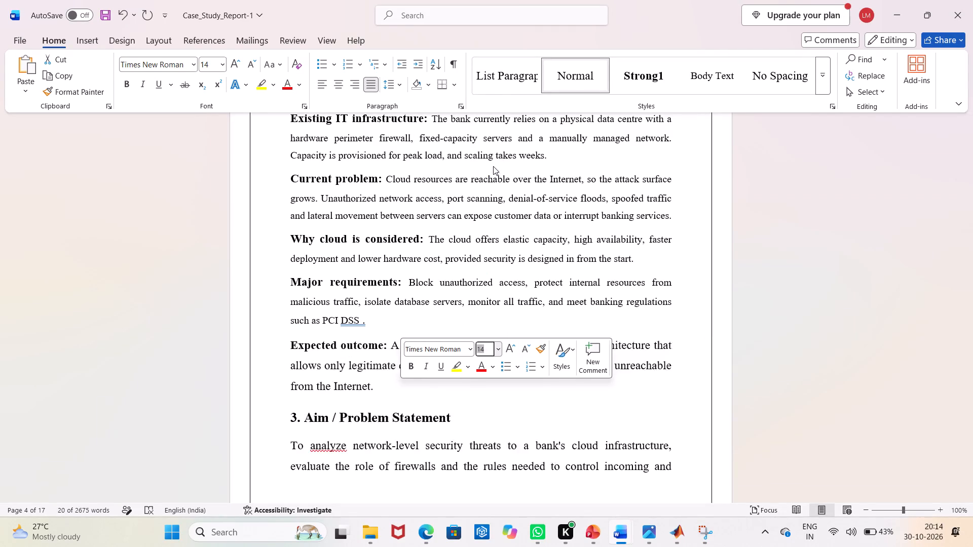
click(806, 269)
Set the font size of the paragraph under the "3. Aim / Problem Statement" heading to 12.
scroll(602, 351, down, 3)
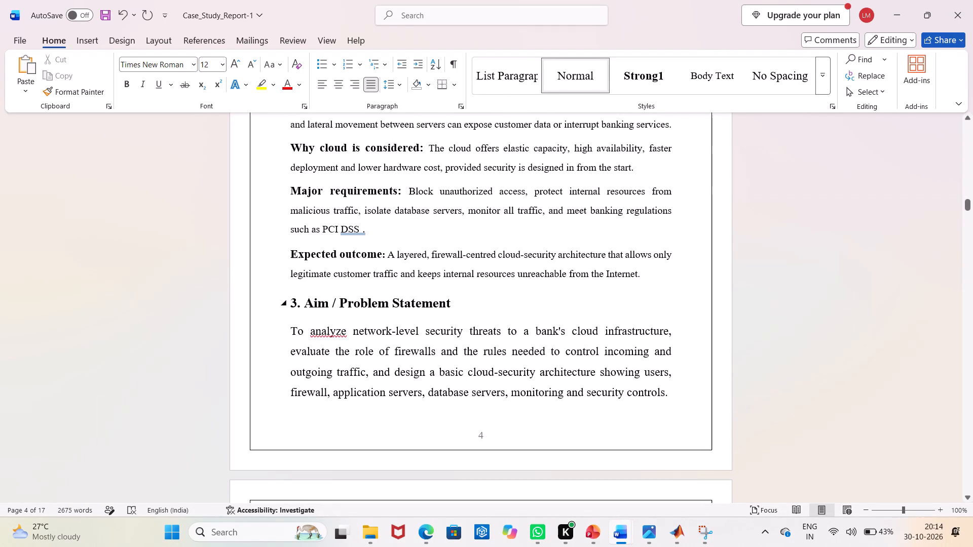
drag(289, 331, 666, 394)
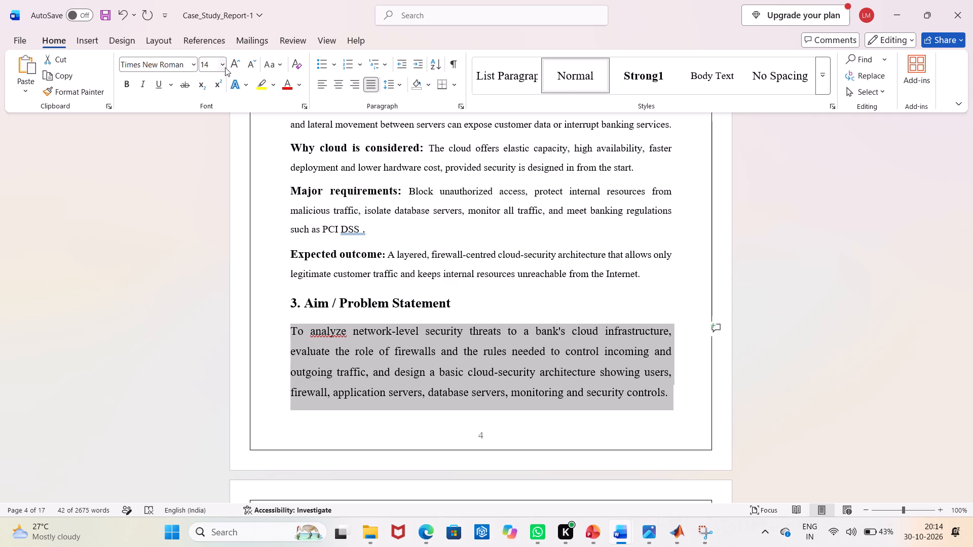
click(225, 67)
click(218, 141)
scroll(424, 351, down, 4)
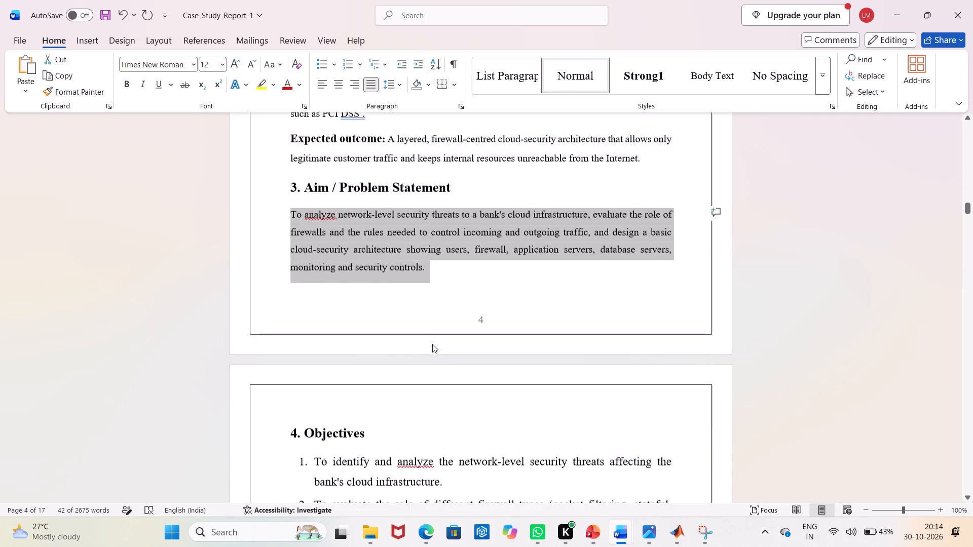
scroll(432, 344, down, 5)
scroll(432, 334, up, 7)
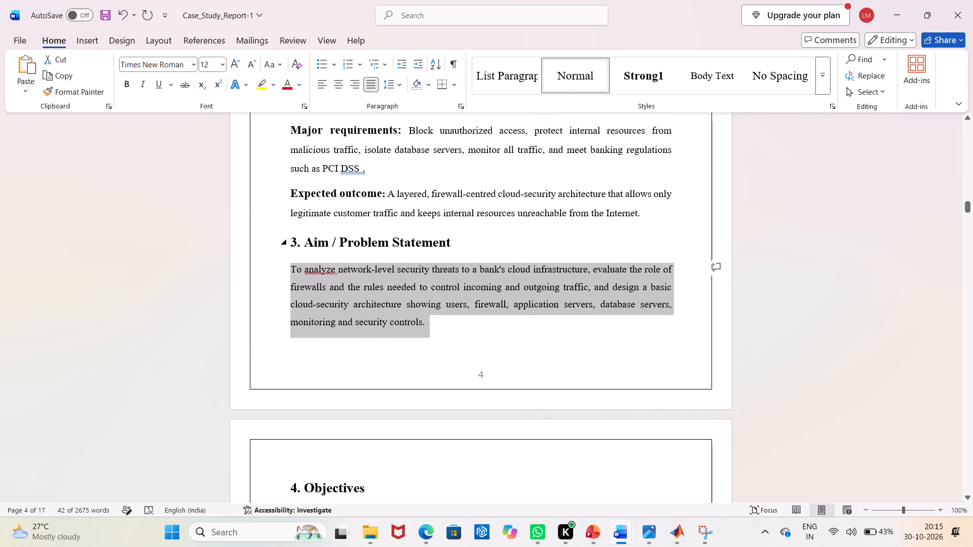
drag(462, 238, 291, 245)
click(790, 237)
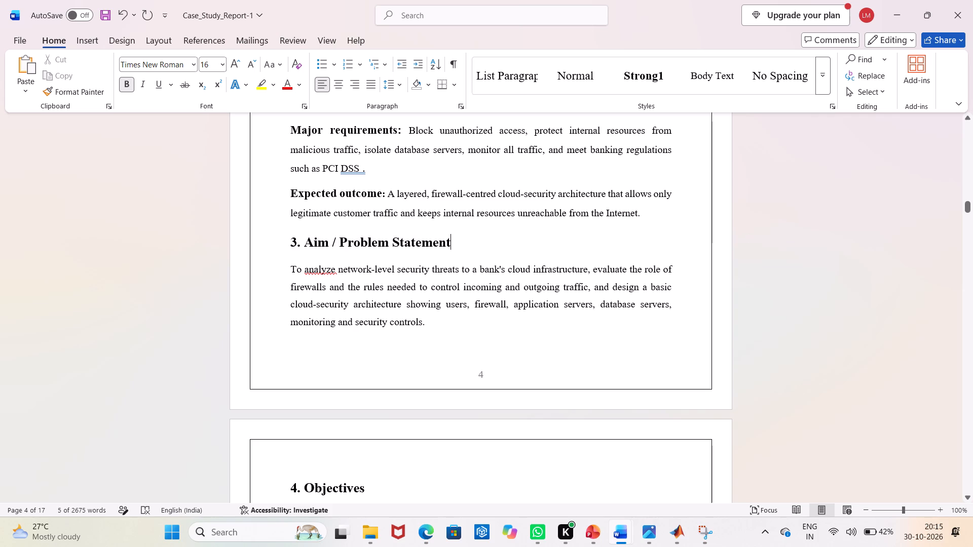
Set the font size of all four numbered items under the "4. Objectives" heading to 12.
scroll(782, 237, down, 8)
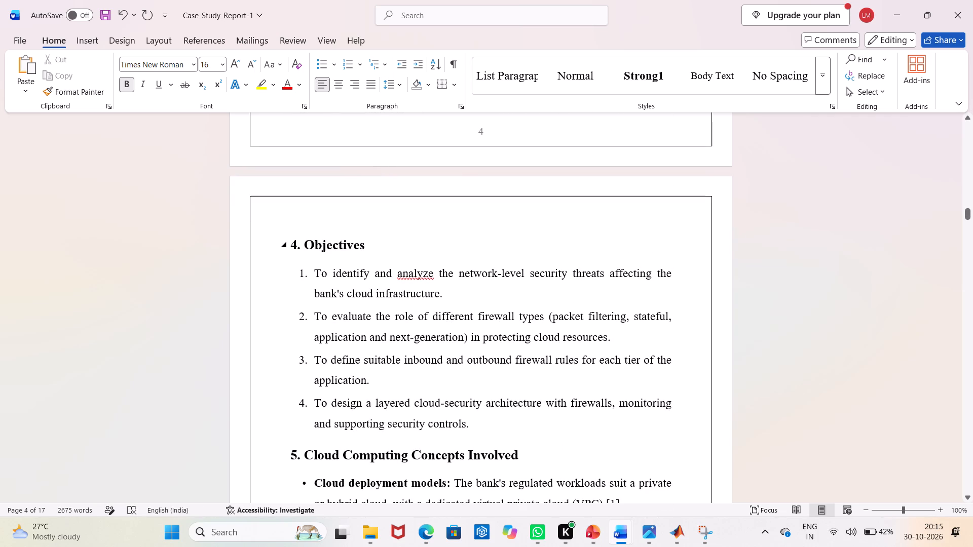
drag(289, 267, 383, 330)
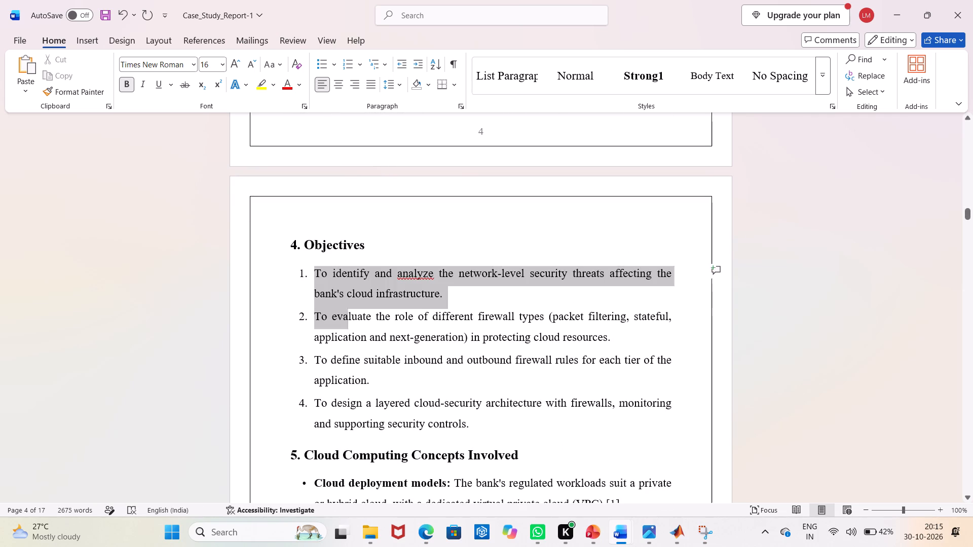
drag(383, 330, 488, 418)
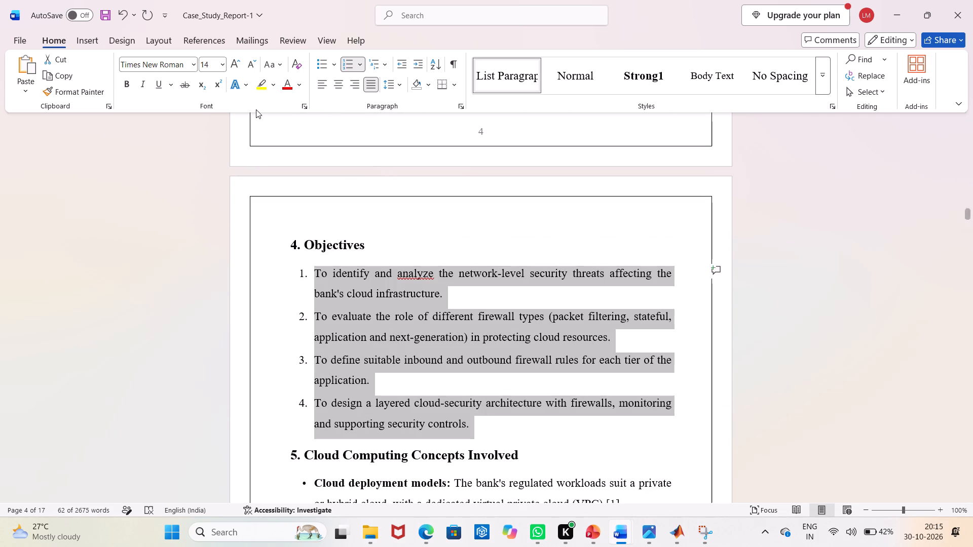
click(221, 62)
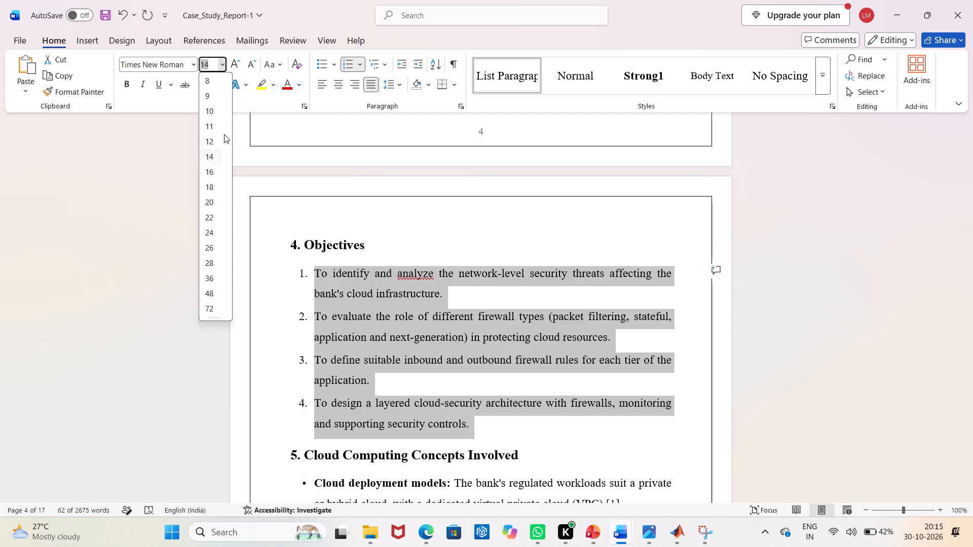
click(211, 141)
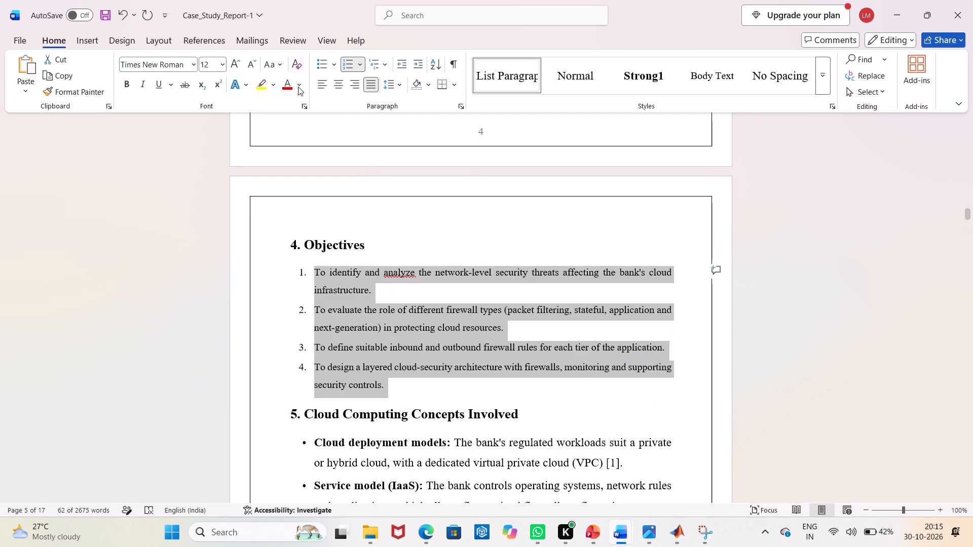
click(822, 274)
Set the font size of the description after the "Cloud deployment models:" label, up to "(VPC)", to 12.
scroll(706, 273, down, 3)
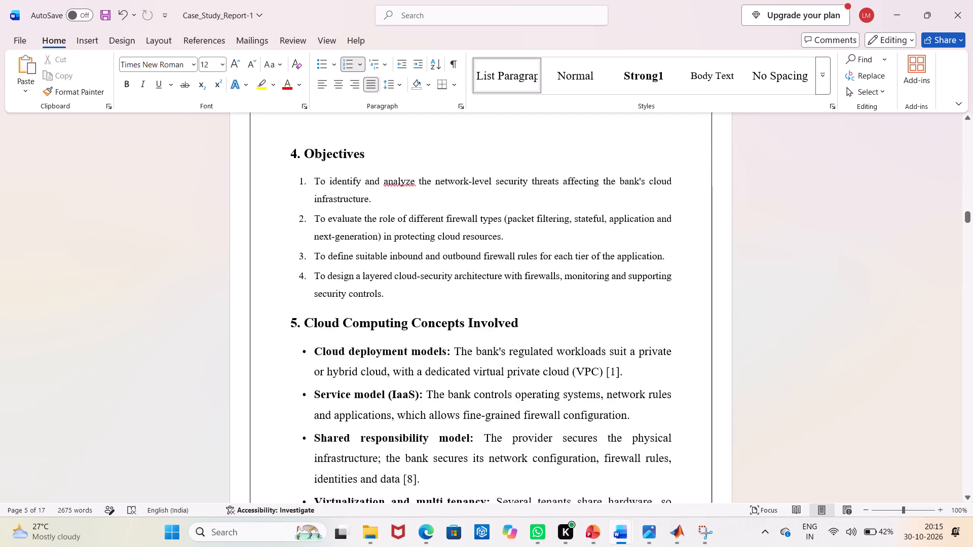
scroll(635, 267, down, 3)
drag(455, 256, 606, 272)
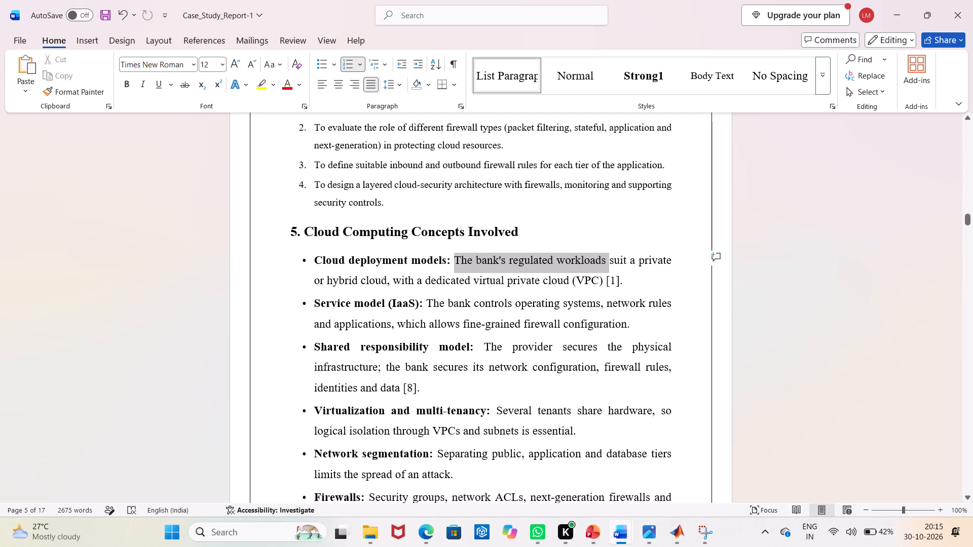
drag(606, 272, 606, 279)
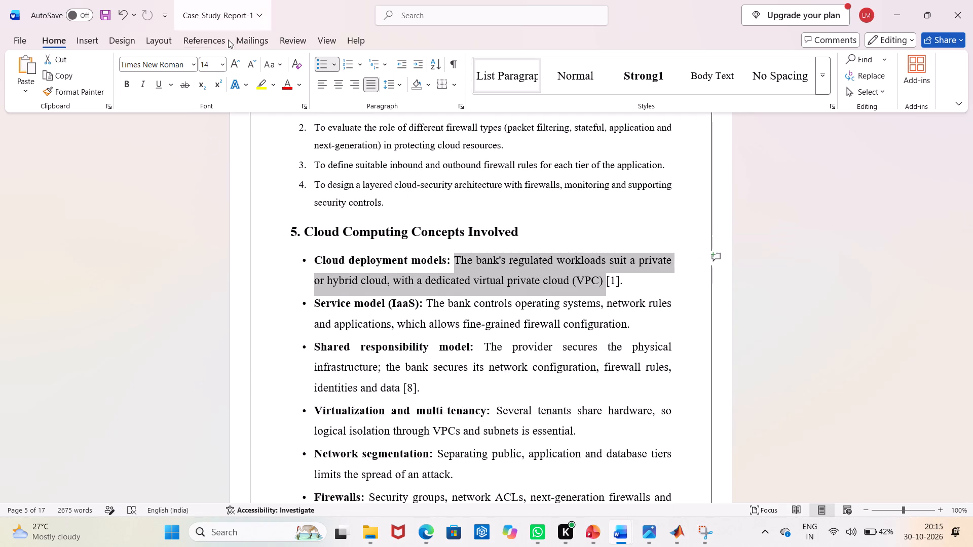
click(222, 65)
click(214, 138)
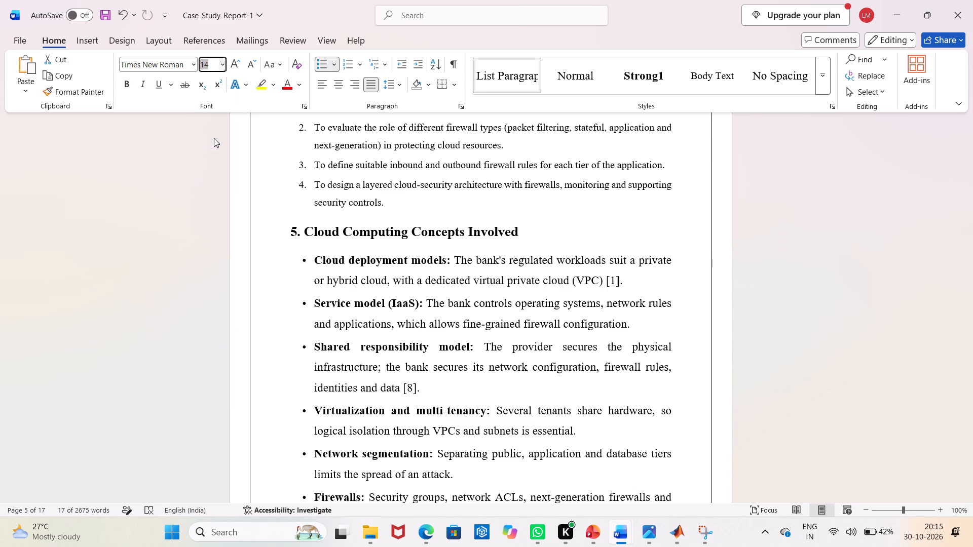
Delete the "[1]" citation after "(VPC)" in the "Cloud deployment models" bullet, keeping the full stop.
click(538, 278)
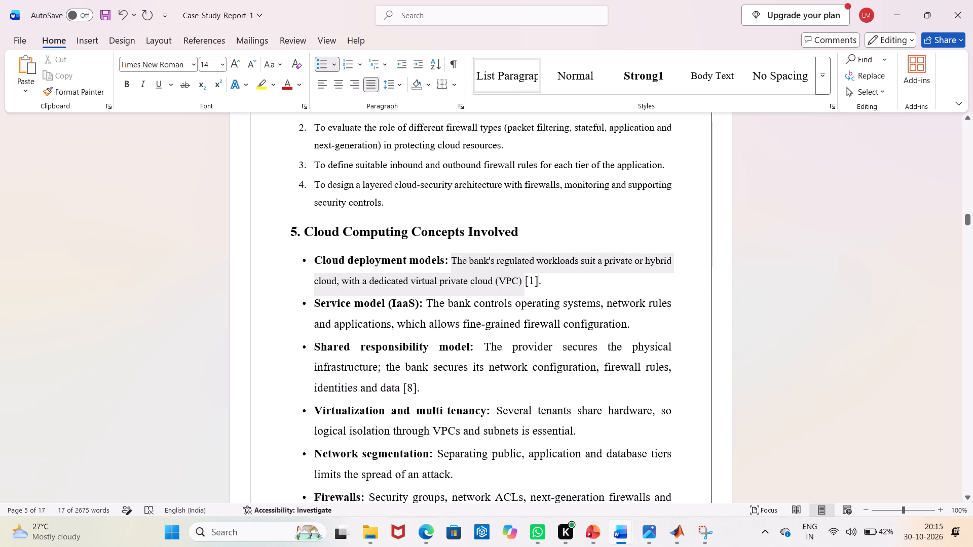
key(BackSpace)
key(BackSpace)
key(BackSpace)
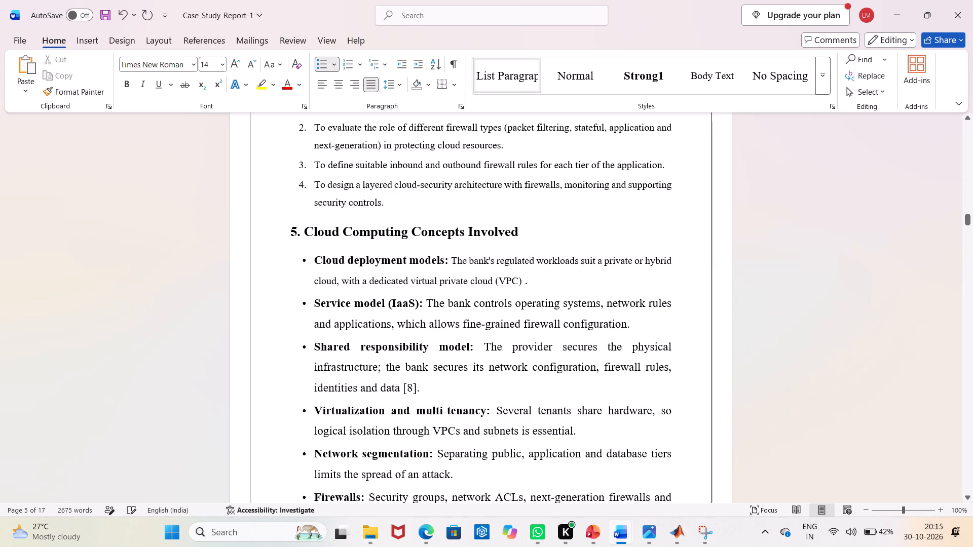
Set the font size of the description after the "Service model (IaaS):" label to 12.
scroll(555, 225, down, 3)
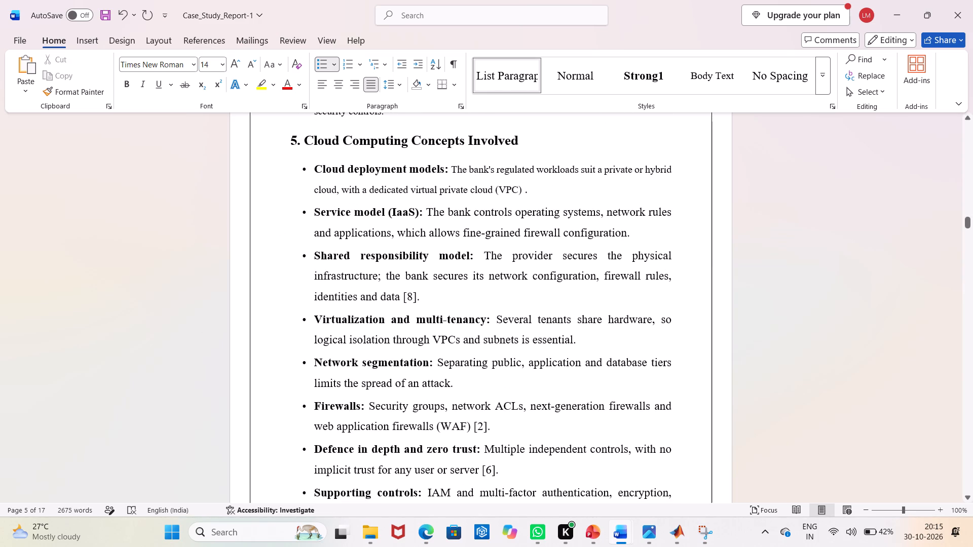
drag(429, 215, 629, 231)
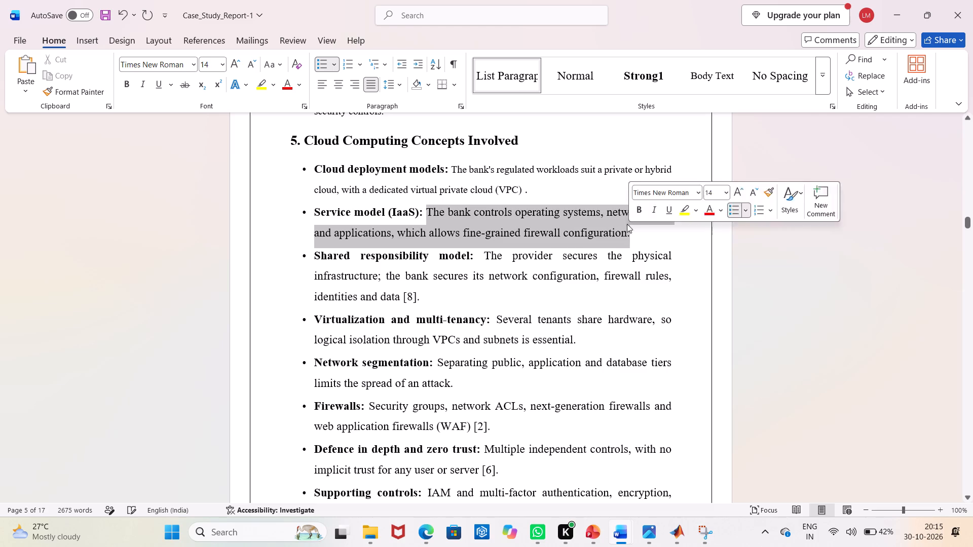
click(225, 62)
click(209, 139)
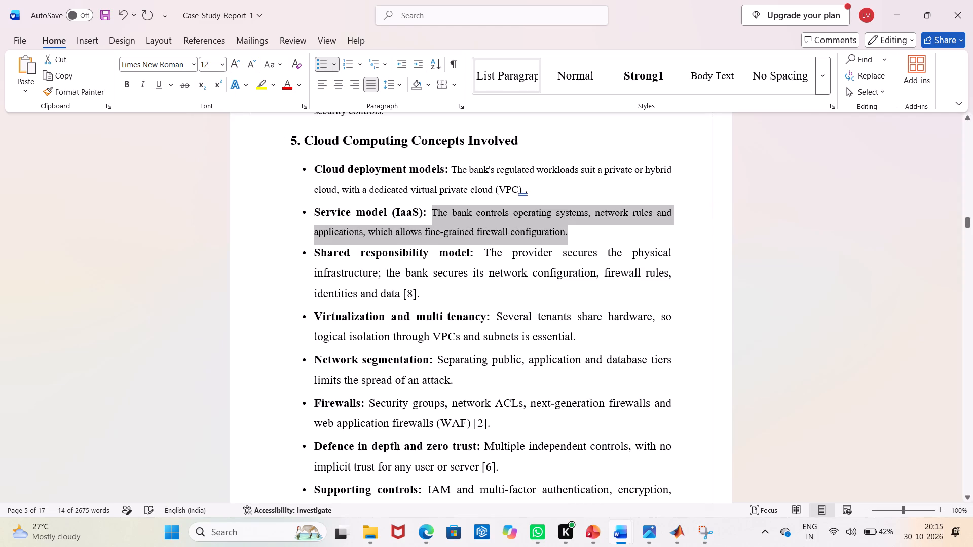
Set the font size of the description after the "Shared responsibility model:" label to 12.
scroll(599, 213, down, 2)
drag(482, 186, 482, 217)
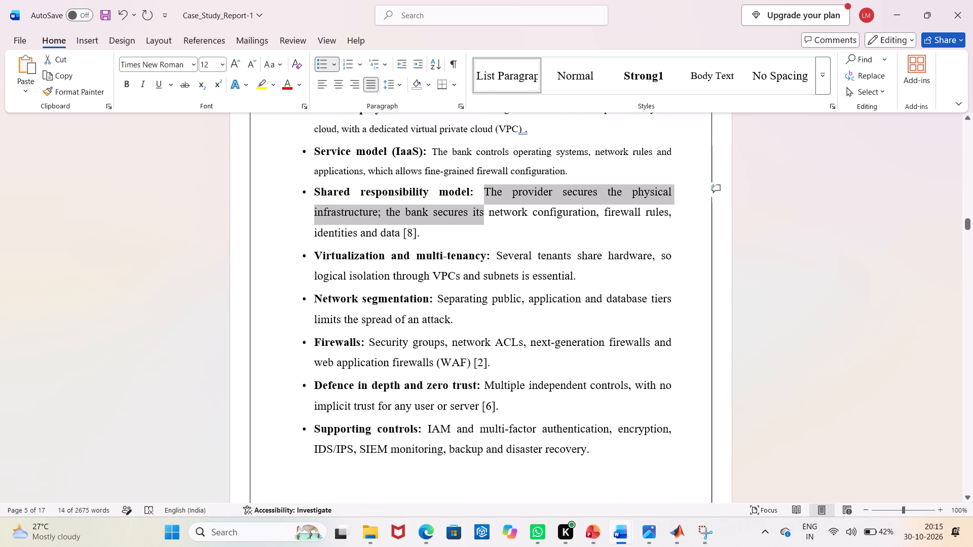
drag(482, 217, 469, 232)
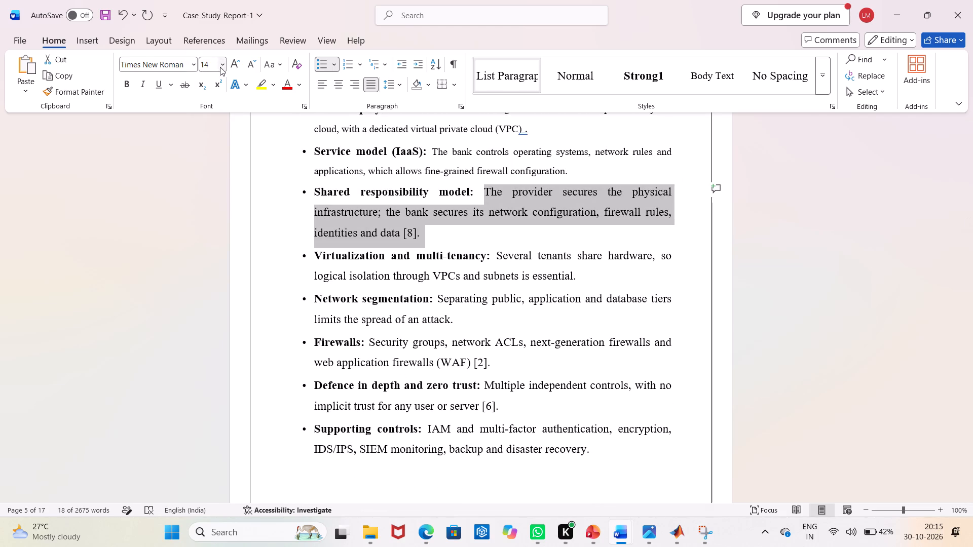
click(220, 67)
click(208, 142)
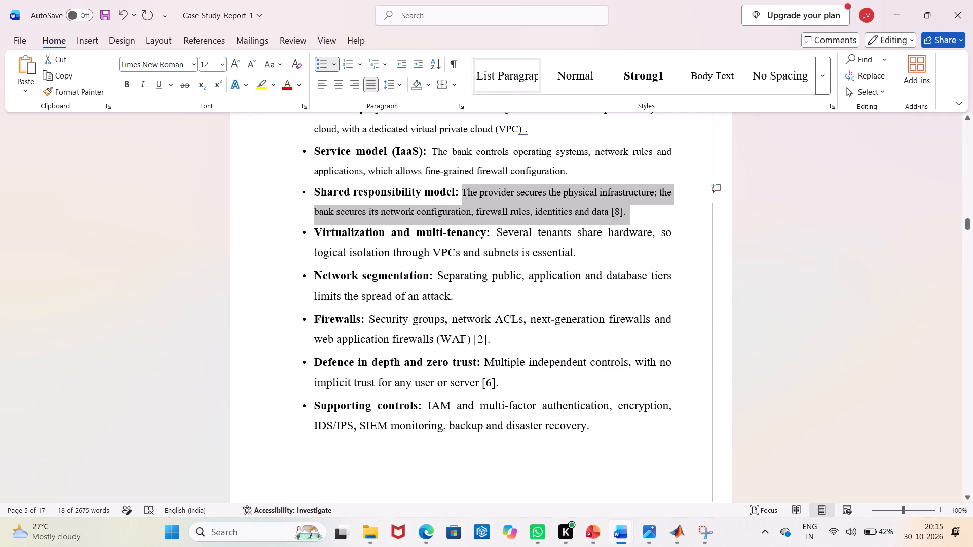
Delete the "[8]" citation after "identities and data" in the "Shared responsibility model" bullet, keeping the full stop.
click(628, 210)
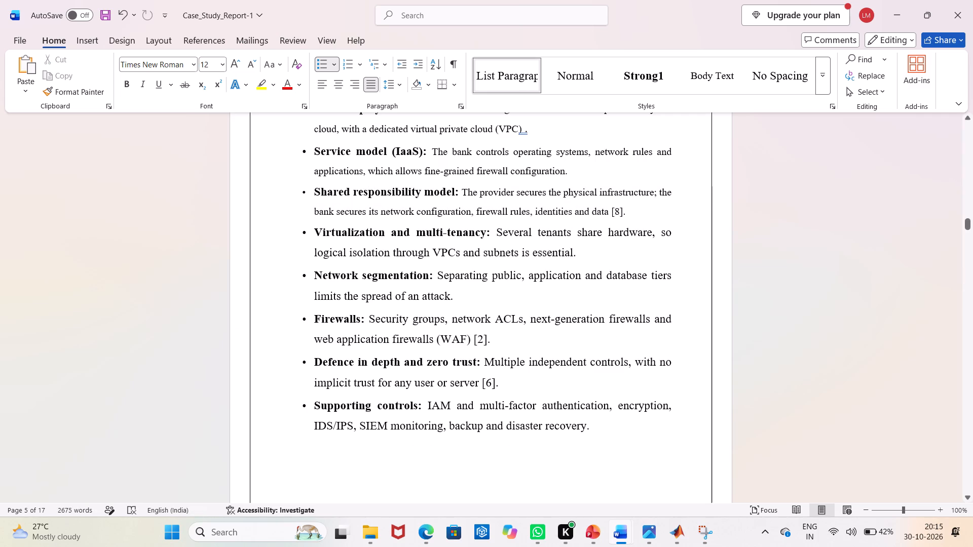
key(Left)
key(BackSpace)
key(BackSpace)
key(BackSpace)
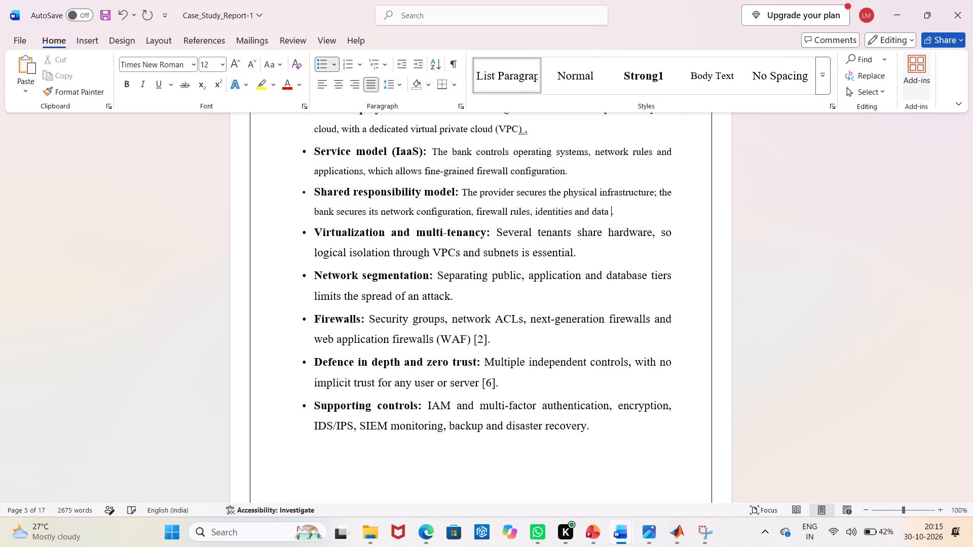
Remove the extra spaces before the full stops after "(VPC)" and "identities and data" in the section 5 bullets.
scroll(888, 120, down, 1)
scroll(661, 125, up, 2)
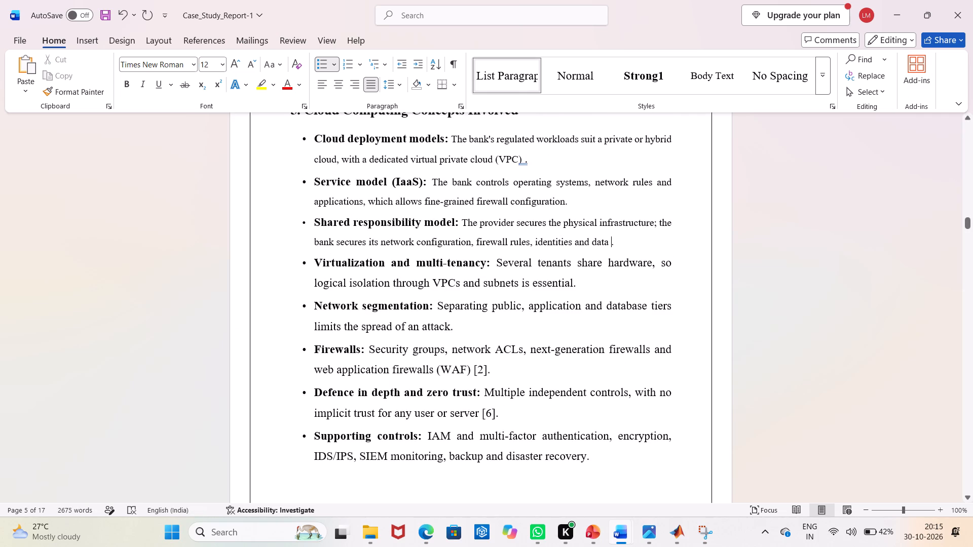
click(525, 163)
key(equal)
key(BackSpace)
key(BackSpace)
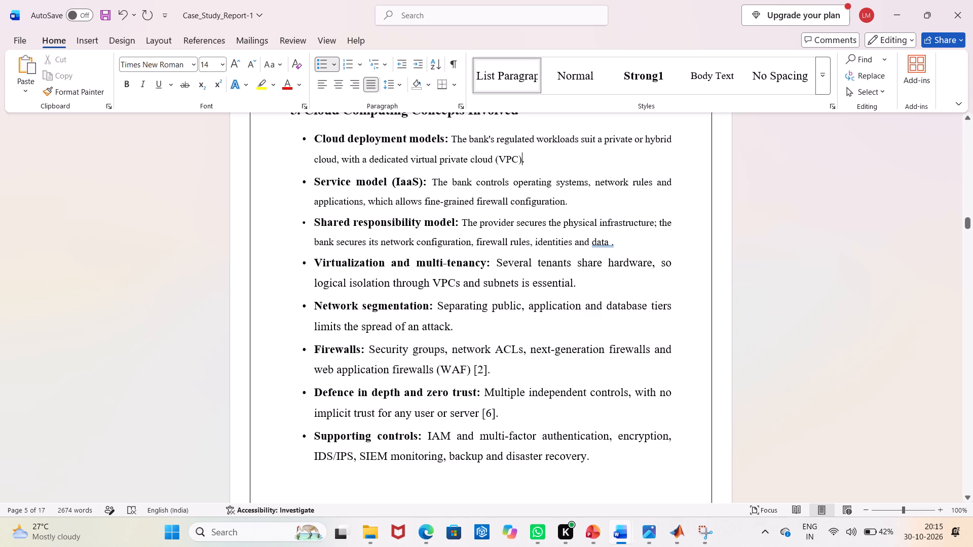
click(611, 243)
key(BackSpace)
Check the line spacing setting of the numbered list under the "4. Objectives" heading.
scroll(657, 196, up, 5)
scroll(657, 196, down, 7)
scroll(654, 190, up, 7)
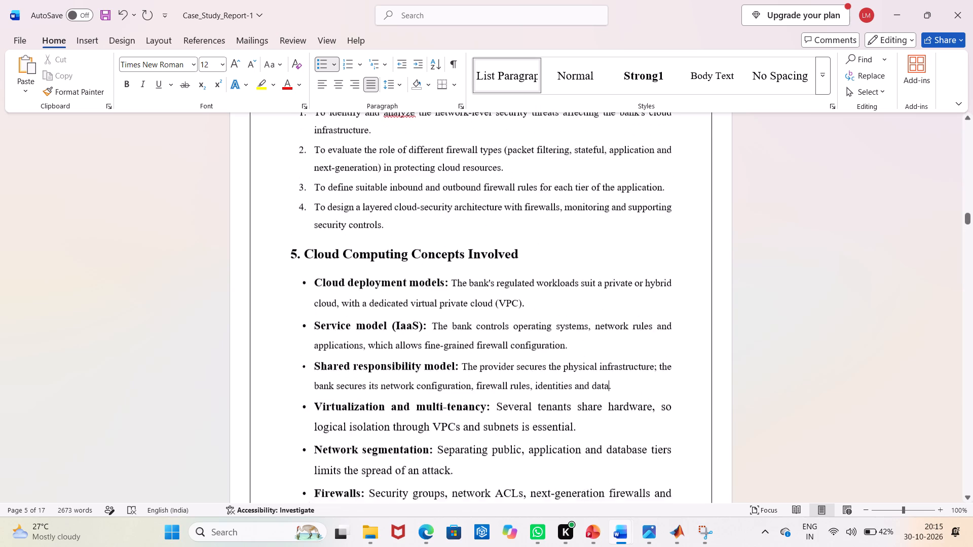
scroll(654, 190, up, 4)
scroll(654, 190, down, 12)
scroll(654, 190, up, 7)
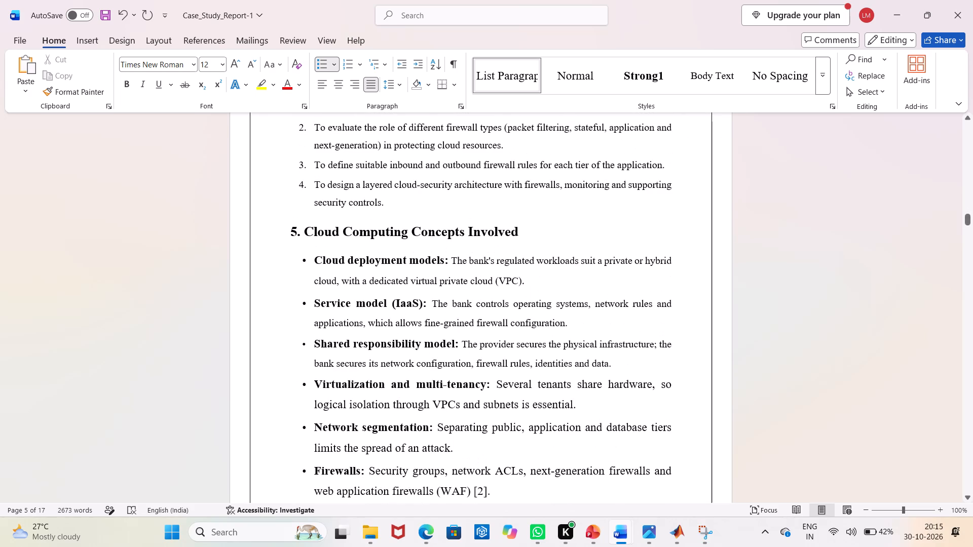
drag(417, 199, 329, 283)
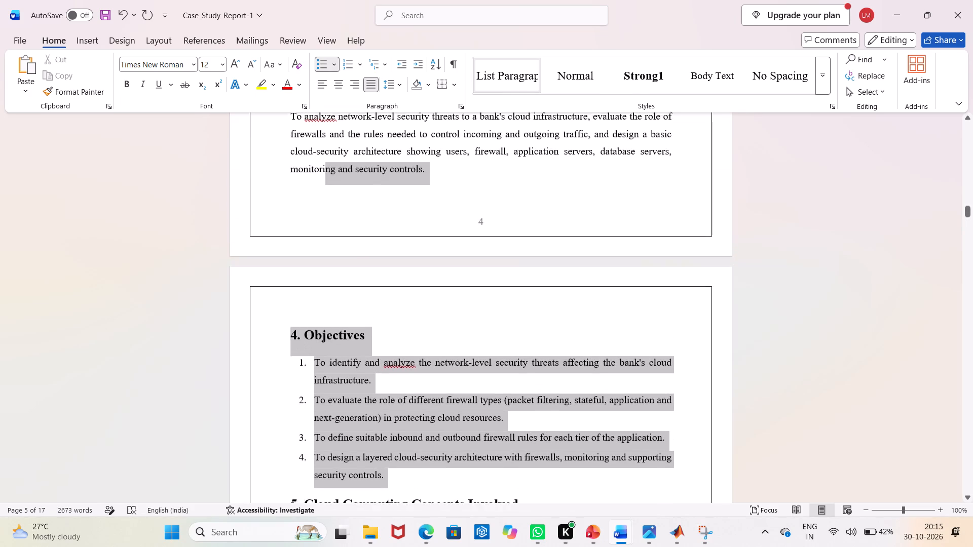
drag(329, 283, 310, 360)
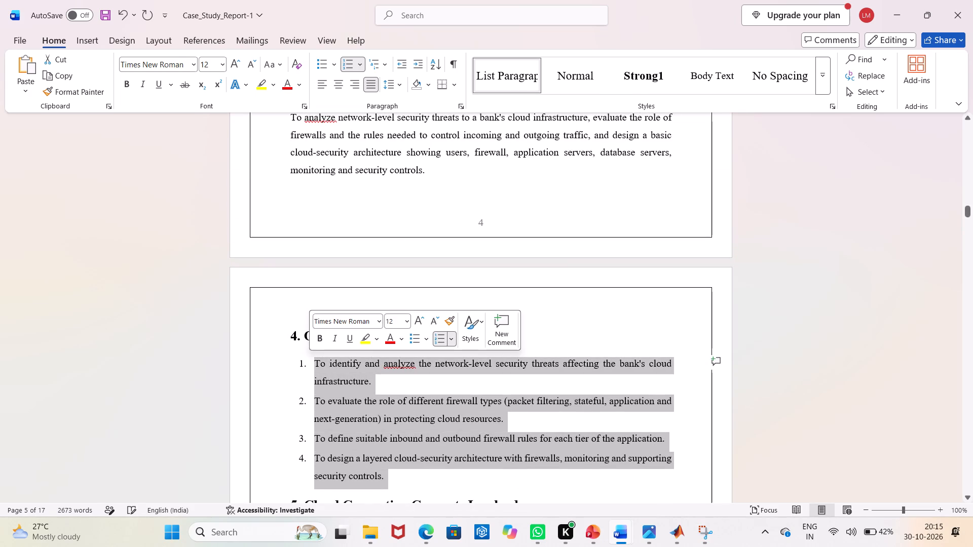
click(396, 88)
click(775, 235)
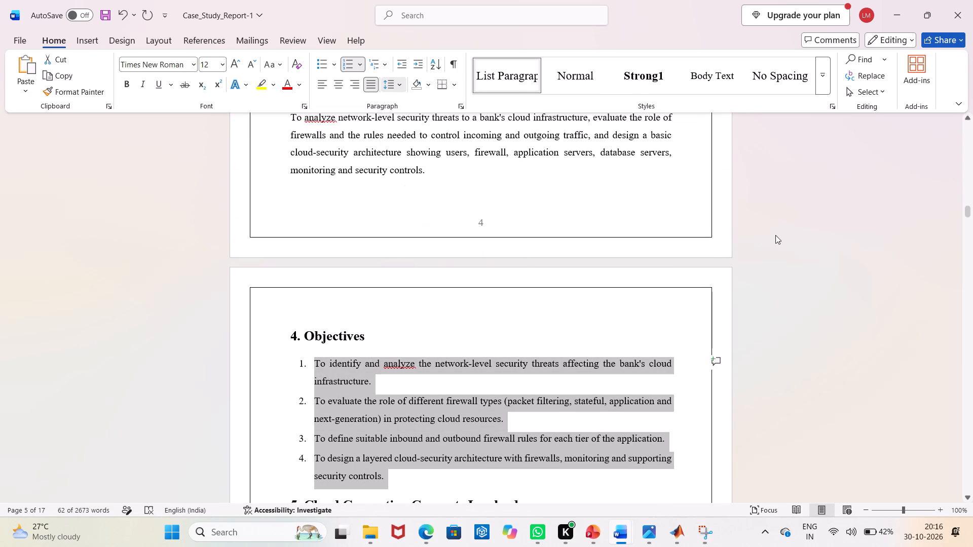
Set the font size of the description after the "Virtualization and multi-tenancy:" label in section 5 to 12.
scroll(775, 235, down, 14)
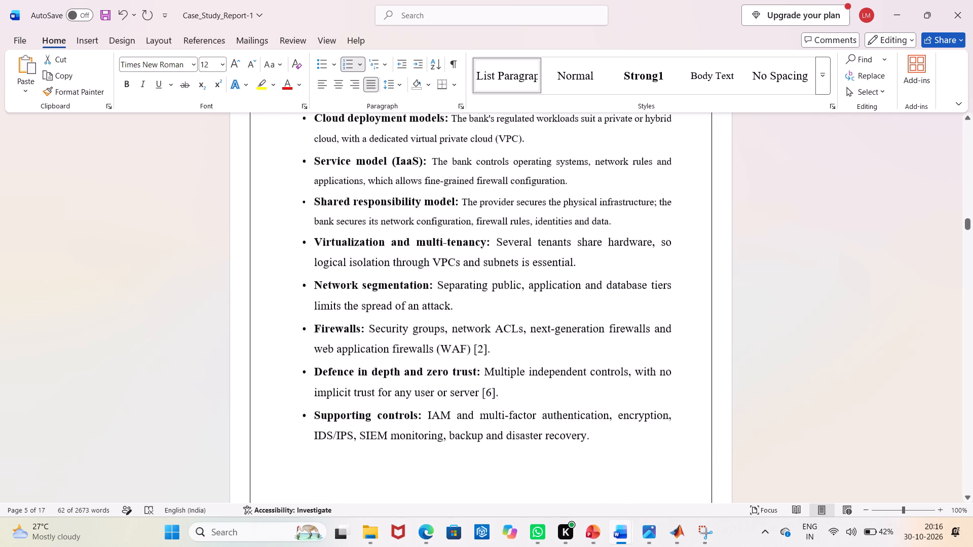
scroll(778, 227, down, 3)
scroll(702, 225, up, 1)
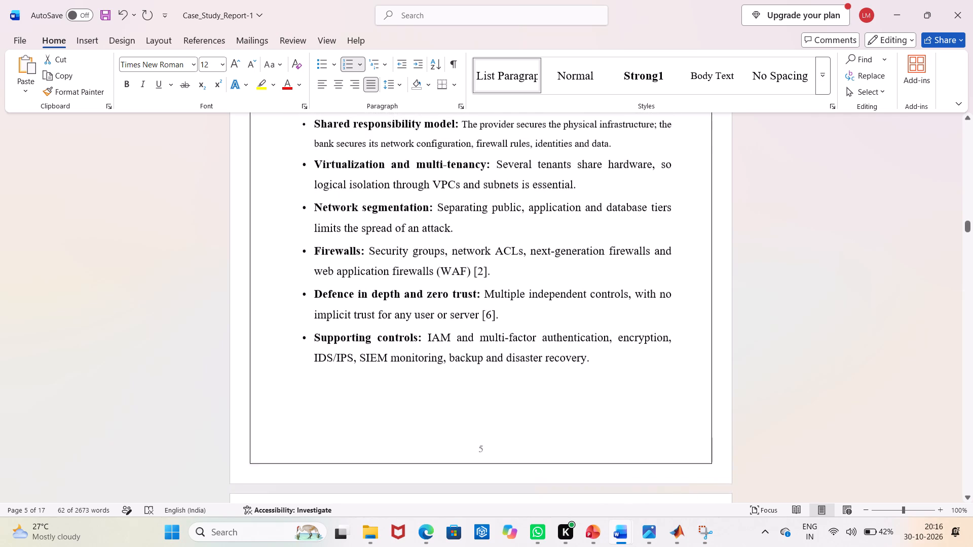
scroll(702, 225, up, 1)
click(682, 221)
drag(495, 198, 554, 225)
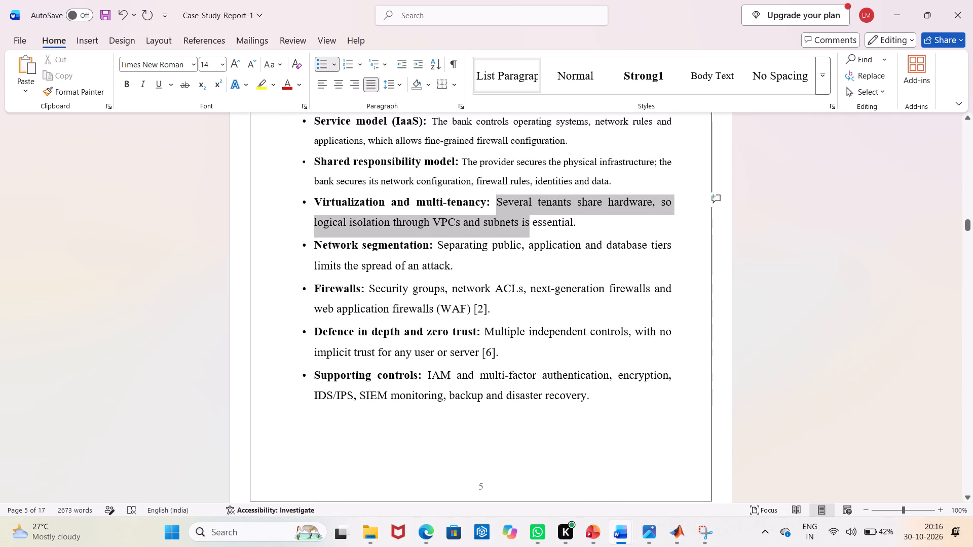
drag(554, 225, 576, 226)
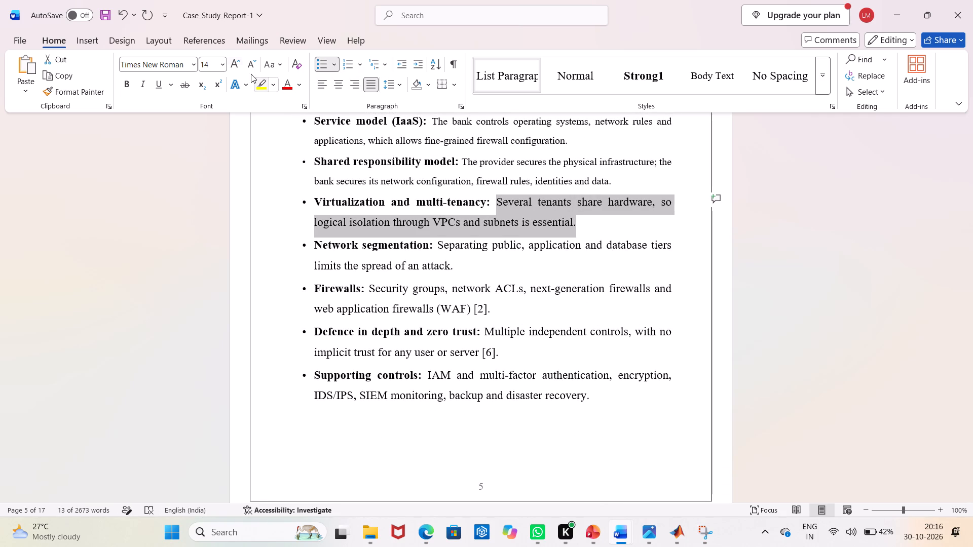
click(220, 62)
click(214, 146)
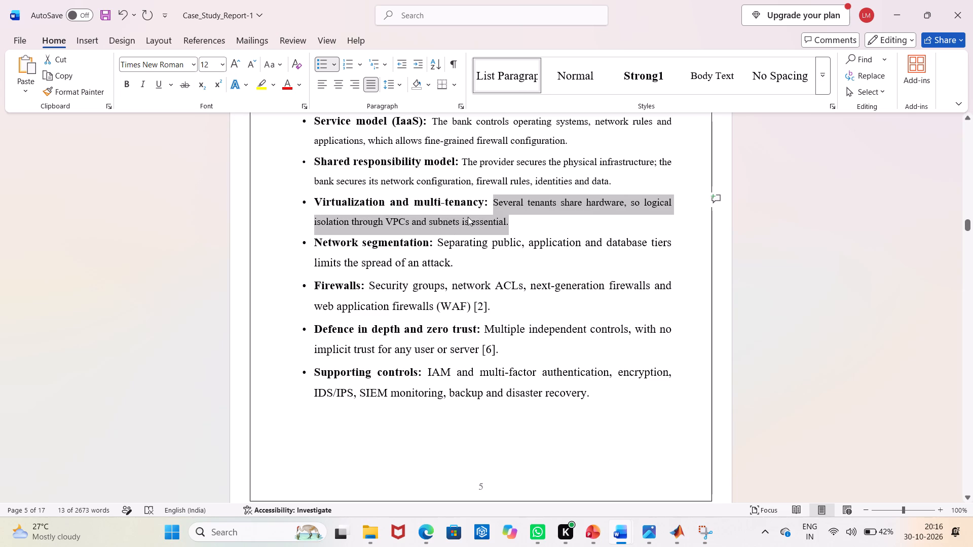
Set the font size of the description after the "Network segmentation:" label to 12.
drag(439, 239, 455, 261)
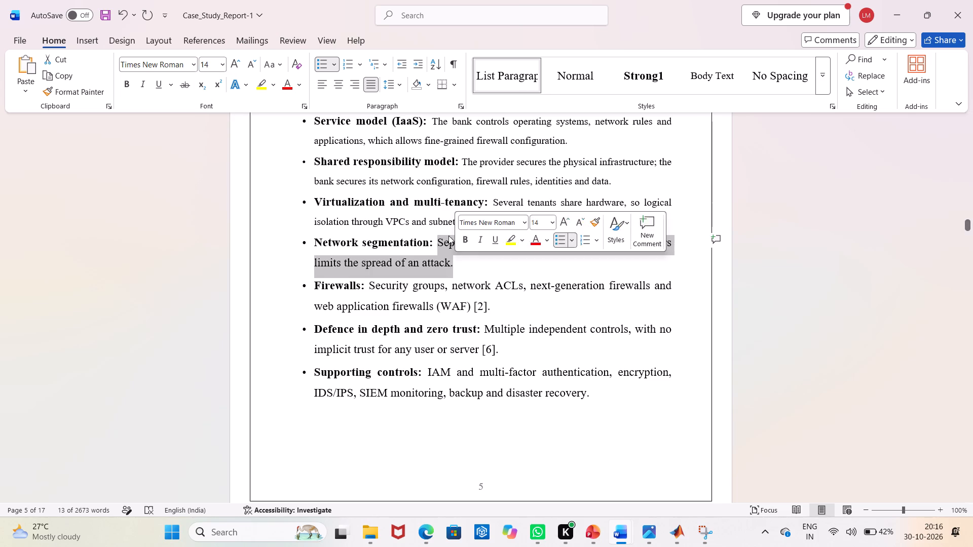
click(220, 65)
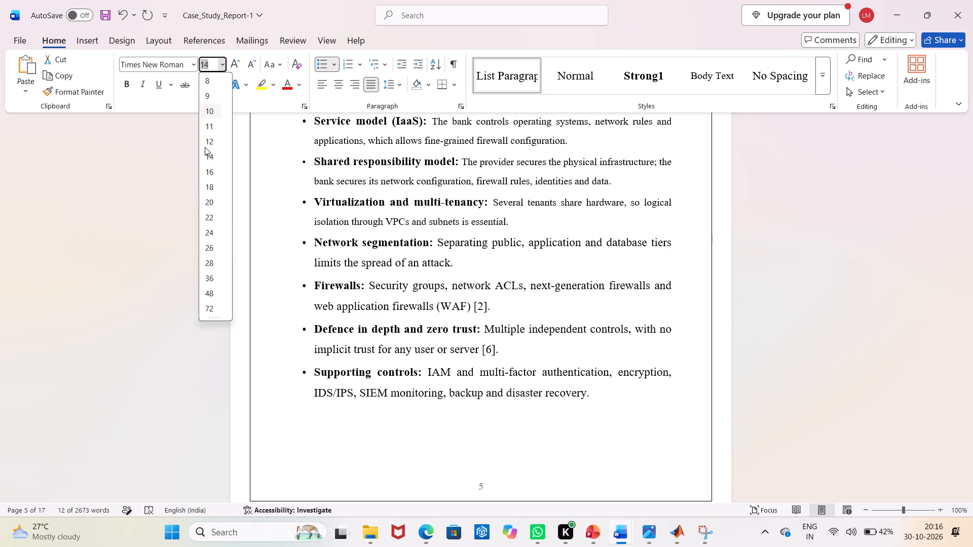
click(207, 145)
Reduce the indent of the bulleted list under "5. Cloud Computing Concepts Involved" slightly, shifting all its bullets towards the page margin.
scroll(327, 226, up, 7)
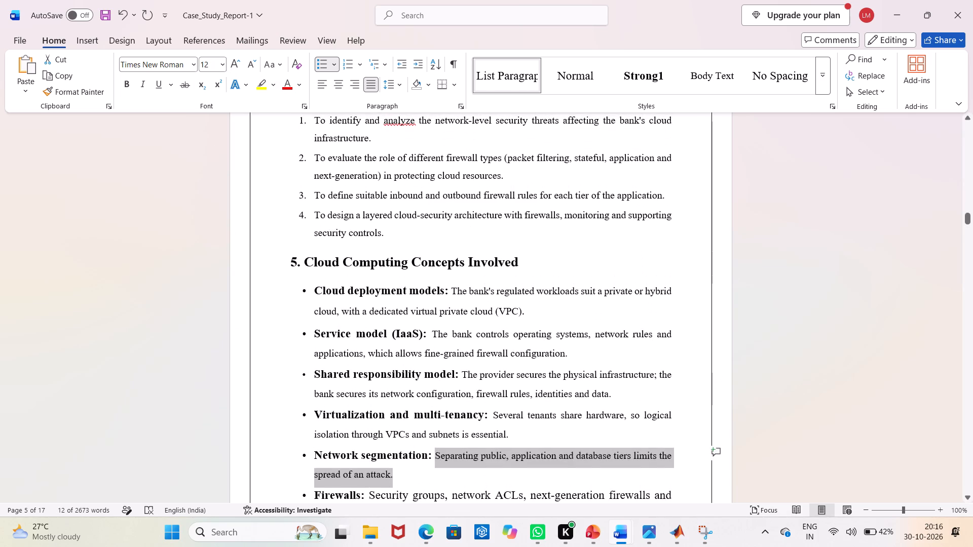
click(307, 286)
double_click(305, 289)
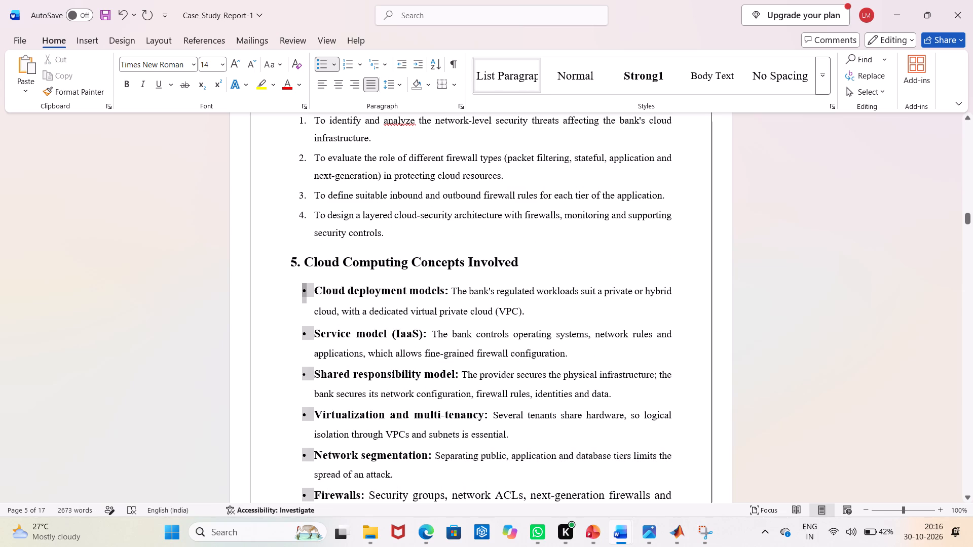
drag(301, 285, 294, 283)
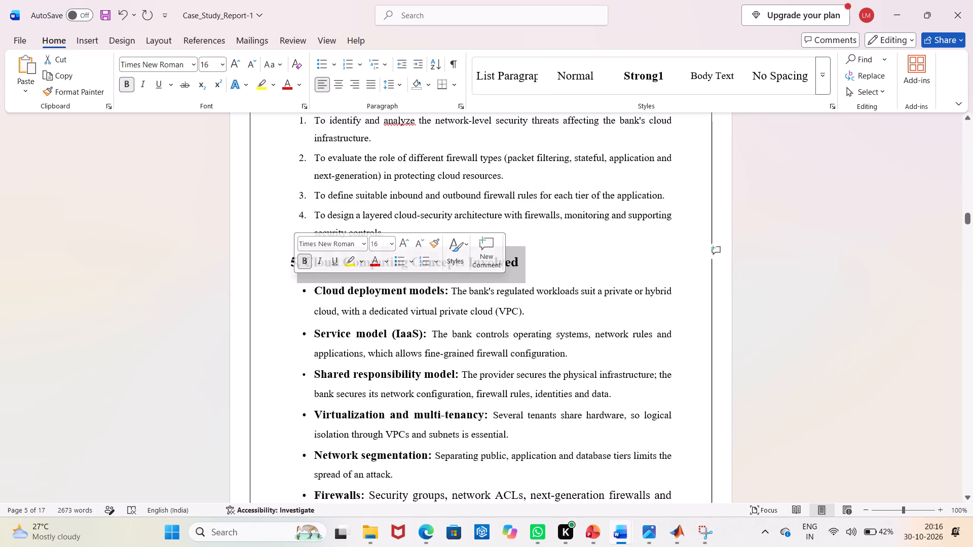
click(309, 292)
triple_click(304, 289)
drag(305, 289, 303, 290)
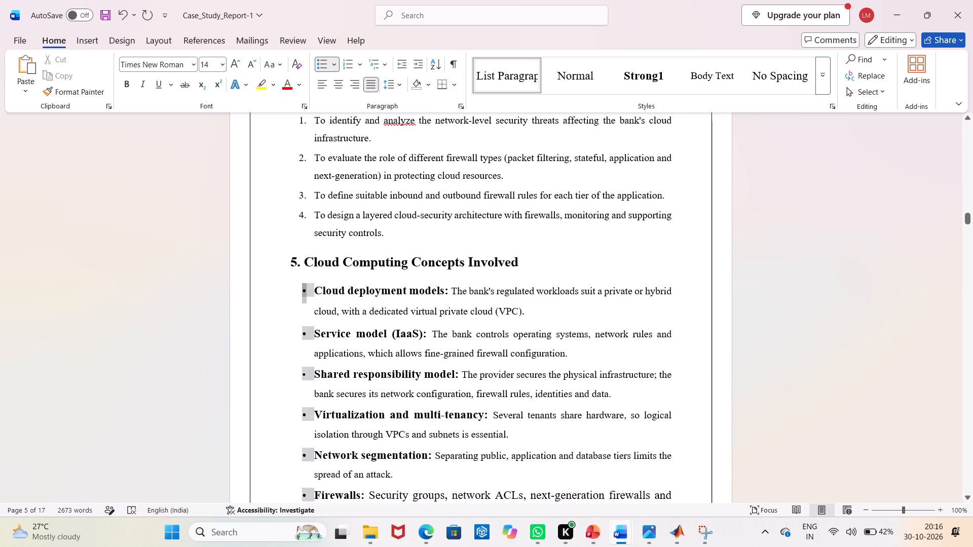
drag(303, 290, 292, 285)
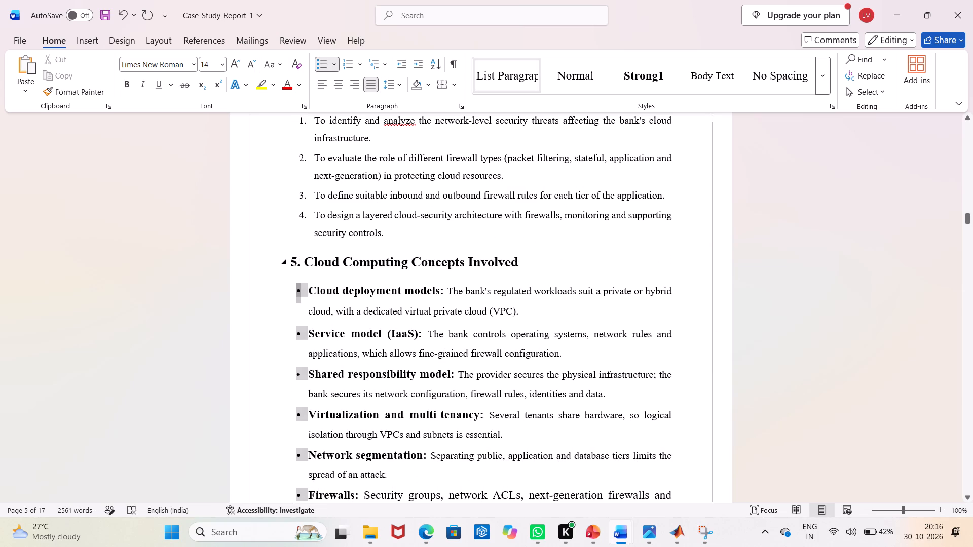
Reduce the indent of the numbered list under "4. Objectives" so its numbers align with the heading.
click(305, 217)
click(304, 215)
drag(304, 215, 297, 214)
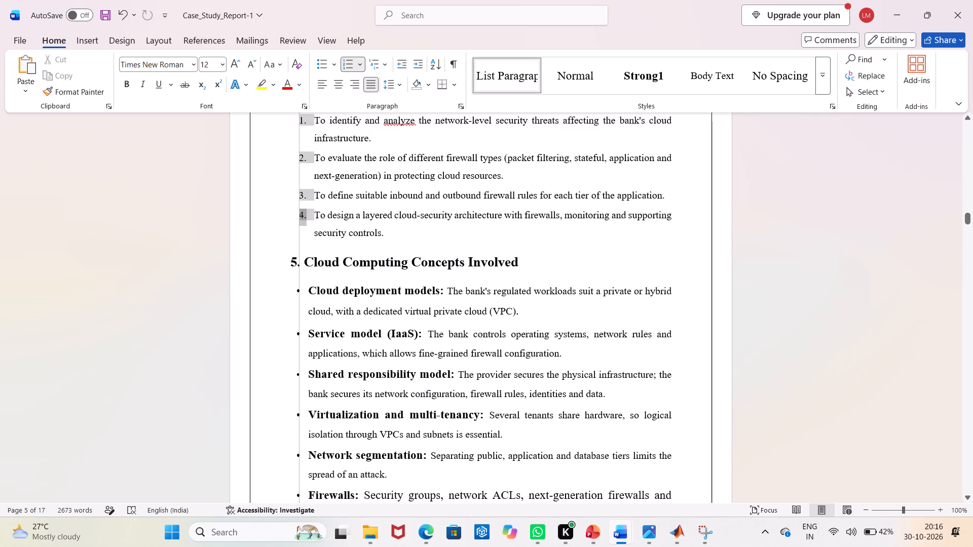
drag(297, 214, 288, 211)
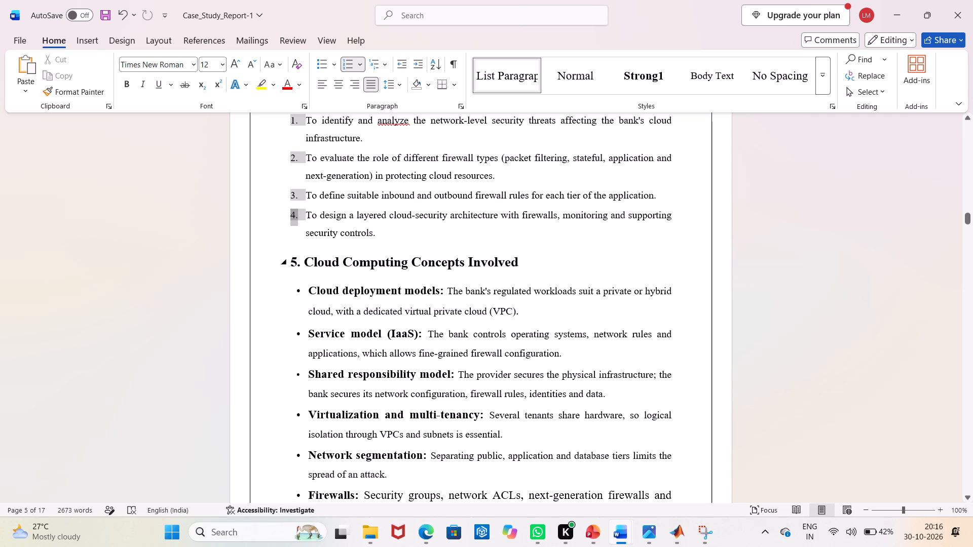
Set the font size of the description after the "Firewalls:" label in section 5, up to "(WAF)", to 12.
scroll(333, 270, up, 16)
scroll(333, 270, down, 7)
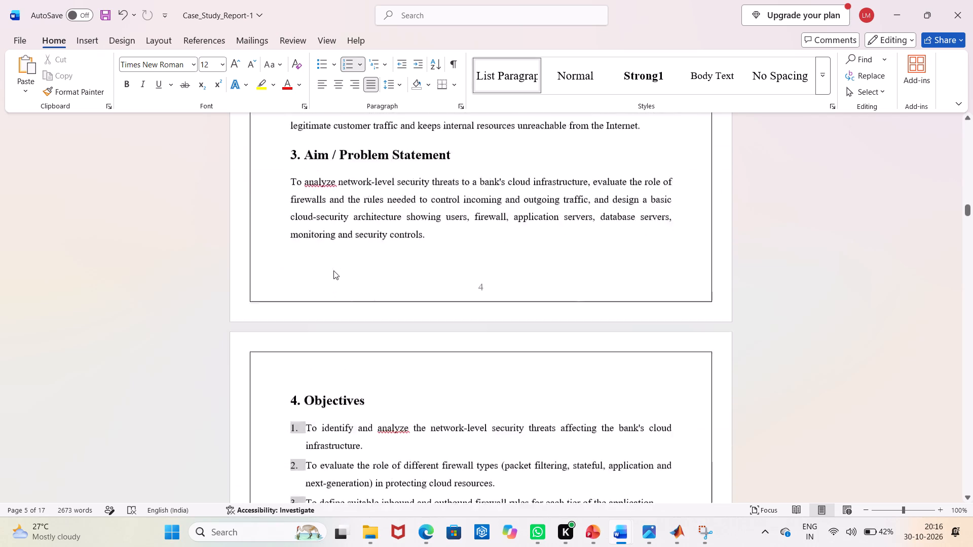
scroll(333, 270, down, 18)
scroll(333, 270, down, 4)
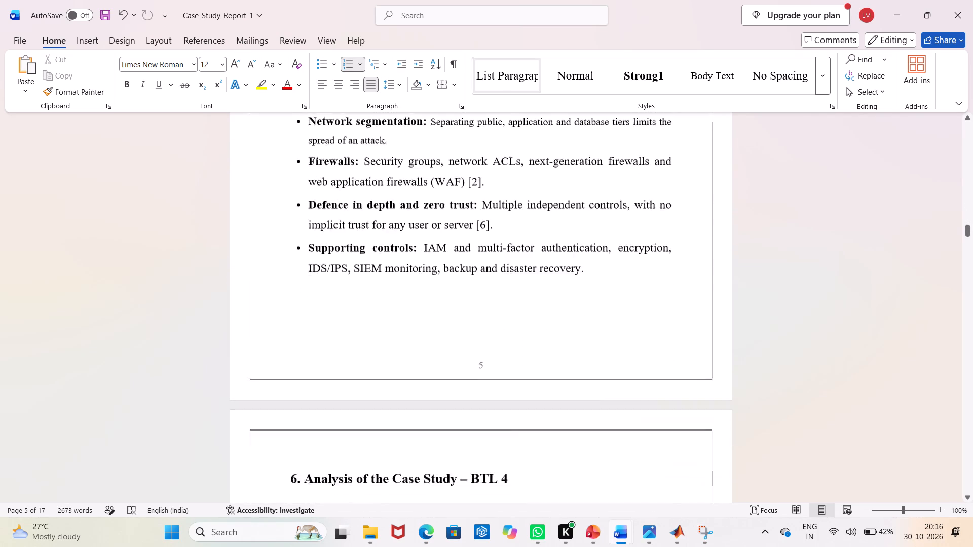
scroll(333, 270, up, 5)
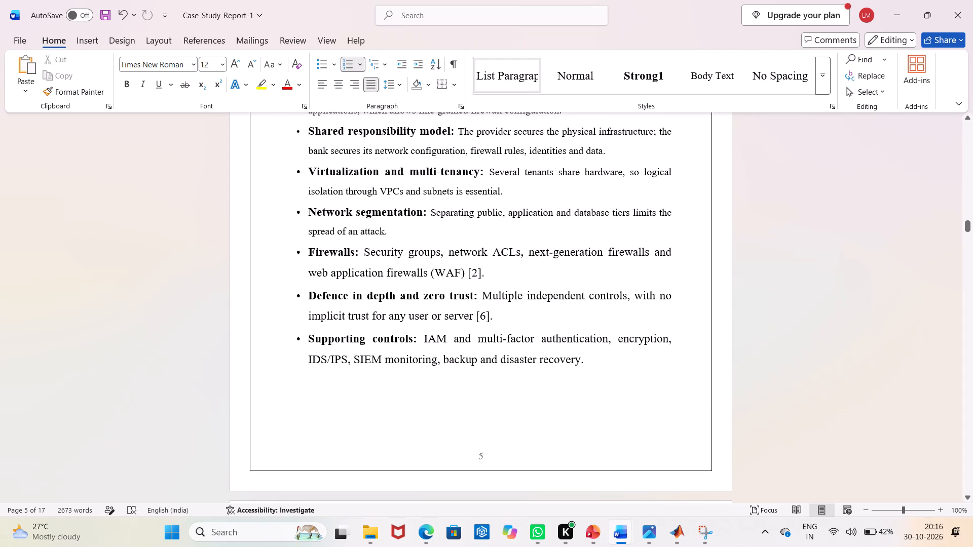
drag(360, 249, 455, 280)
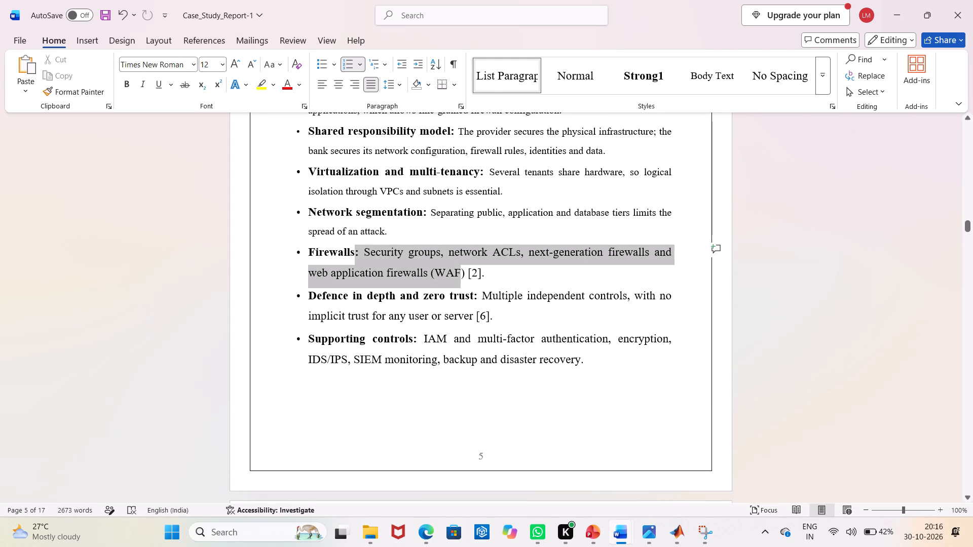
drag(455, 280, 465, 275)
click(220, 65)
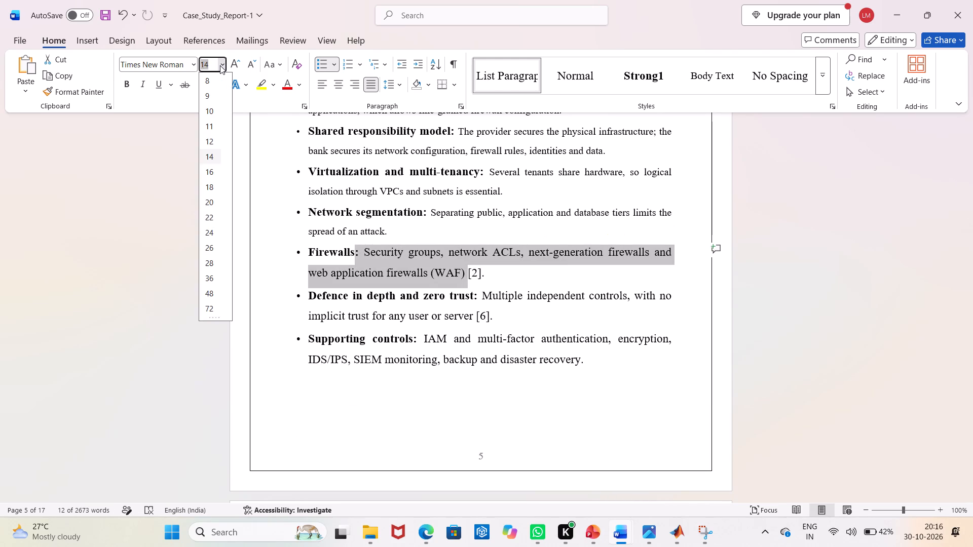
click(207, 143)
Delete the "[2]" citation after "(WAF)" in the "Firewalls" bullet, keeping the full stop.
click(440, 270)
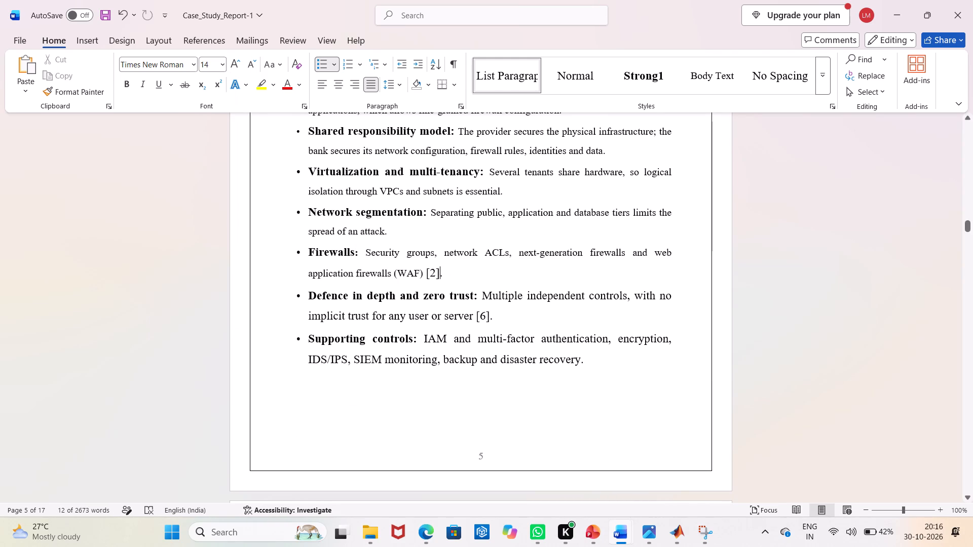
key(BackSpace)
key(BackSpace)
key(BackSpace)
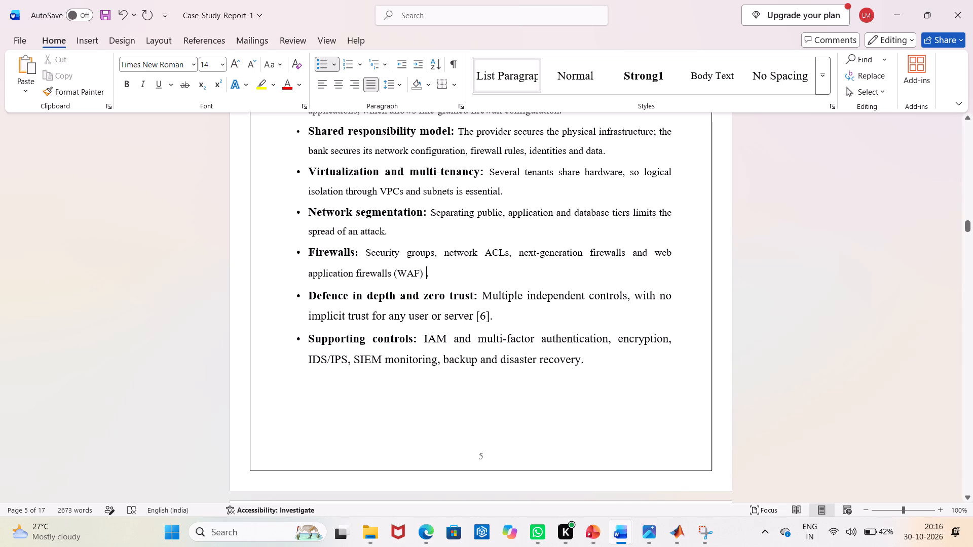
Set the font size of the description after the "Defence in depth and zero trust:" label to 12.
drag(480, 294, 474, 312)
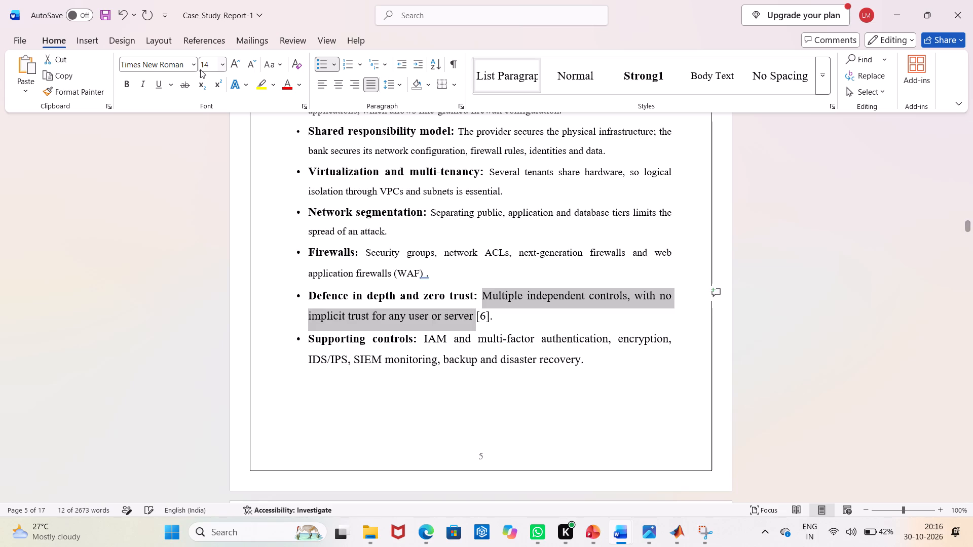
click(219, 68)
click(209, 137)
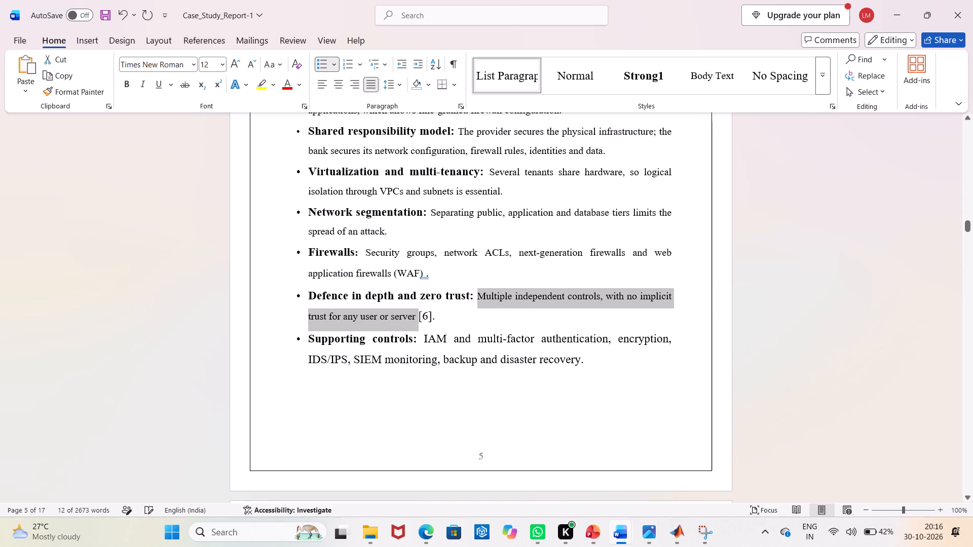
Delete the "[6]" citation and the space before it after "user or server", keeping the full stop.
click(432, 313)
key(BackSpace)
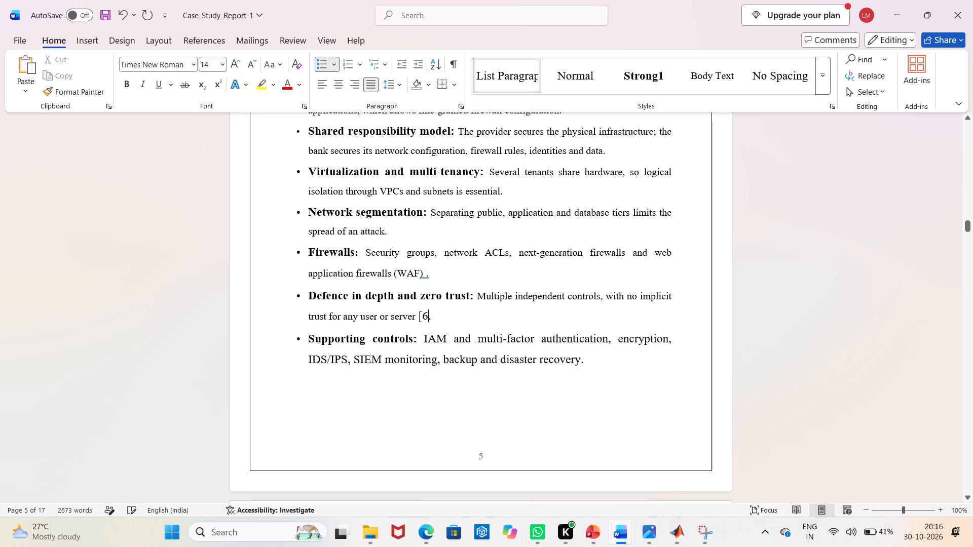
key(BackSpace)
key(BackSpace)
key(BackSpace)
Remove the extra space before the full stop after "(WAF)" in the "Firewalls" bullet.
click(427, 273)
key(BackSpace)
Set the font size of the description after the "Supporting controls:" label to 12.
scroll(437, 276, down, 1)
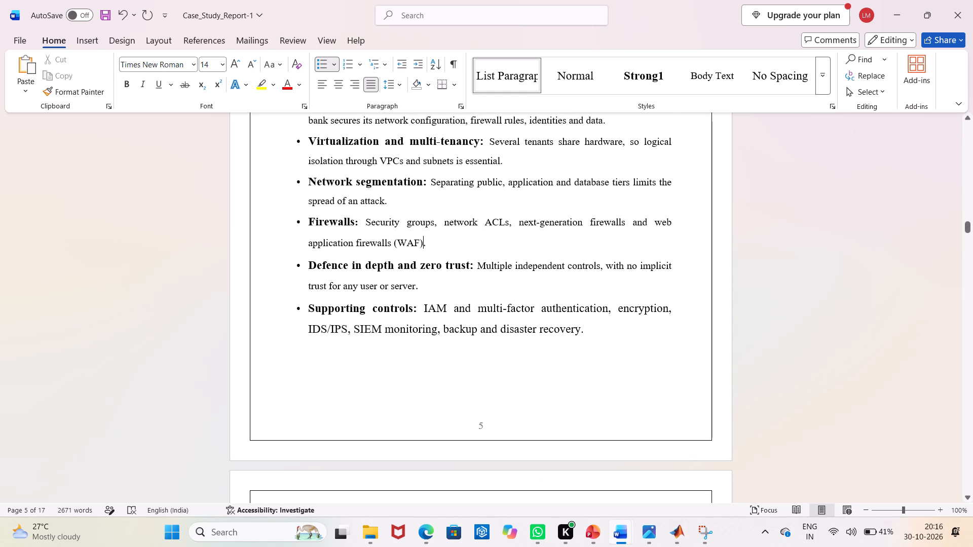
drag(419, 306, 566, 312)
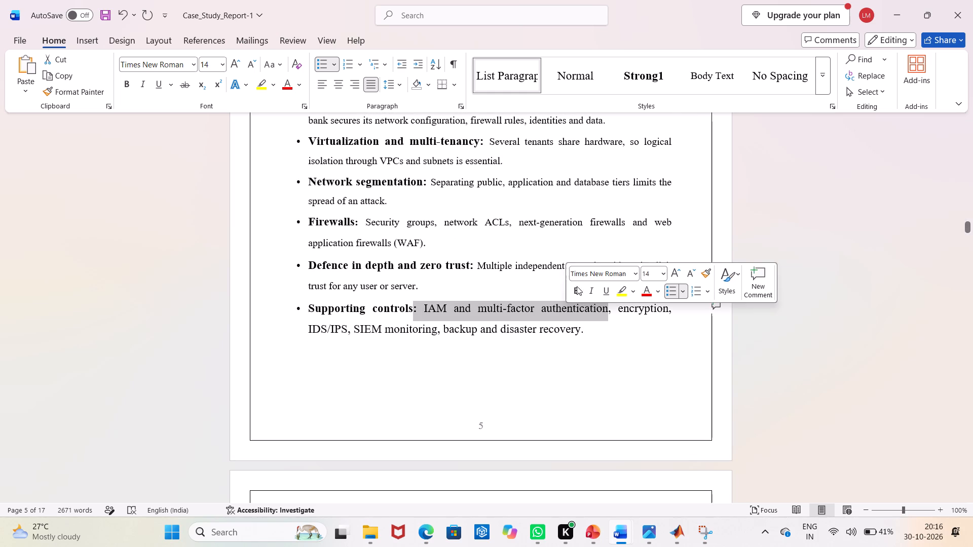
click(516, 277)
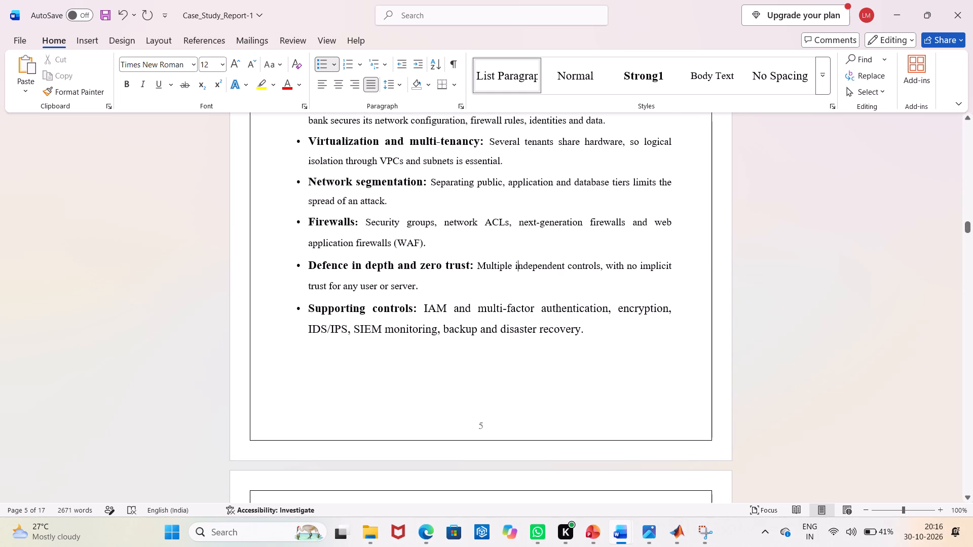
drag(578, 328, 419, 310)
click(512, 271)
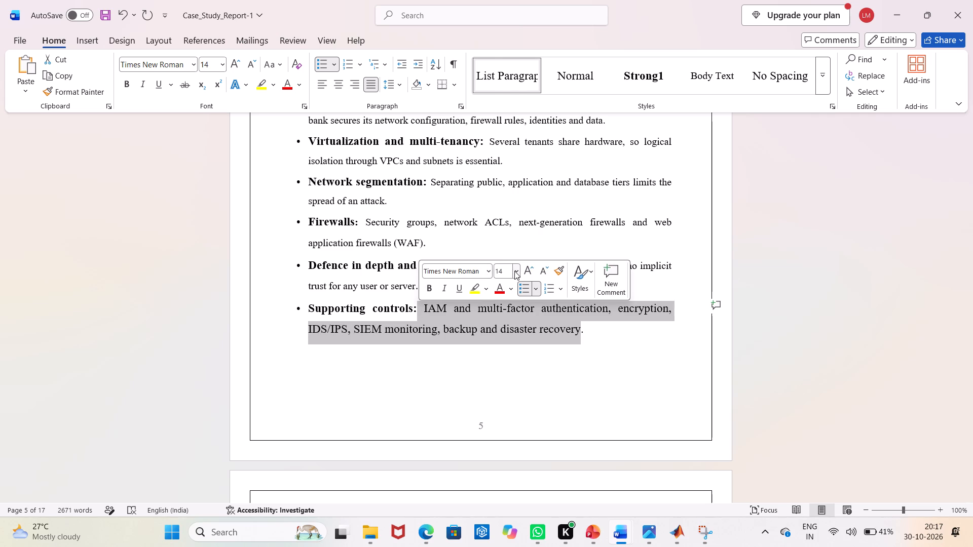
click(514, 271)
click(504, 91)
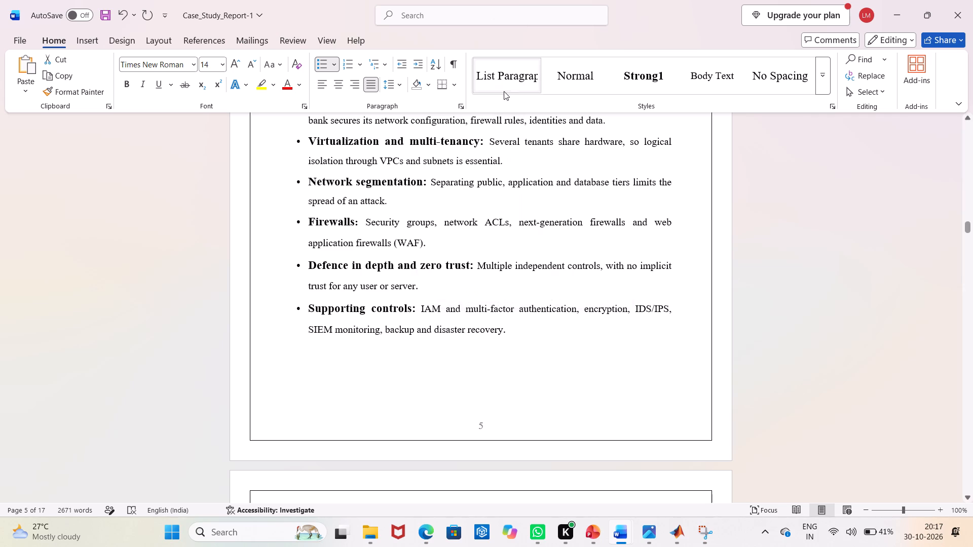
Review the formatted pages from the start of section 6 back through sections 5 to 3 and the CONTENTS list.
scroll(512, 274, down, 5)
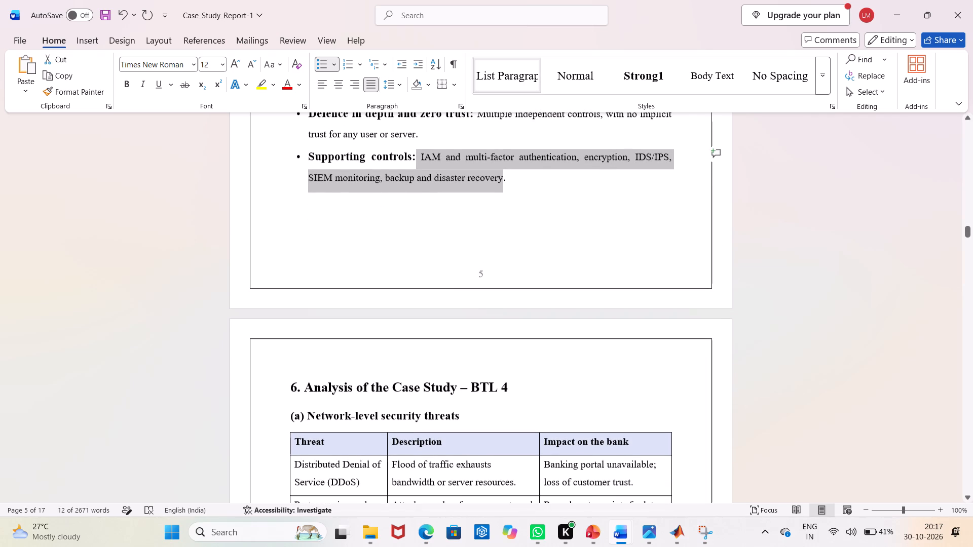
click(521, 237)
scroll(521, 237, up, 13)
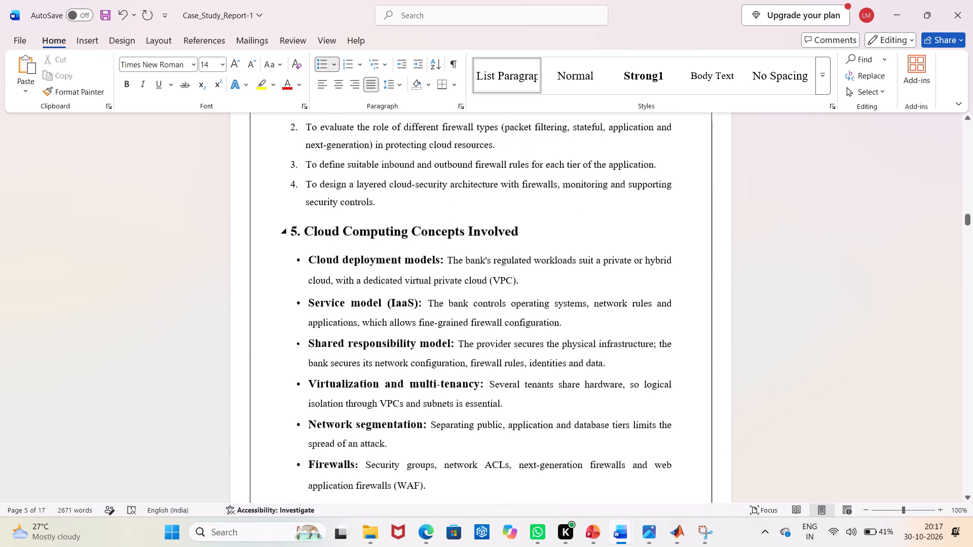
scroll(521, 237, up, 7)
scroll(521, 236, down, 13)
scroll(521, 236, up, 17)
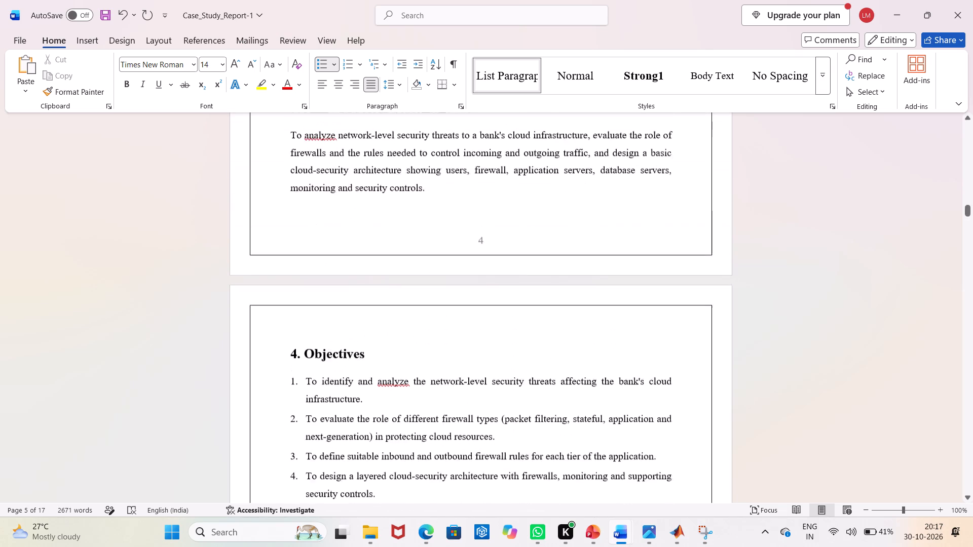
scroll(521, 233, up, 14)
scroll(521, 232, up, 16)
scroll(521, 232, up, 5)
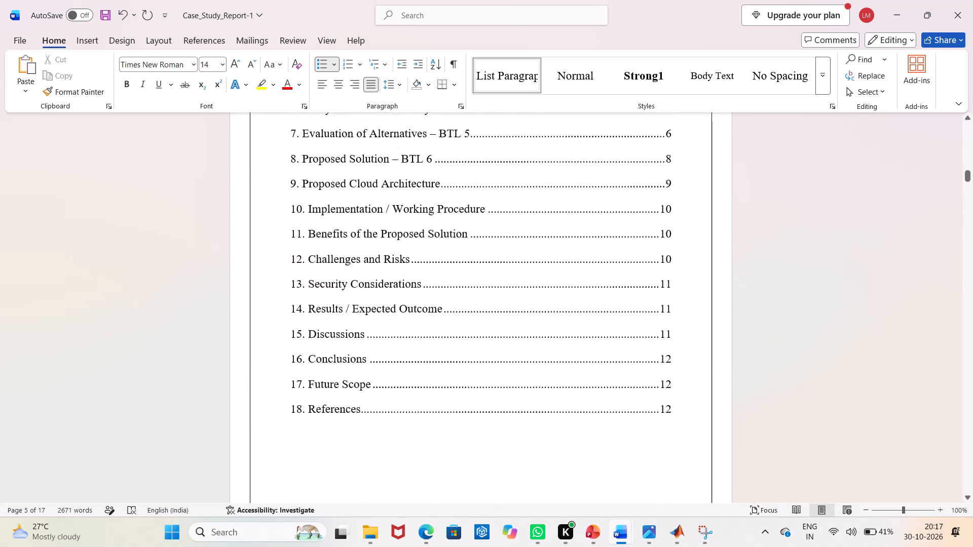
scroll(521, 232, up, 19)
scroll(521, 232, down, 19)
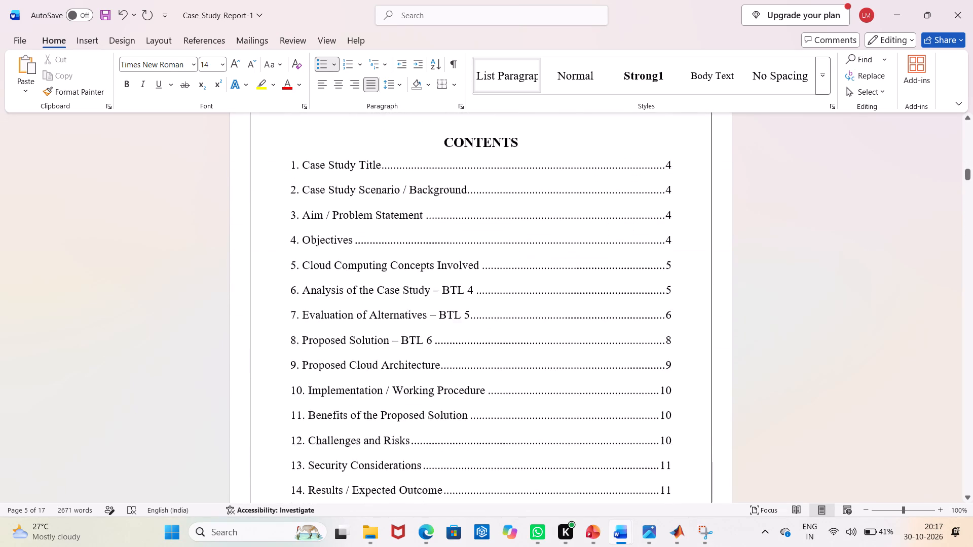
Review the formatted pages from the CONTENTS list down to the start of section 6.
scroll(521, 232, down, 16)
scroll(521, 232, down, 14)
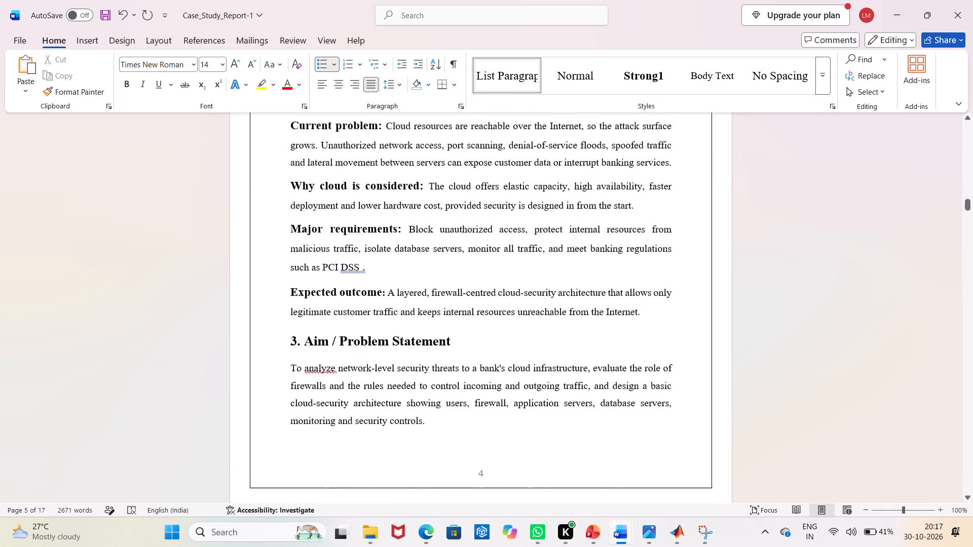
scroll(521, 232, down, 20)
scroll(521, 232, down, 15)
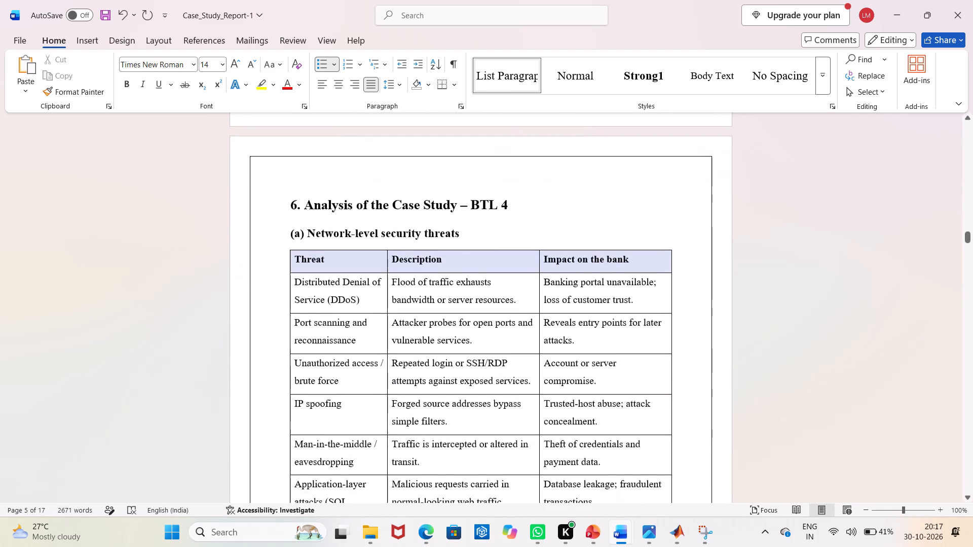
scroll(521, 230, down, 5)
scroll(521, 230, up, 6)
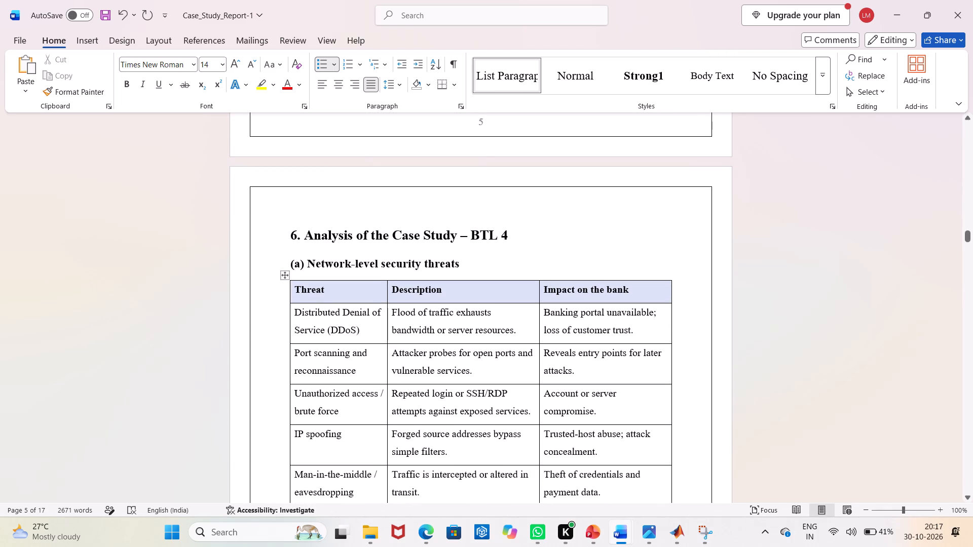
Check the font size of the body rows in the "Network-level security threats" table.
drag(295, 310, 456, 448)
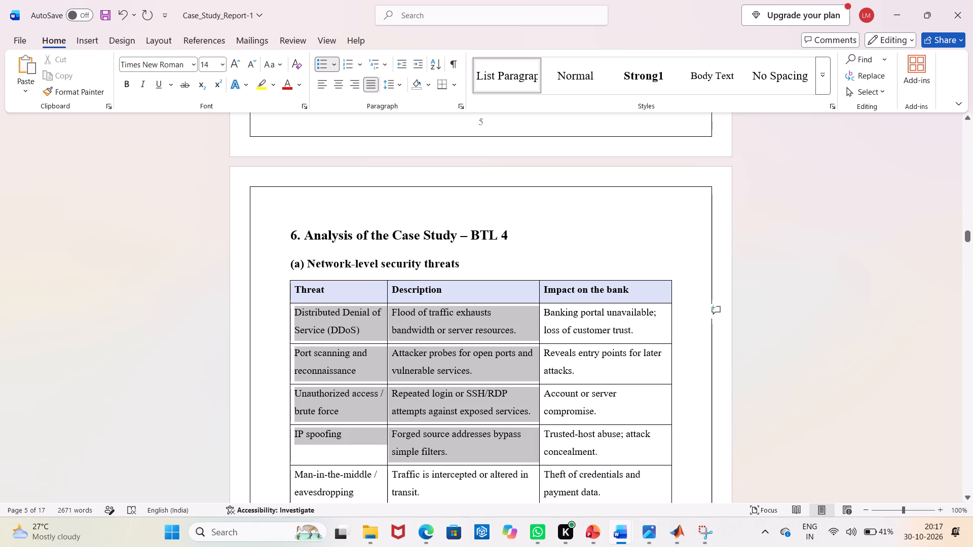
drag(456, 448, 583, 506)
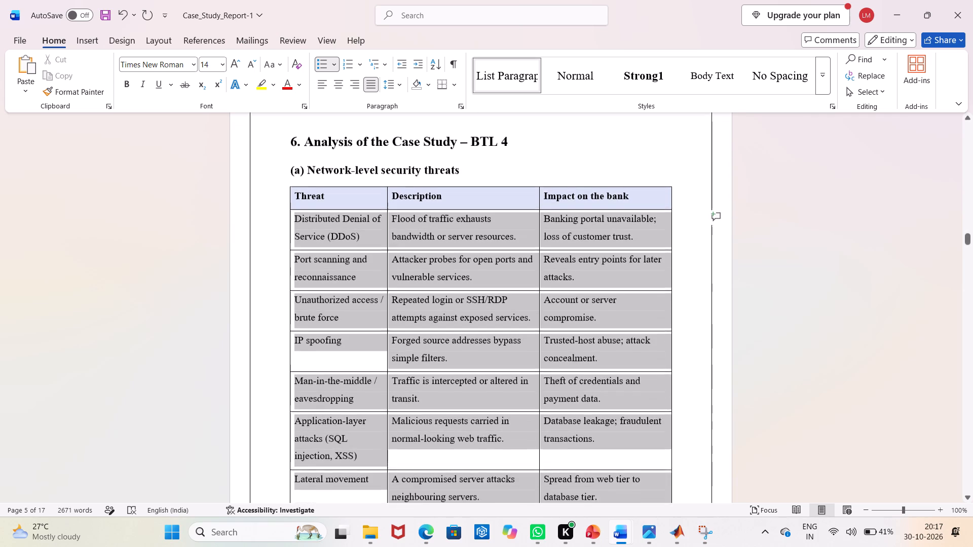
drag(583, 506, 610, 437)
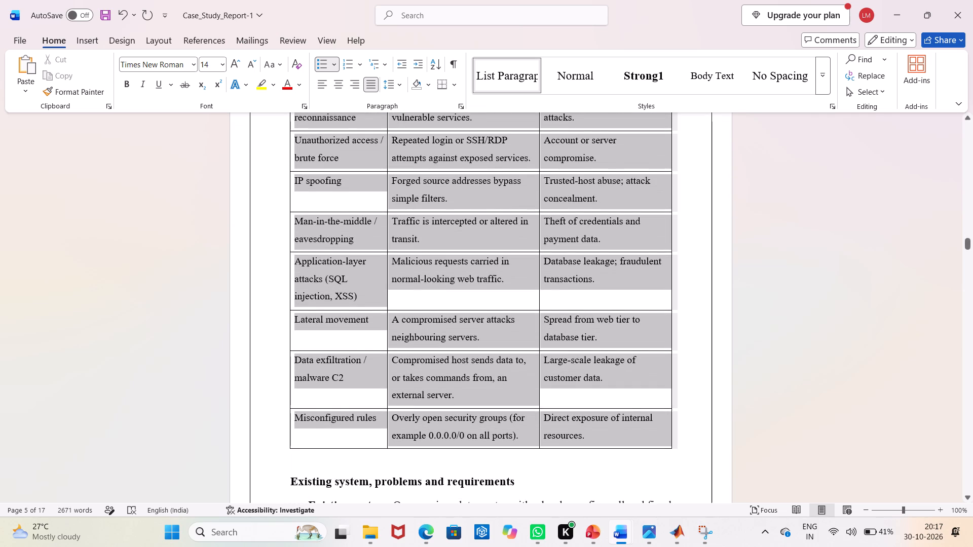
drag(610, 437, 610, 435)
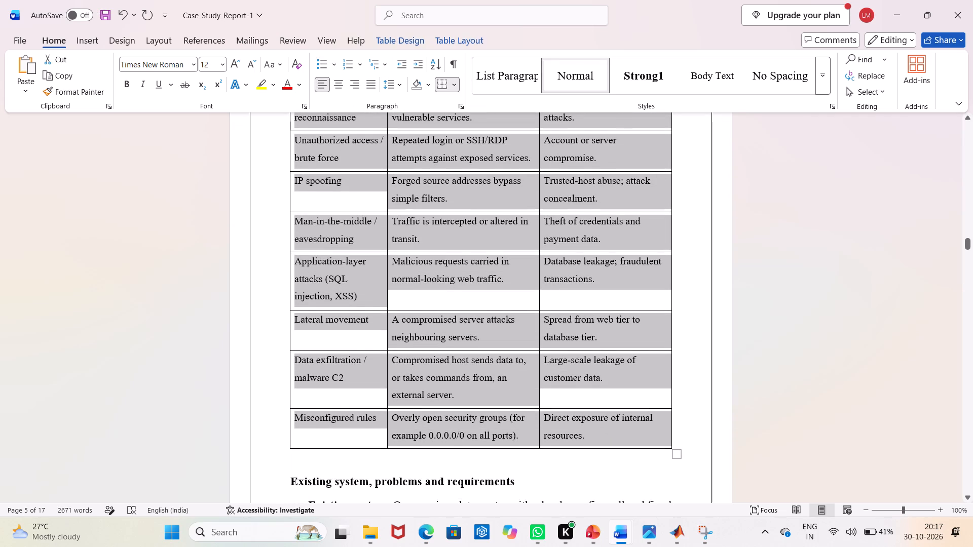
click(779, 176)
Change the shading of the "Network-level security threats" table's header row to a light grey.
scroll(611, 181, up, 4)
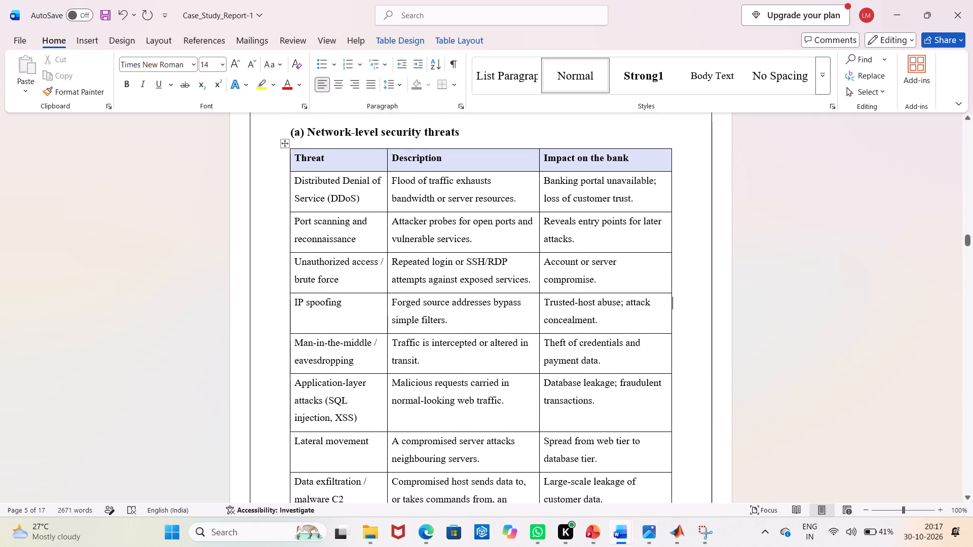
drag(648, 160, 361, 159)
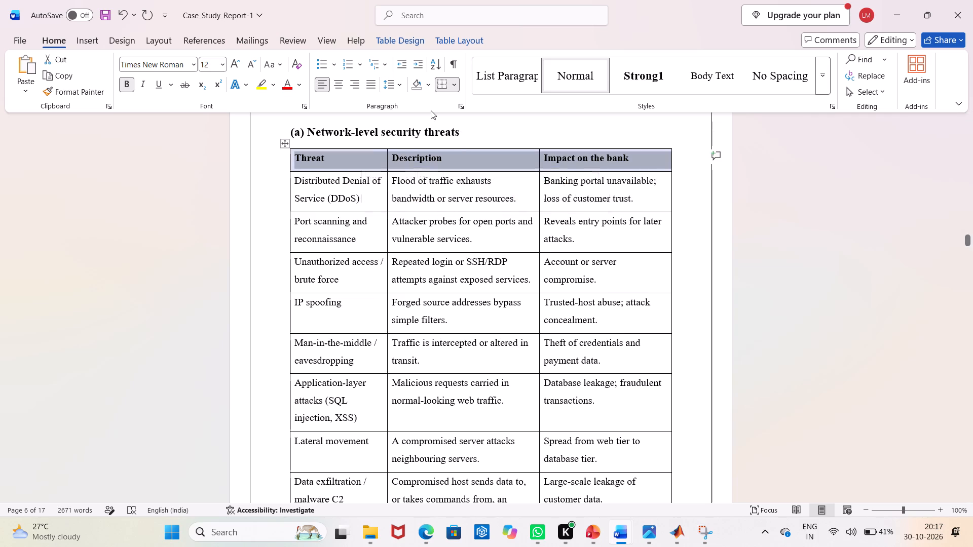
click(411, 85)
click(531, 141)
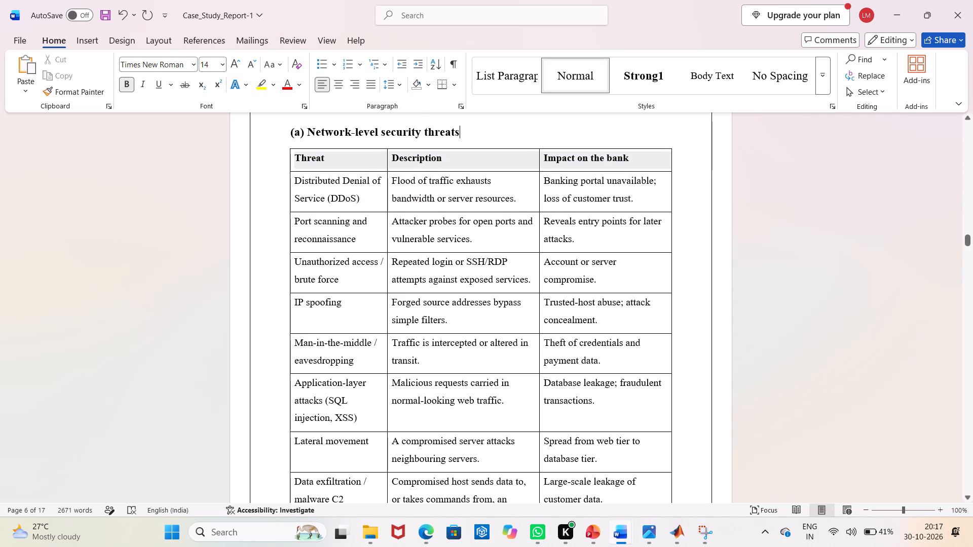
Set the font size of the descriptions after the "Existing system:" and "Problems and limitations:" labels to 12.
scroll(639, 162, down, 16)
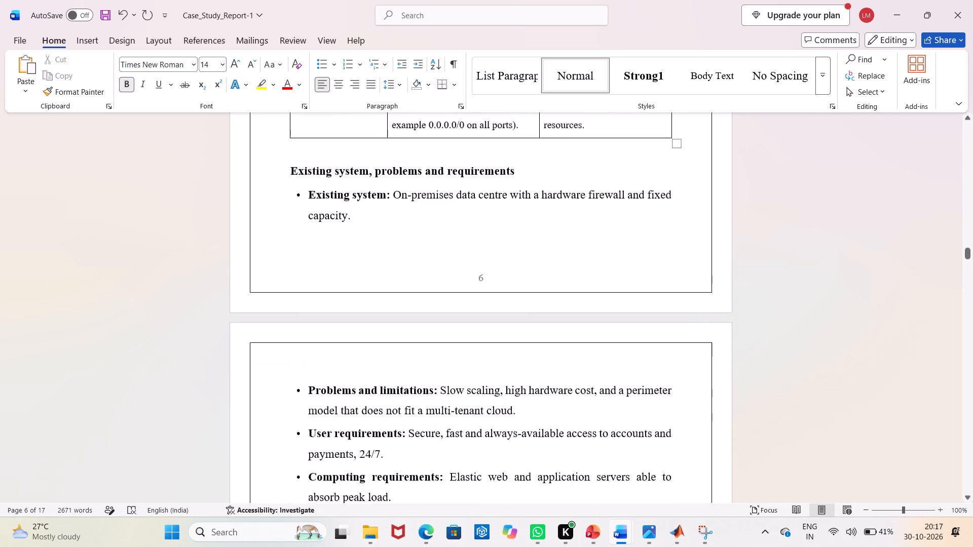
drag(394, 142, 395, 144)
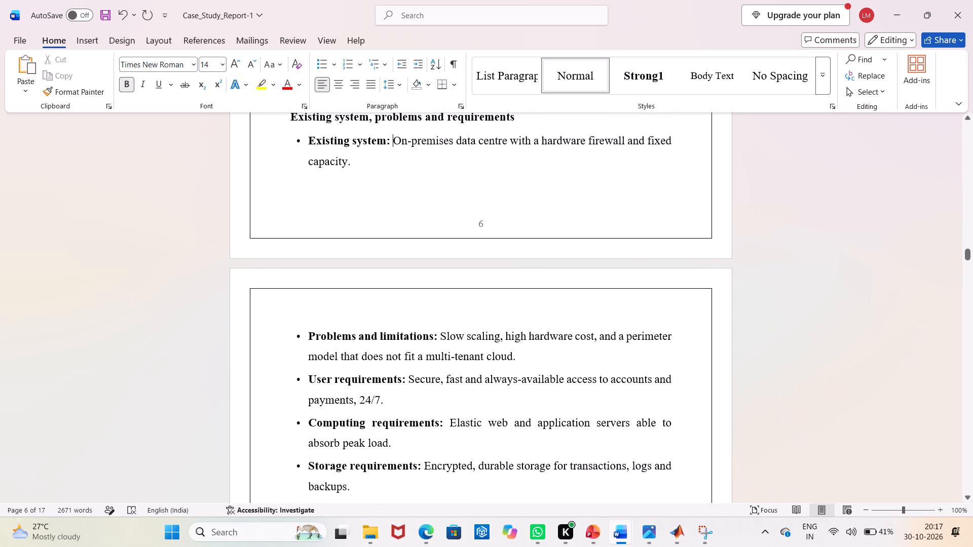
drag(395, 144, 376, 164)
click(223, 63)
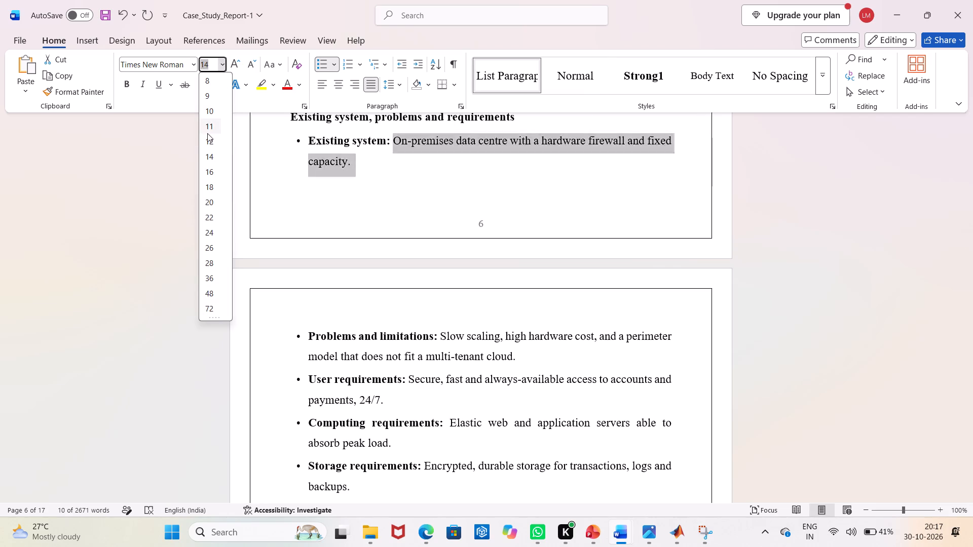
click(207, 138)
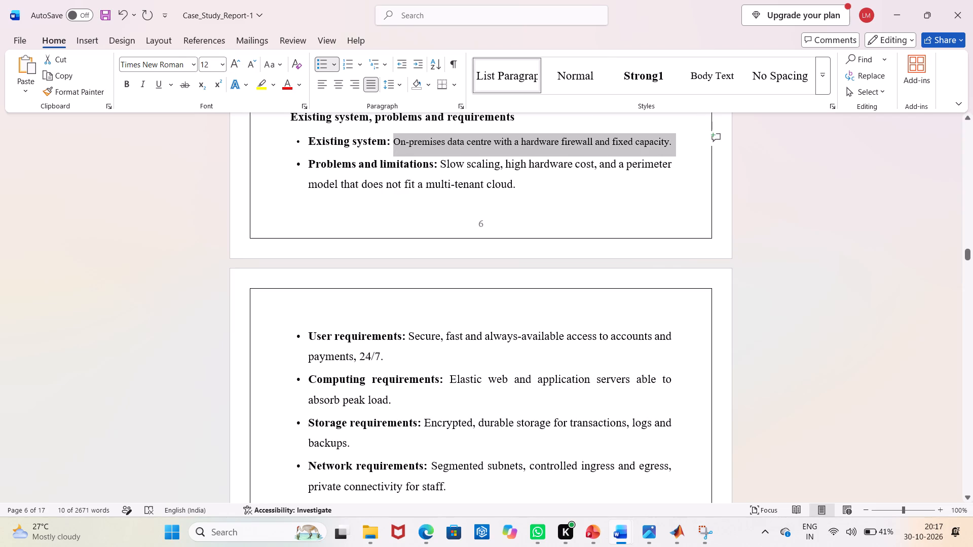
drag(522, 178, 446, 158)
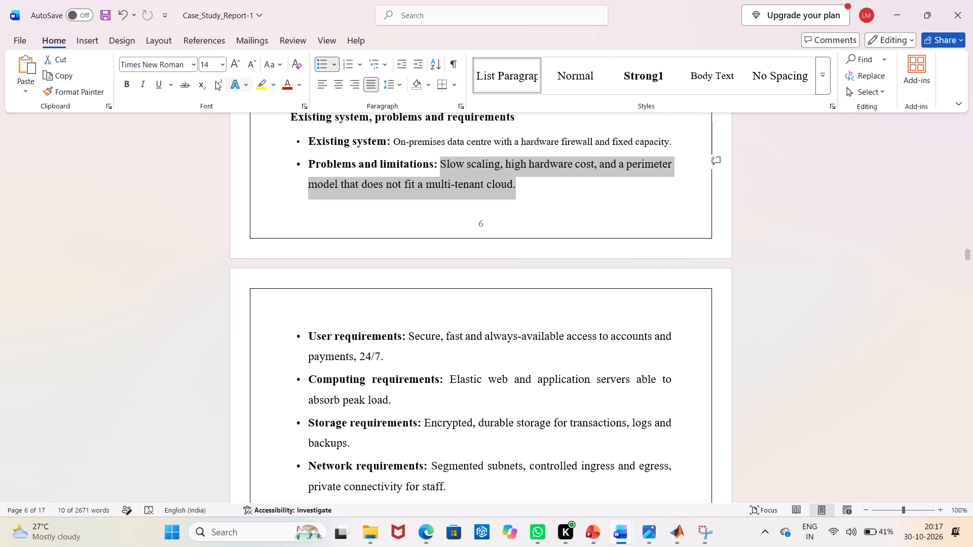
click(221, 68)
click(209, 137)
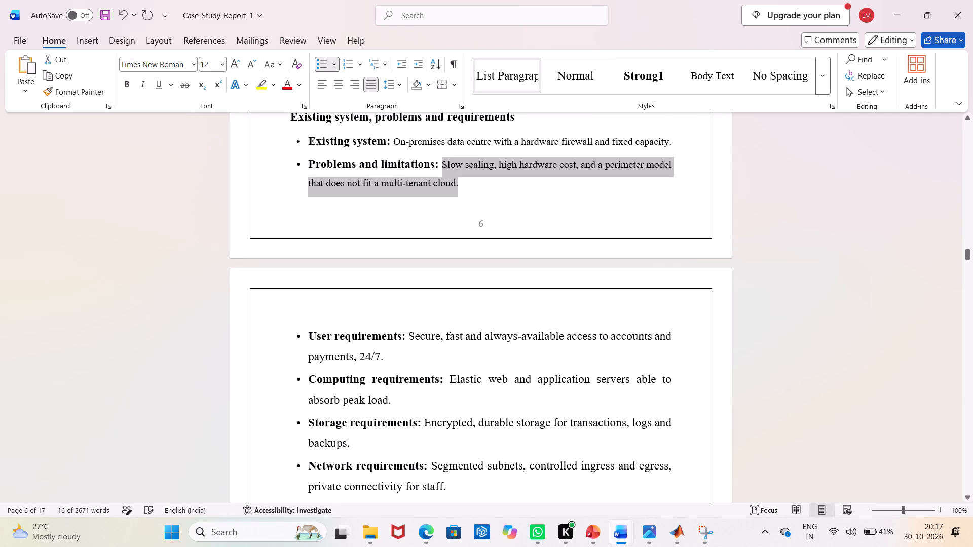
click(191, 178)
Set the font size of the descriptions after the "User requirements:" and "Computing requirements:" labels to 12.
scroll(560, 162, down, 2)
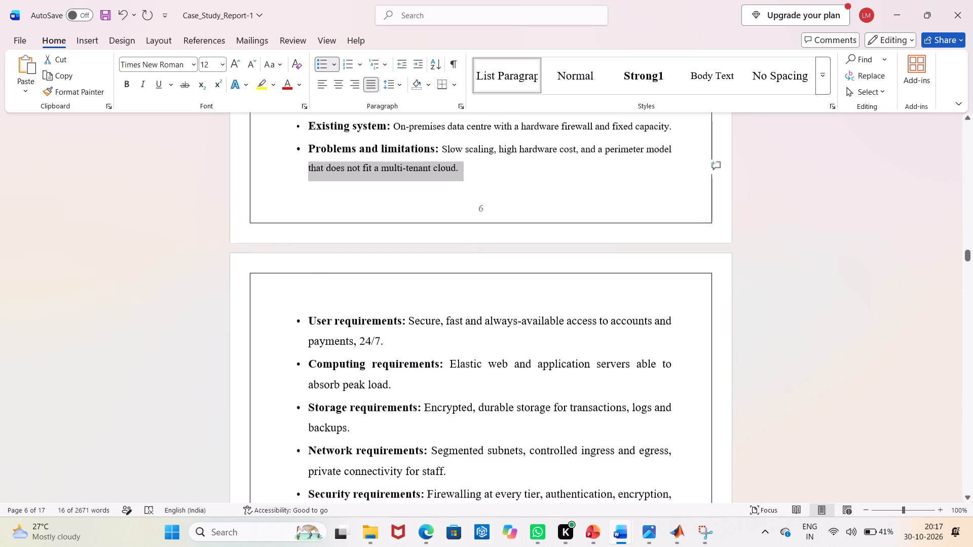
scroll(457, 254, down, 2)
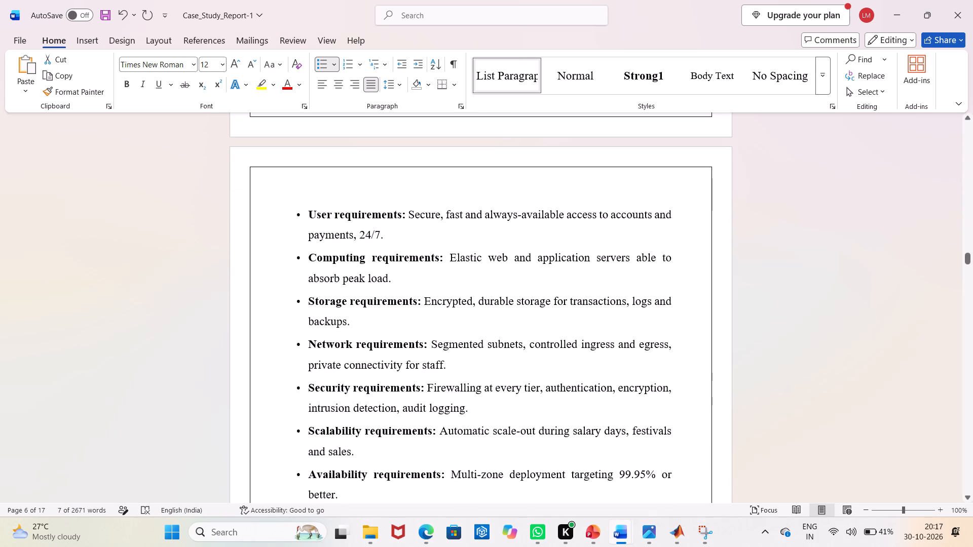
drag(407, 217, 382, 237)
click(221, 68)
click(206, 135)
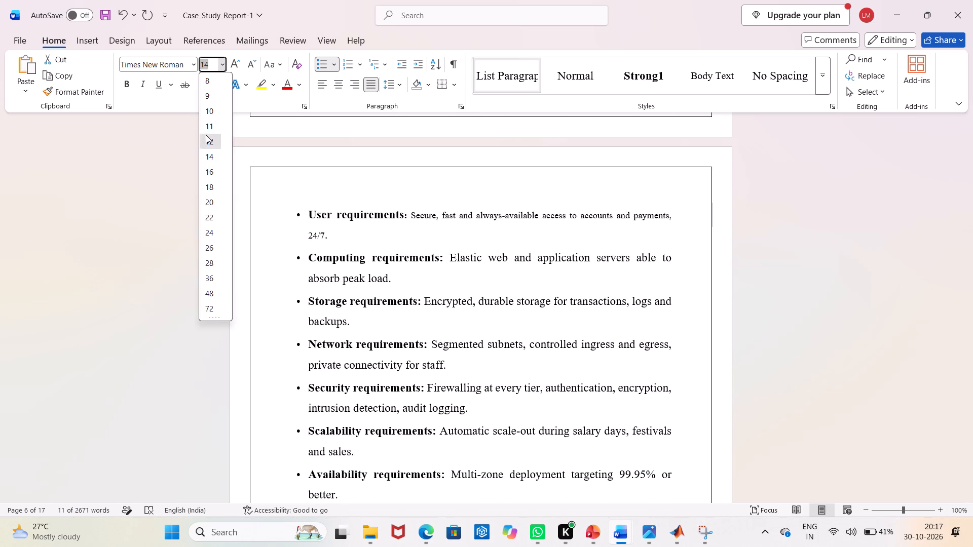
drag(448, 254, 432, 280)
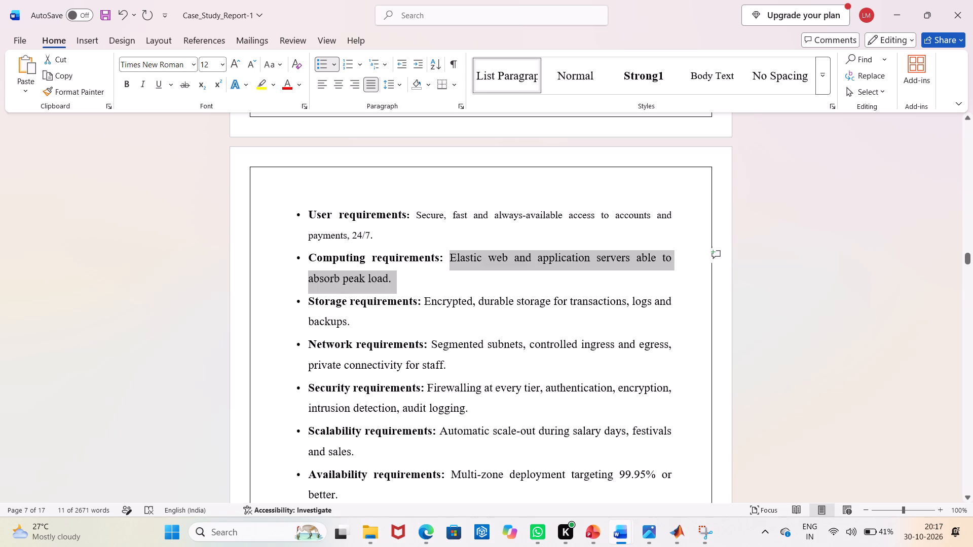
drag(432, 280, 391, 275)
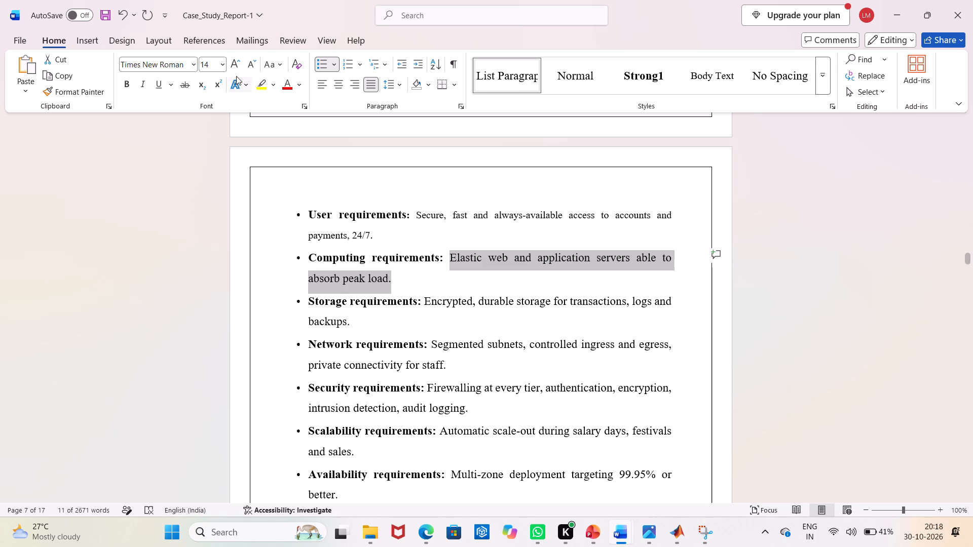
click(223, 64)
click(212, 140)
Set the font size of the descriptions after the "Storage requirements:" and "Network requirements:" labels to 12.
scroll(380, 197, down, 1)
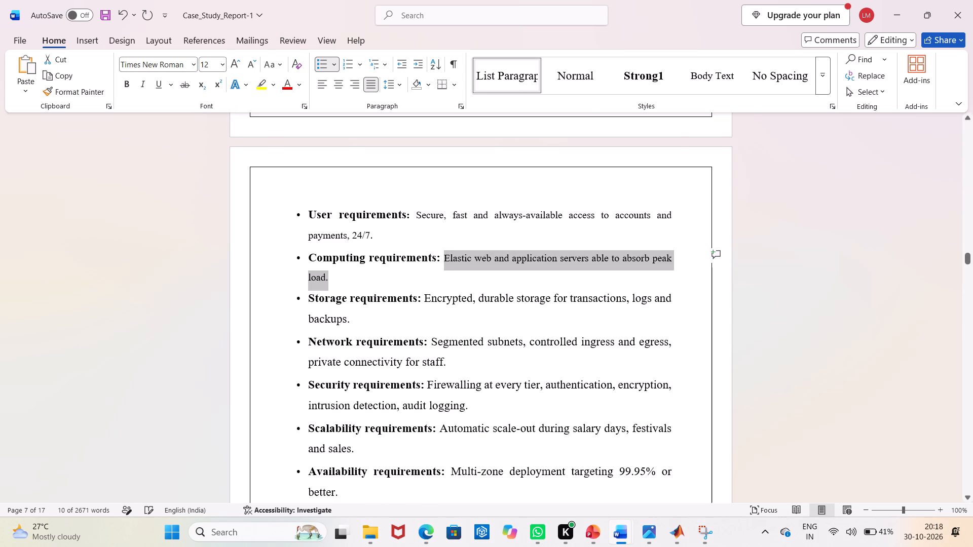
scroll(380, 197, down, 2)
drag(421, 204, 418, 217)
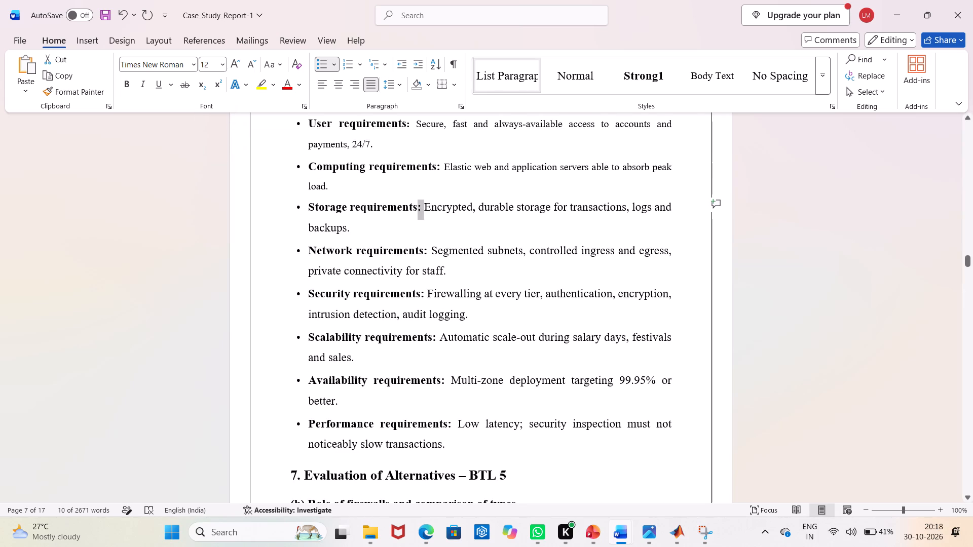
drag(418, 217, 359, 230)
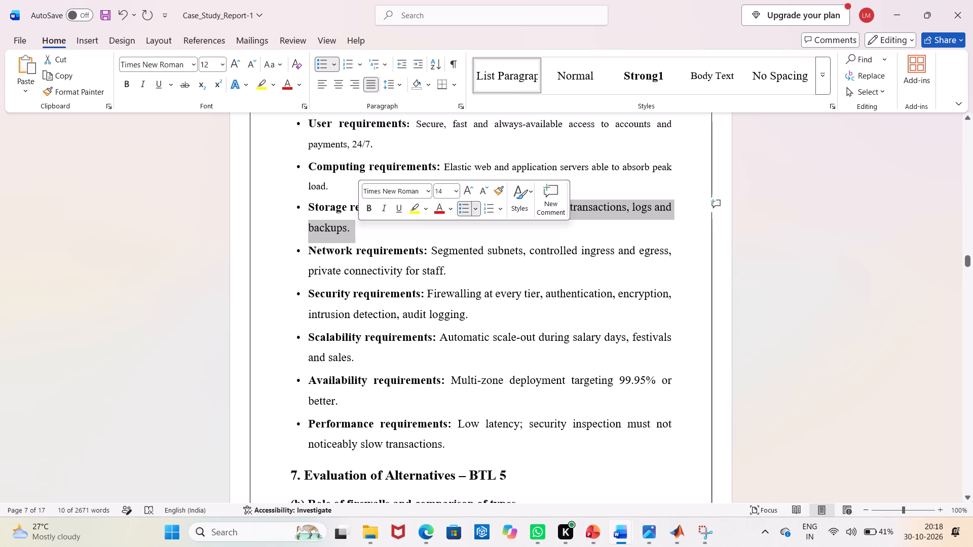
click(221, 68)
click(210, 144)
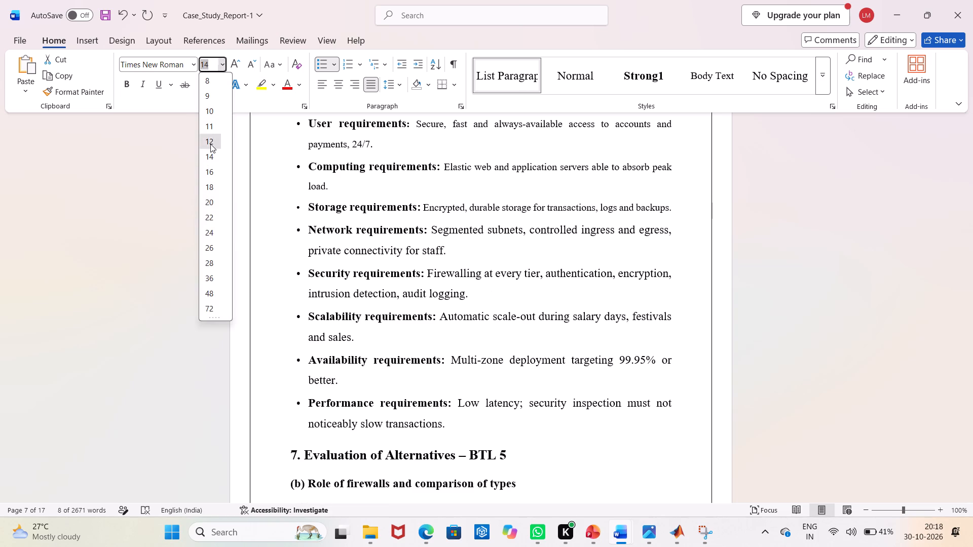
scroll(285, 189, down, 2)
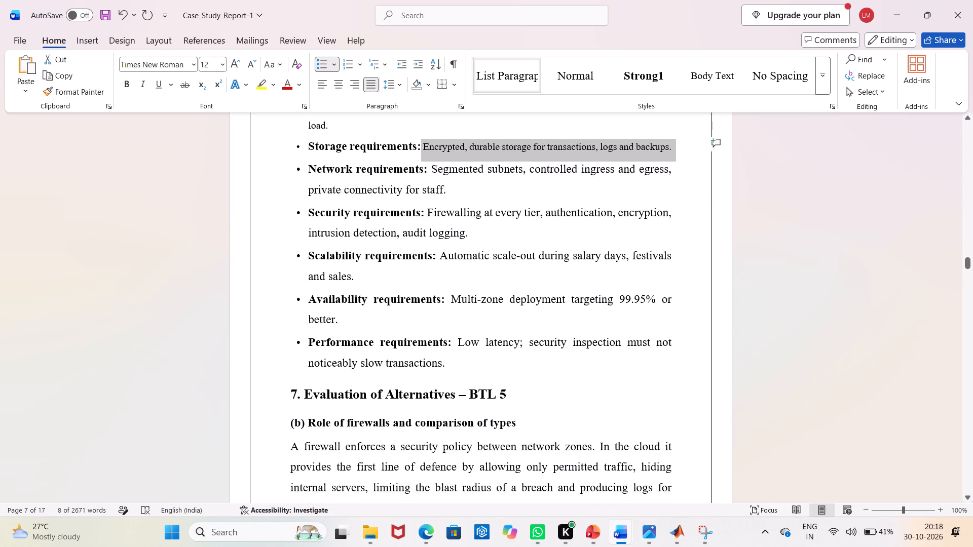
drag(430, 166, 443, 190)
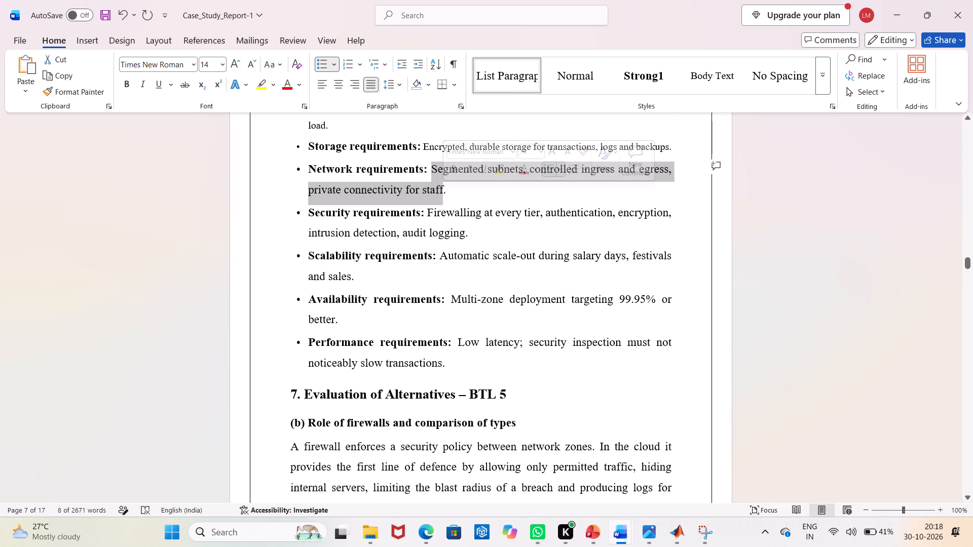
click(228, 65)
click(223, 64)
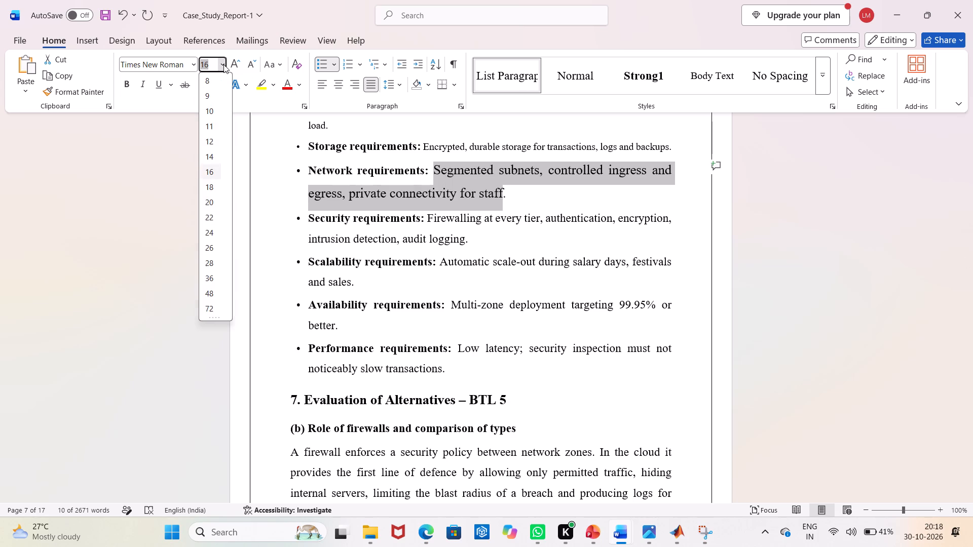
click(217, 139)
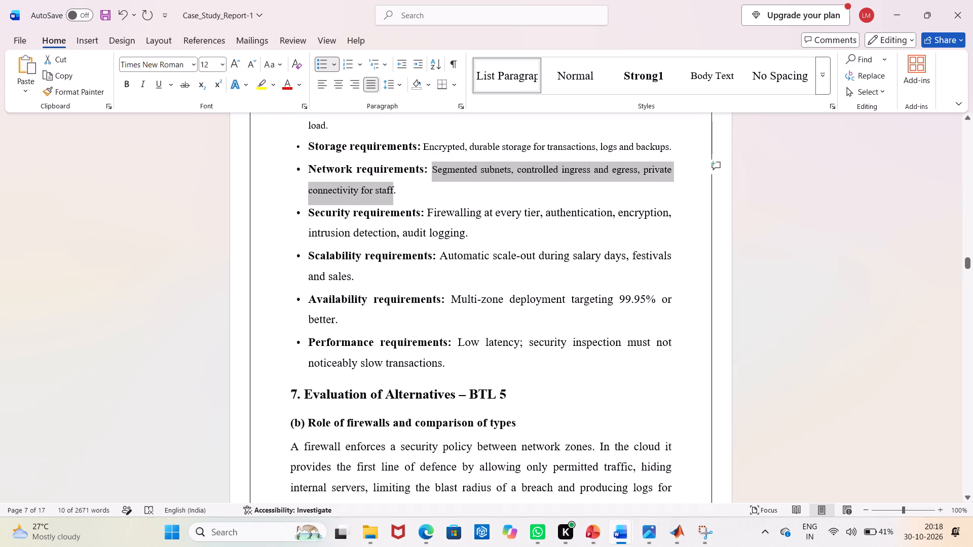
click(726, 205)
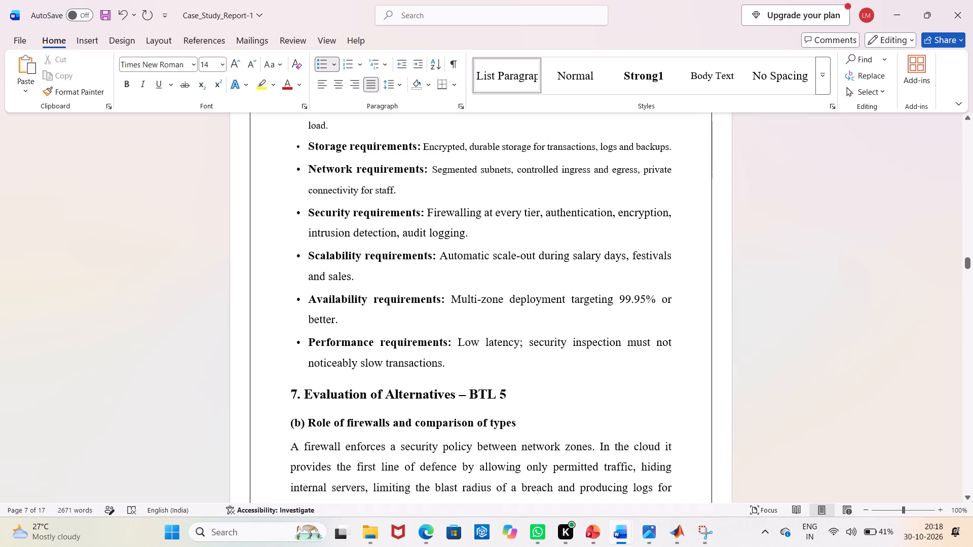
Reduce the font size of the descriptions after the "Security requirements:" and "Scalability requirements:" labels to 12.
drag(426, 215, 463, 238)
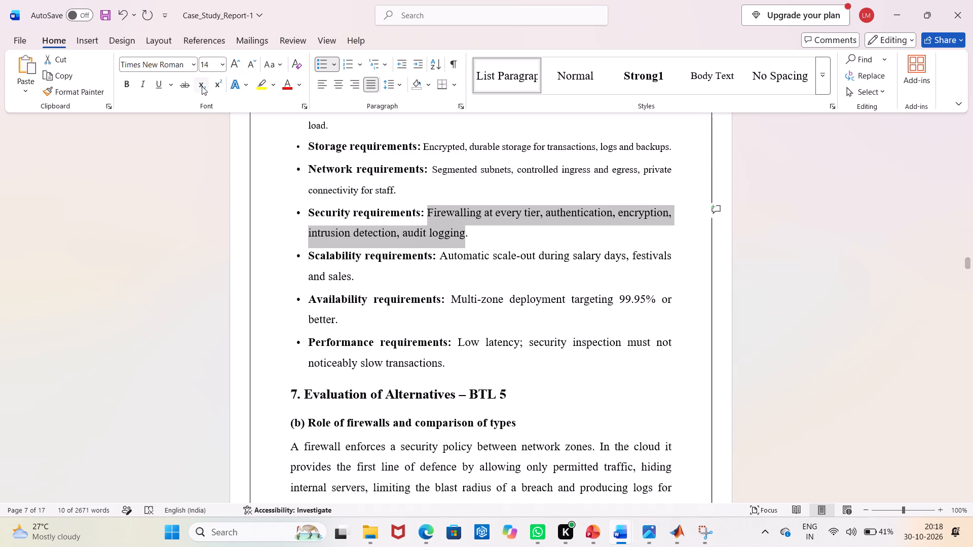
click(252, 61)
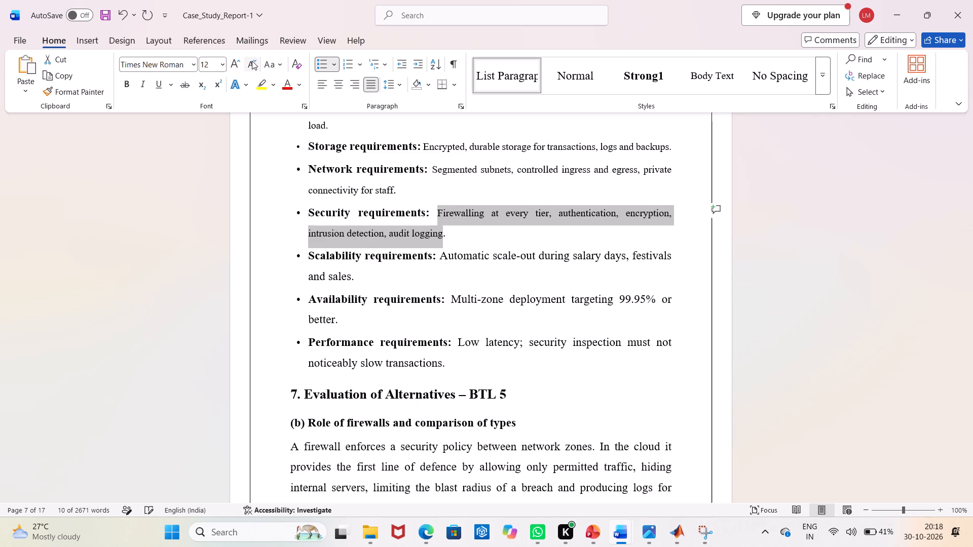
drag(440, 256, 439, 260)
drag(439, 260, 359, 290)
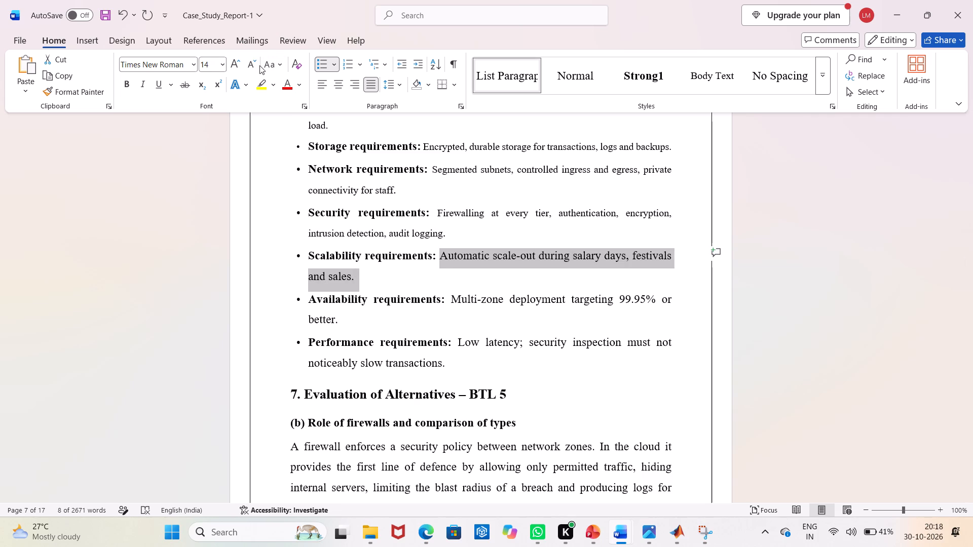
click(251, 62)
Set the font size of the description after the "Availability requirements:" label to 12.
drag(447, 293, 448, 297)
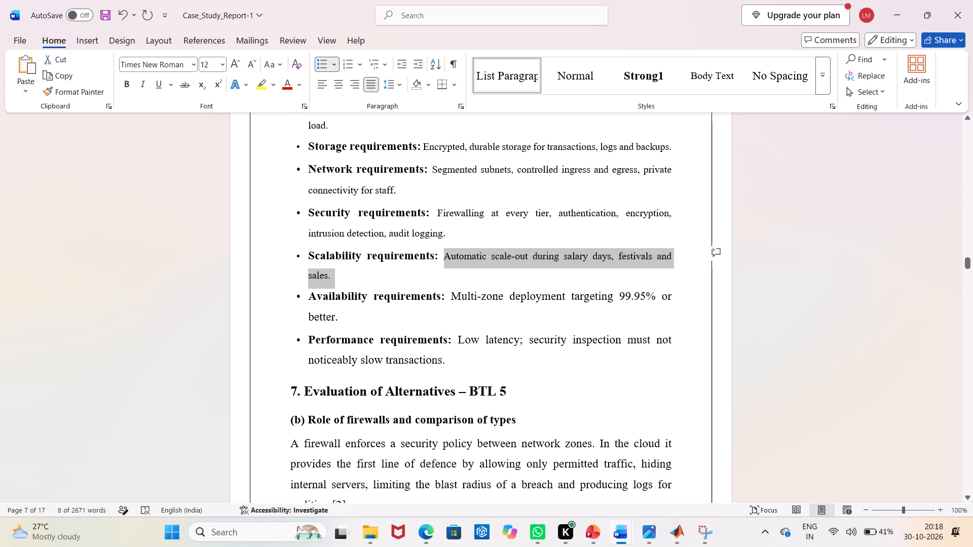
drag(448, 297, 396, 319)
click(252, 67)
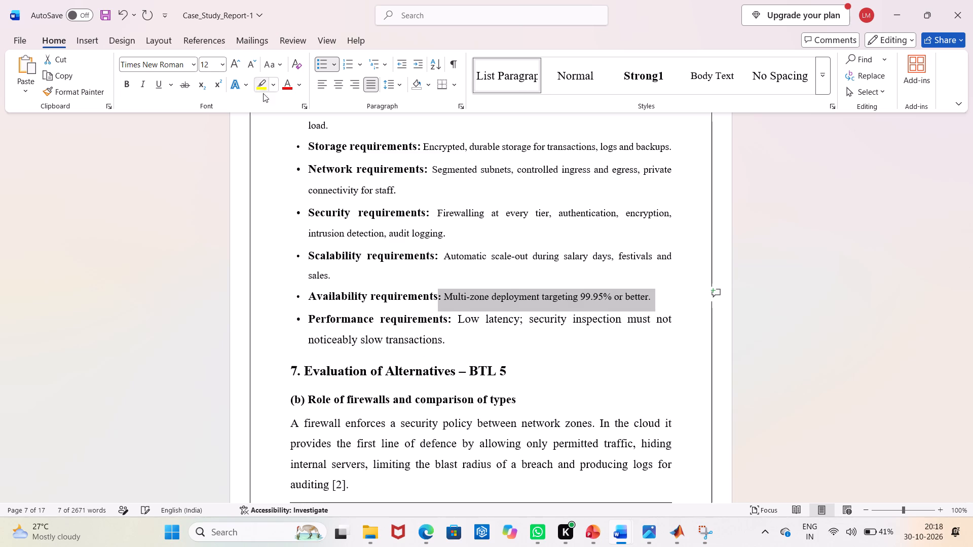
Shift the bullets of the "Existing system, problems and requirements" list outward to line up with the body text margin.
click(297, 210)
drag(297, 210, 289, 208)
scroll(405, 300, down, 1)
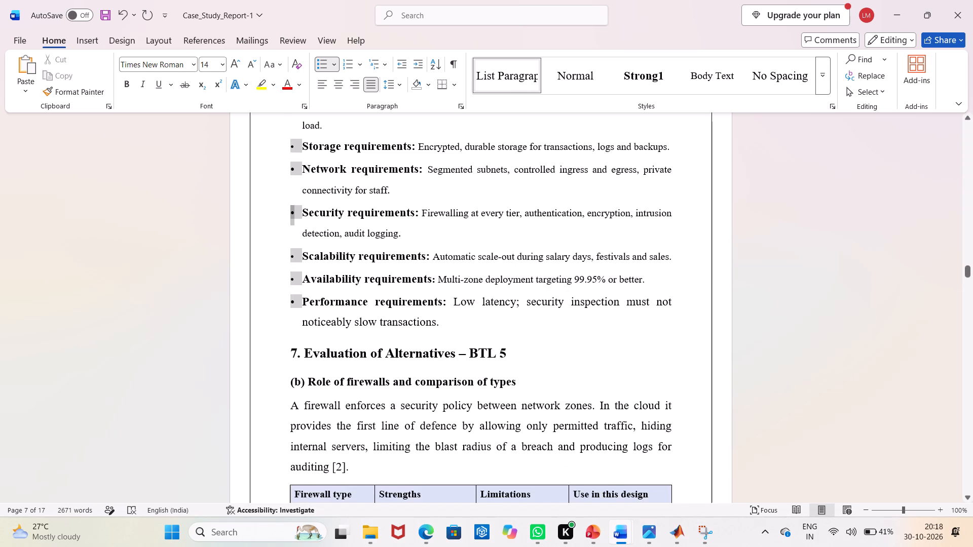
scroll(405, 301, down, 1)
scroll(402, 286, up, 18)
scroll(400, 281, down, 5)
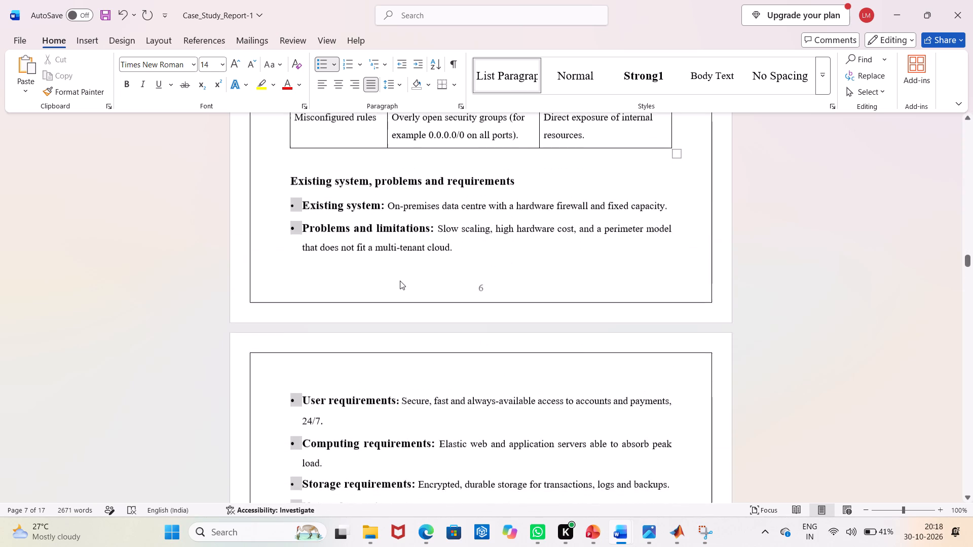
scroll(400, 279, down, 12)
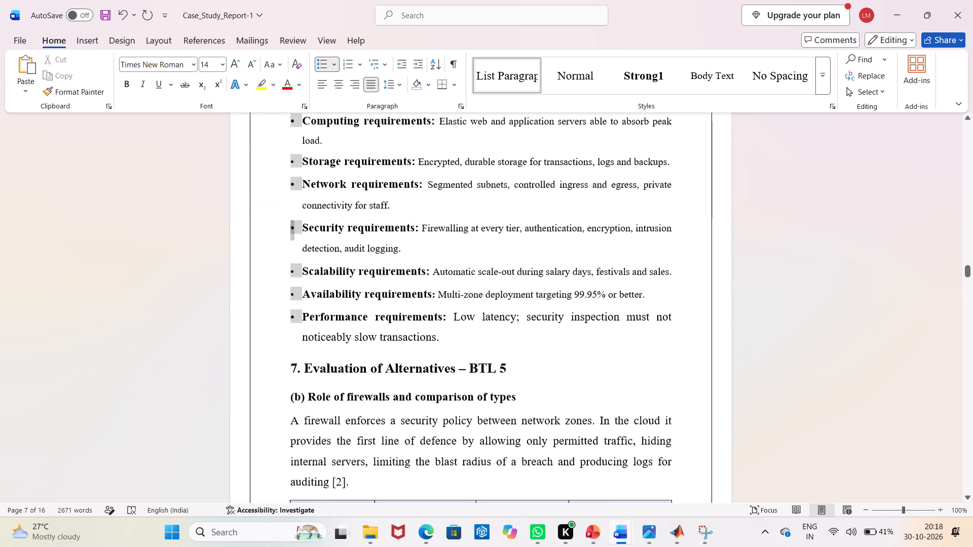
Set the font size of the description after the "Performance requirements:" label to 12.
drag(450, 267, 441, 295)
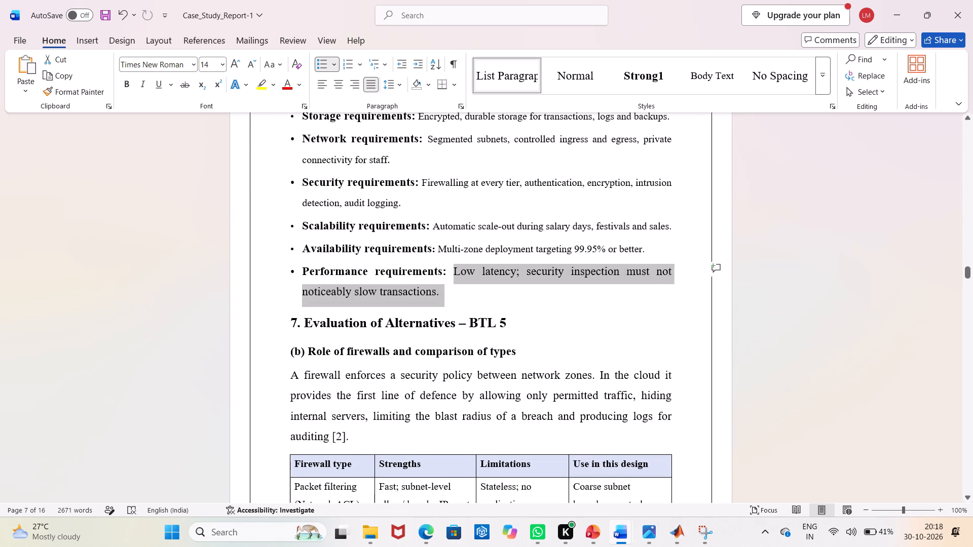
click(252, 69)
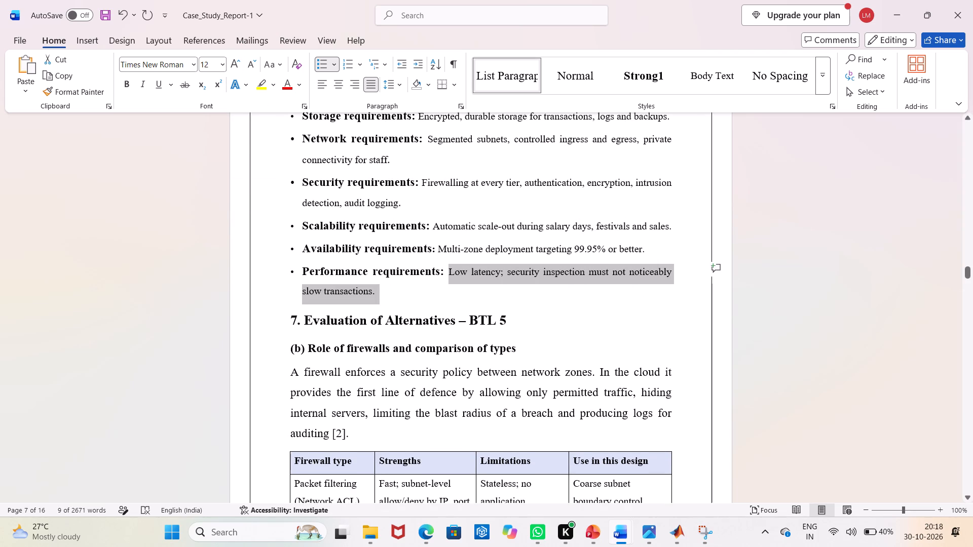
click(773, 220)
Remove the "(b)" label from the "Role of firewalls and comparison of types" subheading in section 7.
scroll(706, 215, down, 4)
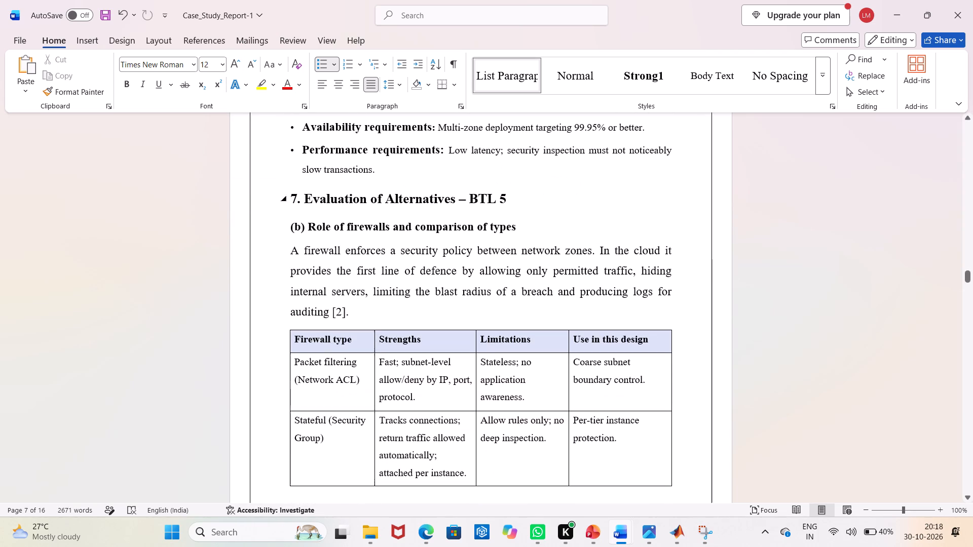
scroll(342, 240, up, 9)
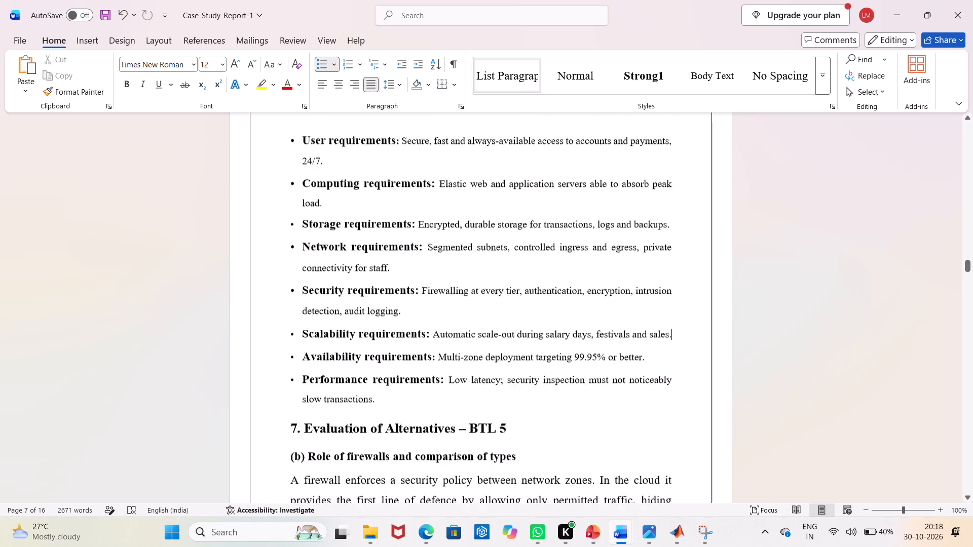
scroll(342, 240, up, 9)
scroll(342, 240, down, 19)
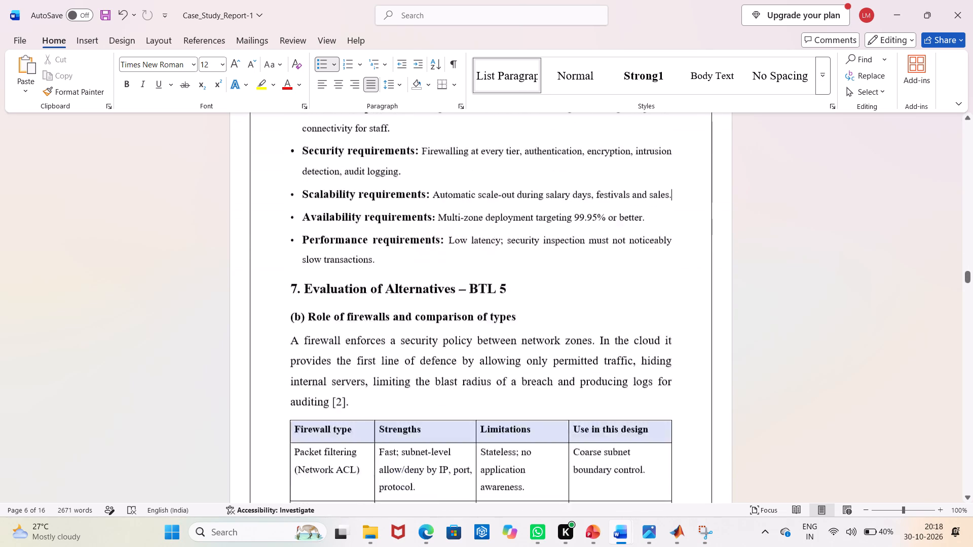
scroll(342, 240, down, 17)
scroll(342, 240, up, 18)
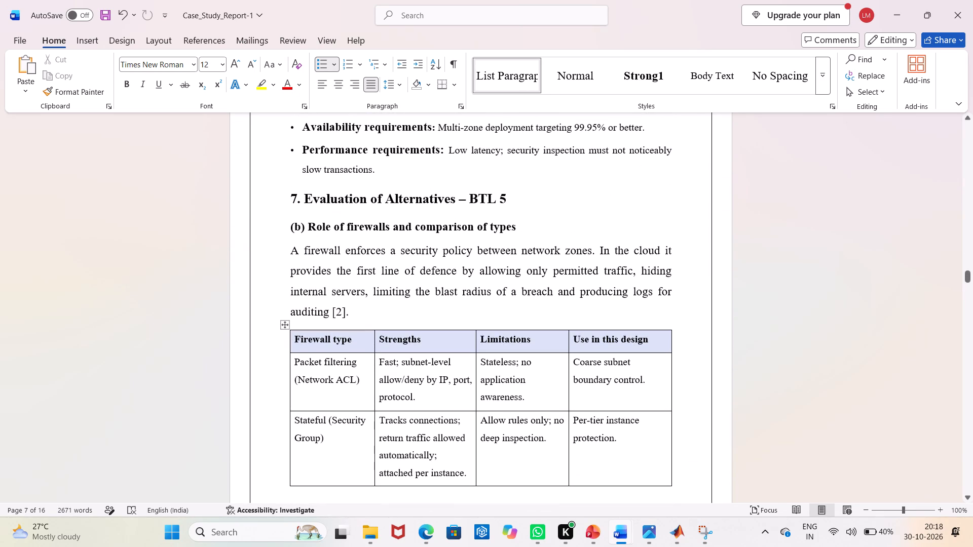
click(304, 225)
key(BackSpace)
key(BackSpace)
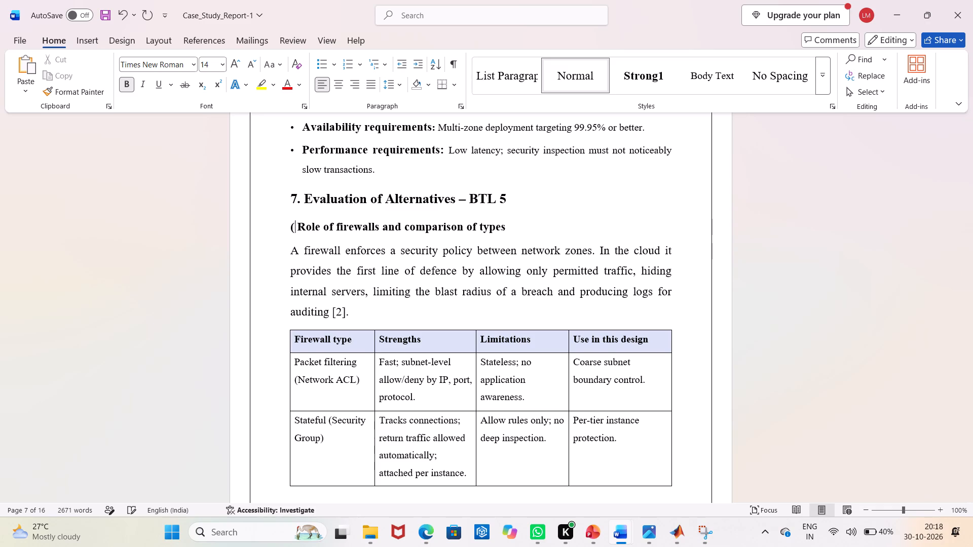
key(BackSpace)
drag(293, 223, 492, 212)
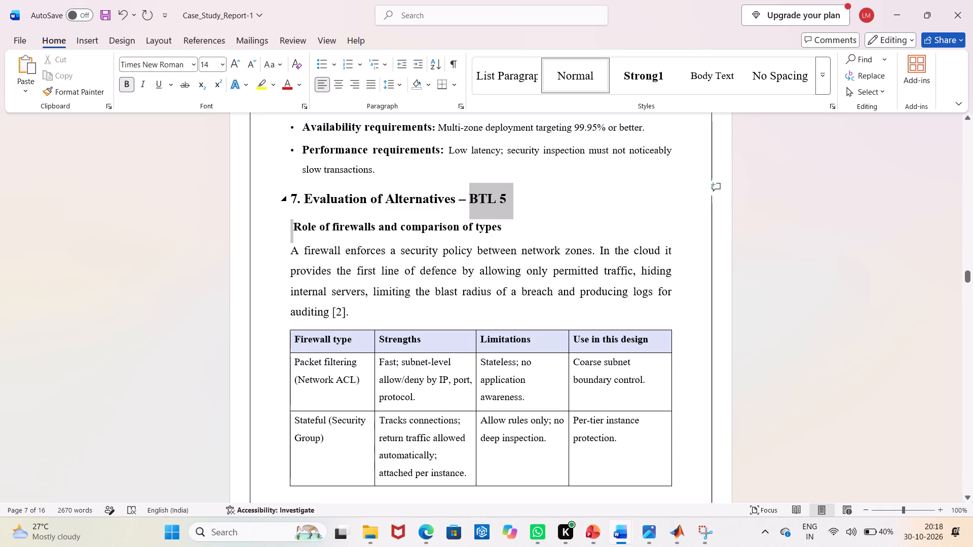
drag(492, 212, 508, 227)
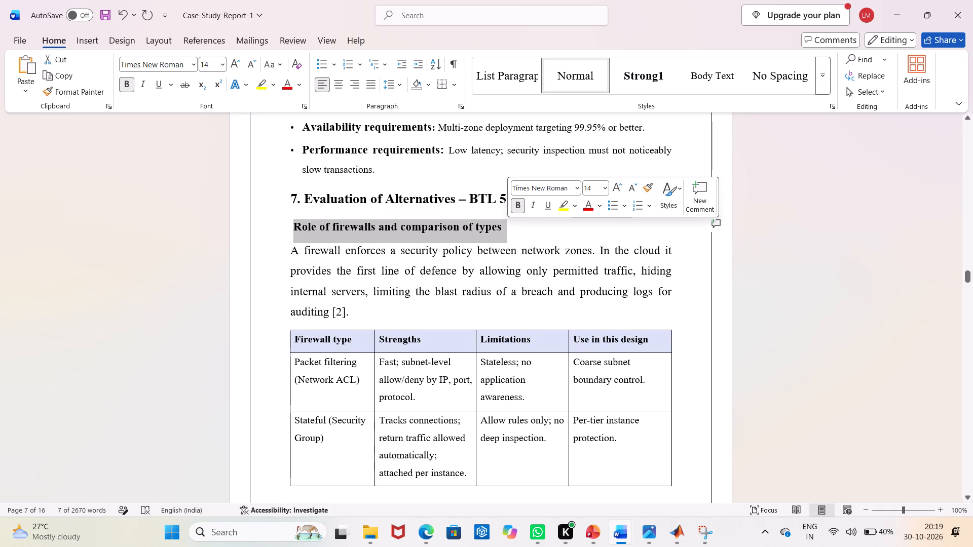
click(807, 172)
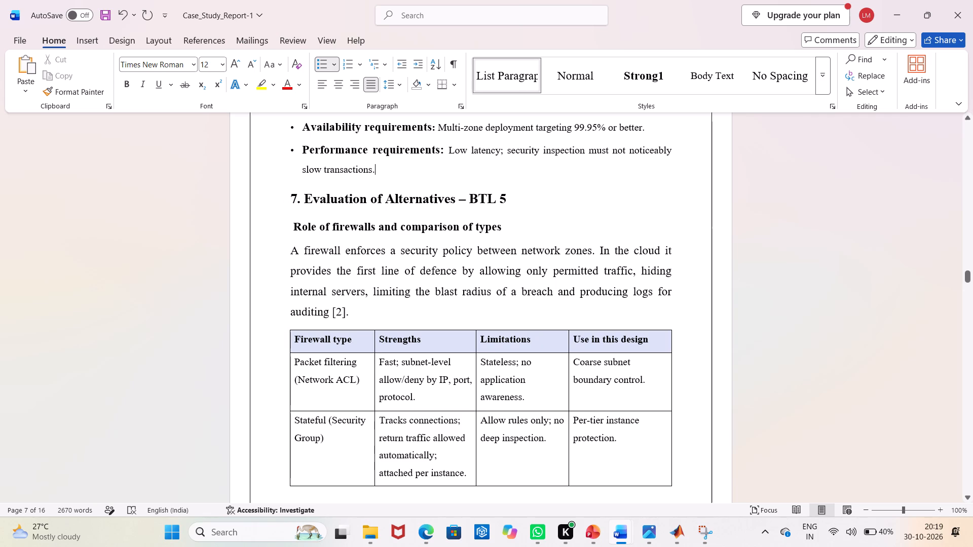
Delete the "[2]" citation at the end of the paragraph introducing the role of firewalls.
scroll(382, 287, down, 1)
click(347, 280)
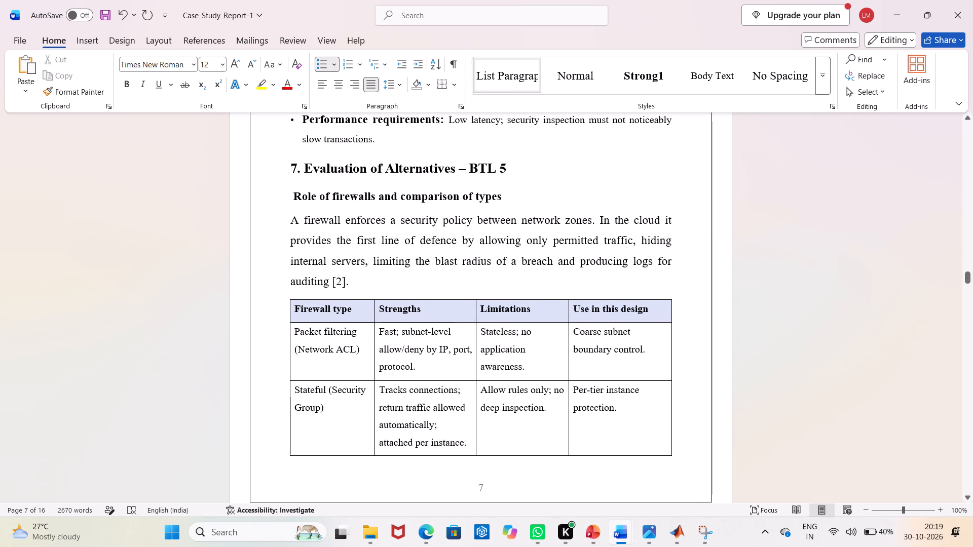
key(BackSpace)
key(BackSpace)
key(BackSpace)
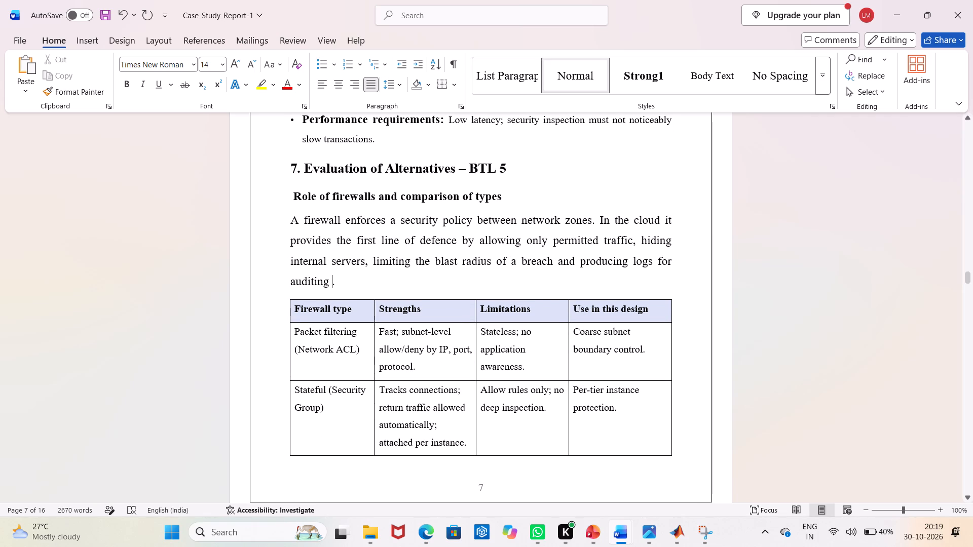
Clear the light-blue shading from the header row of the firewall type comparison table.
scroll(395, 318, down, 3)
drag(656, 220, 345, 213)
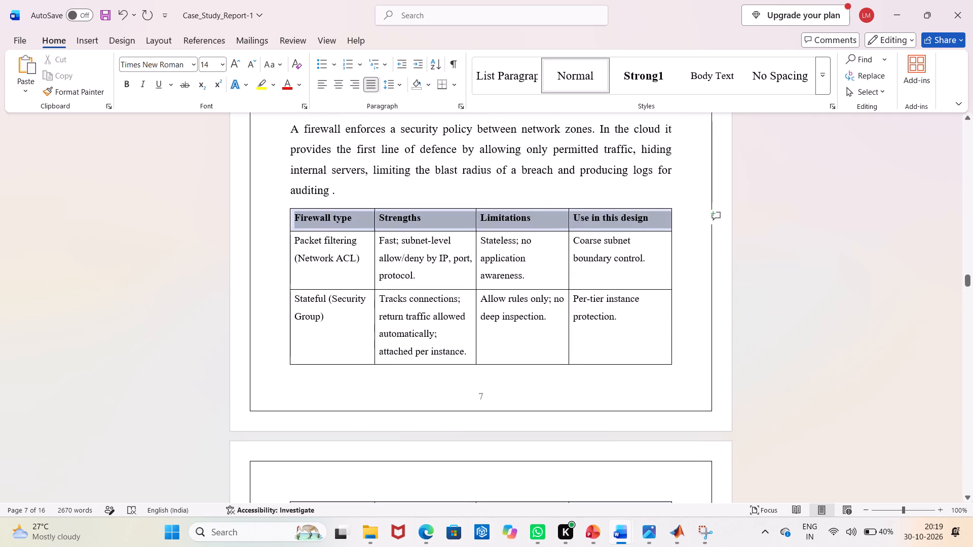
drag(345, 213, 344, 213)
click(413, 85)
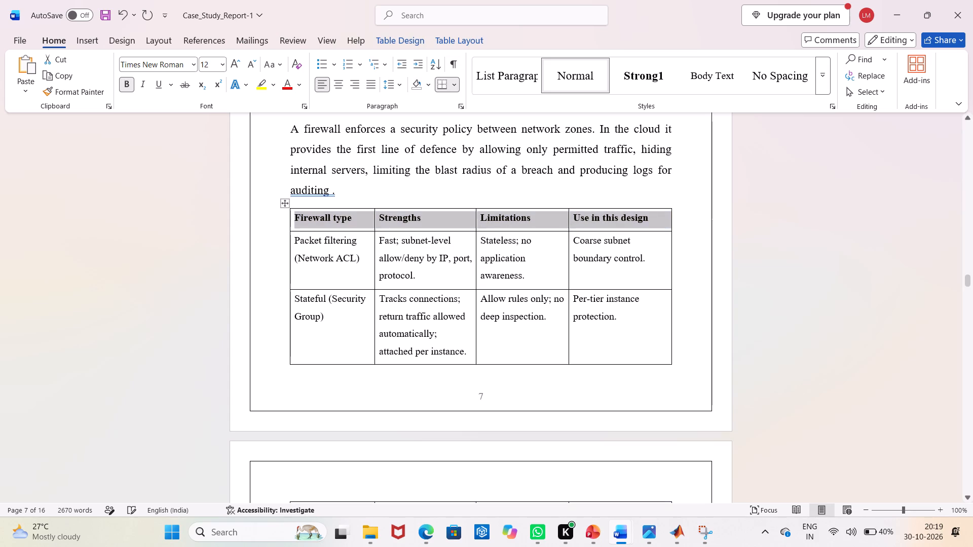
Clear the light-blue shading from the header row of the "Alternatives considered for the security approach" table.
scroll(431, 238, down, 18)
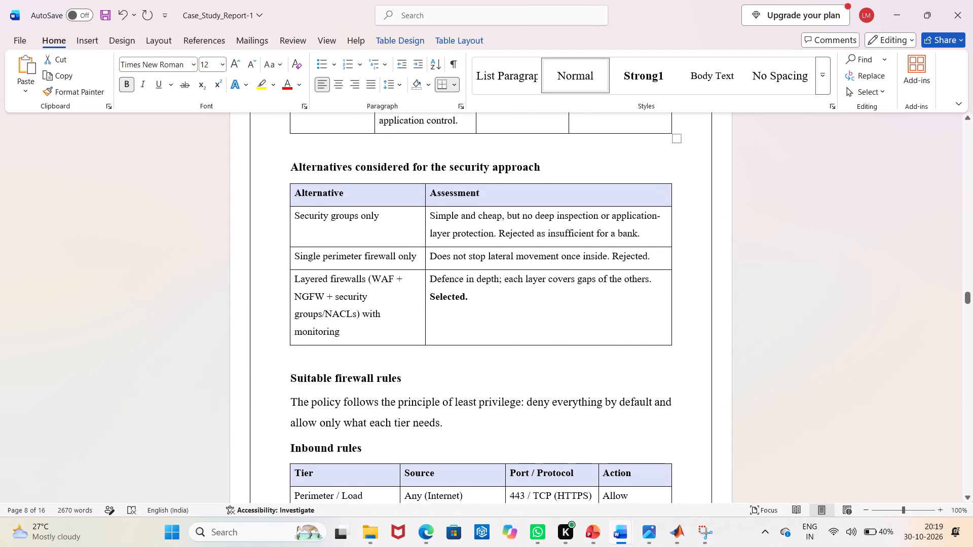
drag(507, 196, 308, 187)
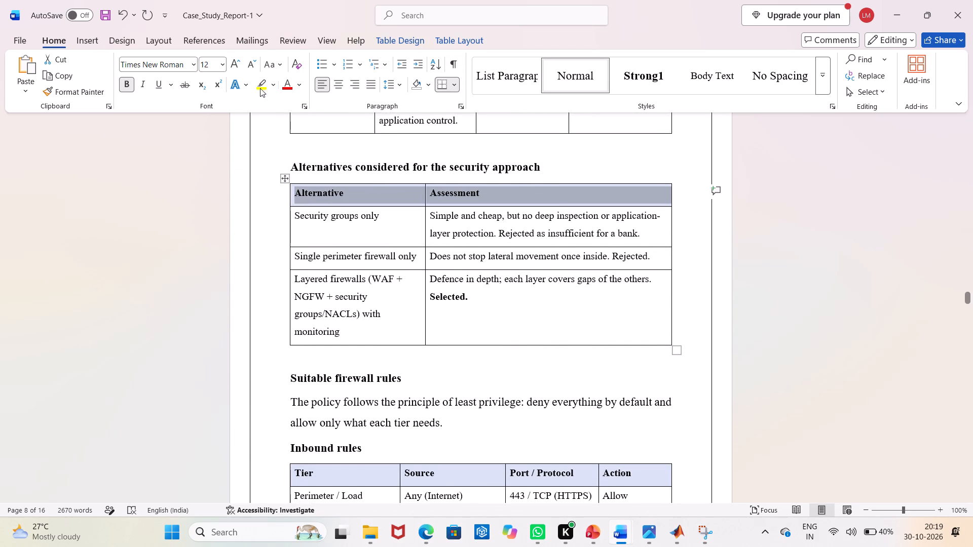
click(419, 83)
Set the font size of the "Alternative" and "Assessment" table headers to 14.
scroll(557, 346, down, 5)
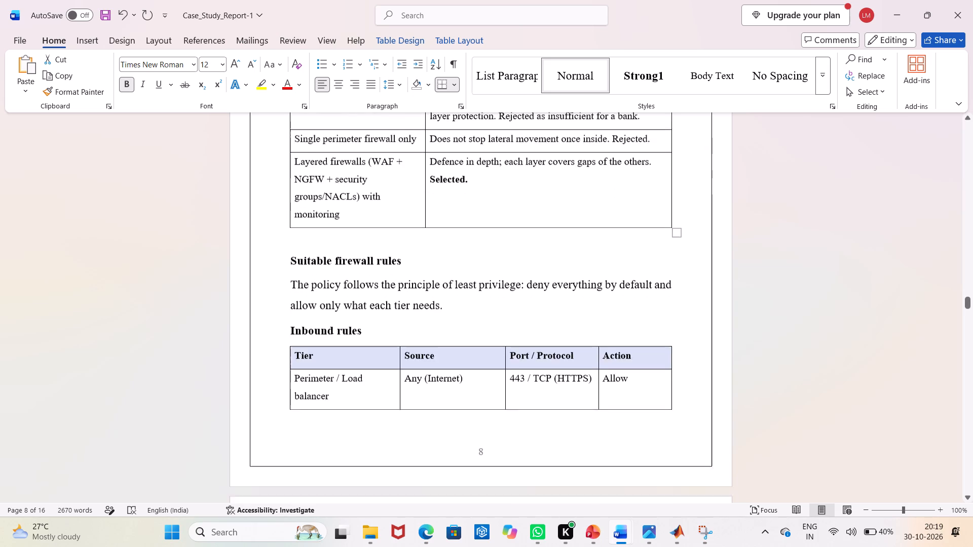
click(226, 66)
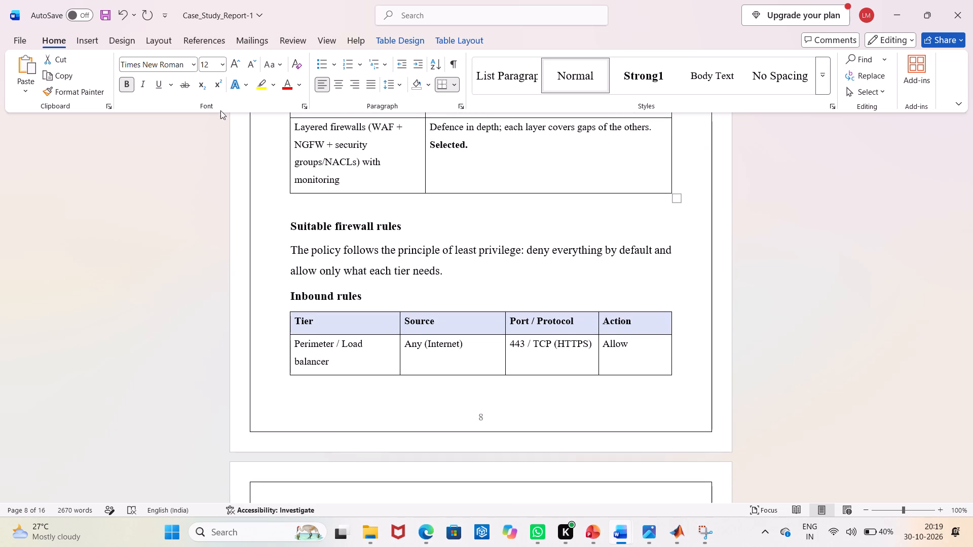
click(225, 64)
click(217, 153)
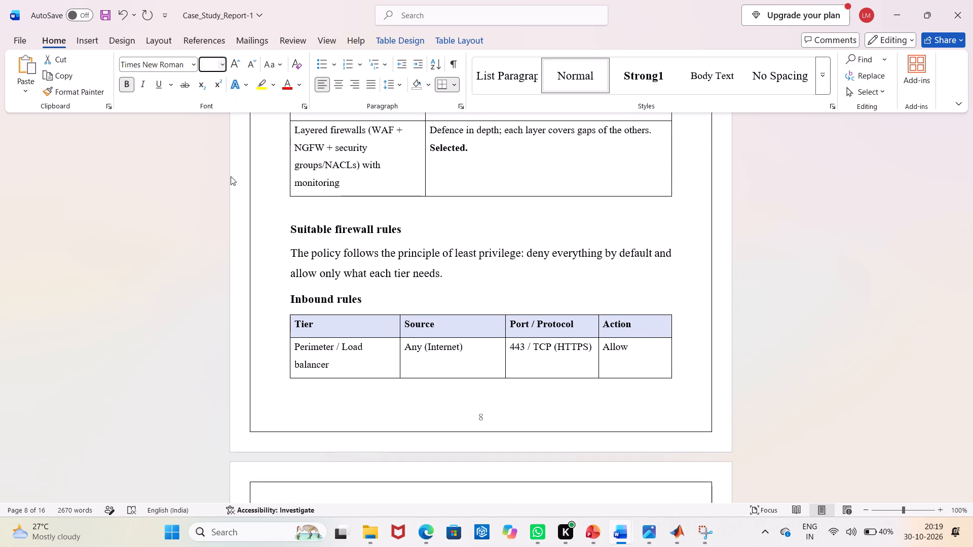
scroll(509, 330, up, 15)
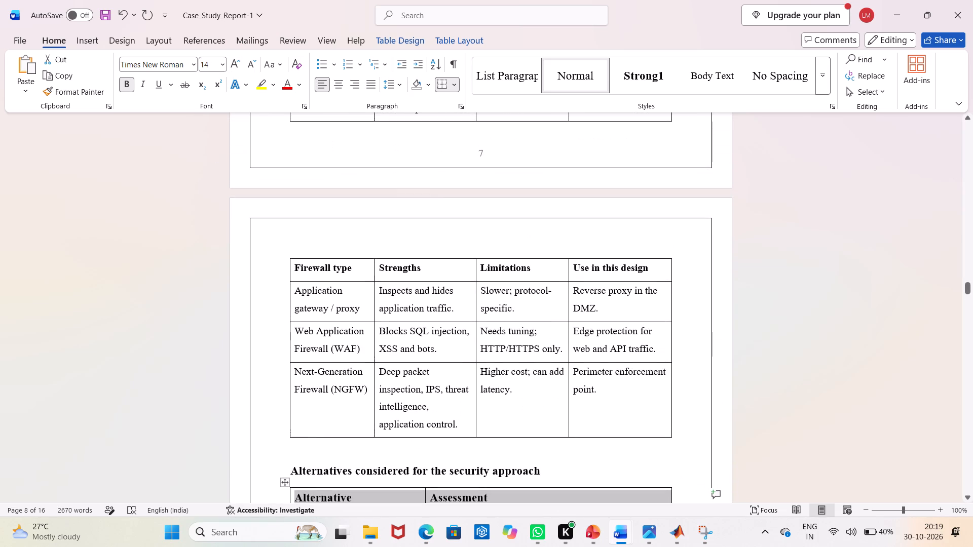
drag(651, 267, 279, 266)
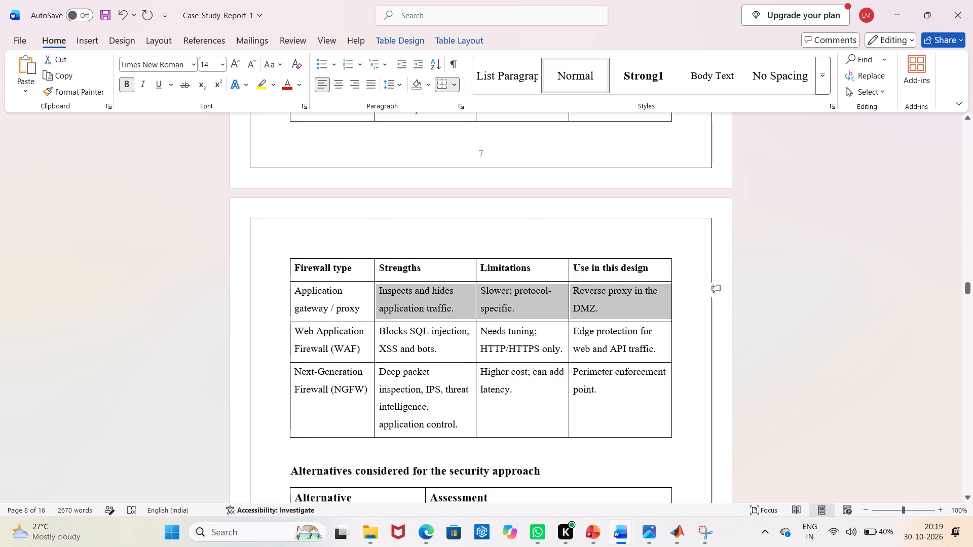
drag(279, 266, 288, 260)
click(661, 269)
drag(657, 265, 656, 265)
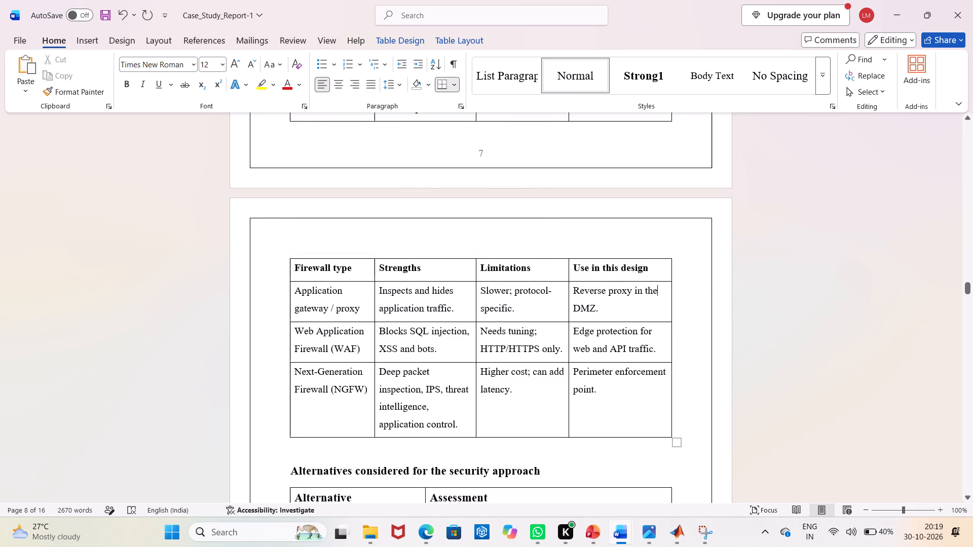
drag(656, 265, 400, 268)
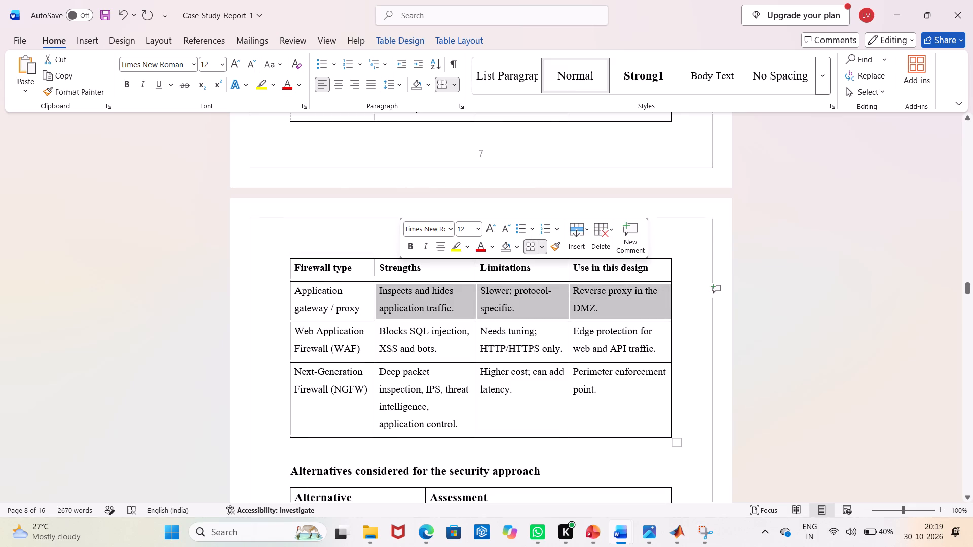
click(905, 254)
Set the font size of the header row in the firewall type comparison table to 14.
scroll(904, 255, up, 6)
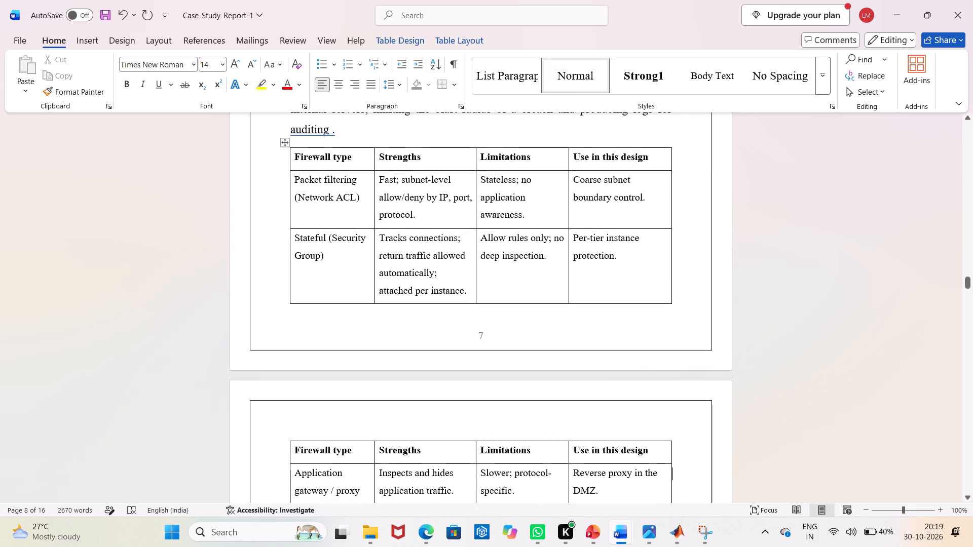
drag(653, 163, 344, 158)
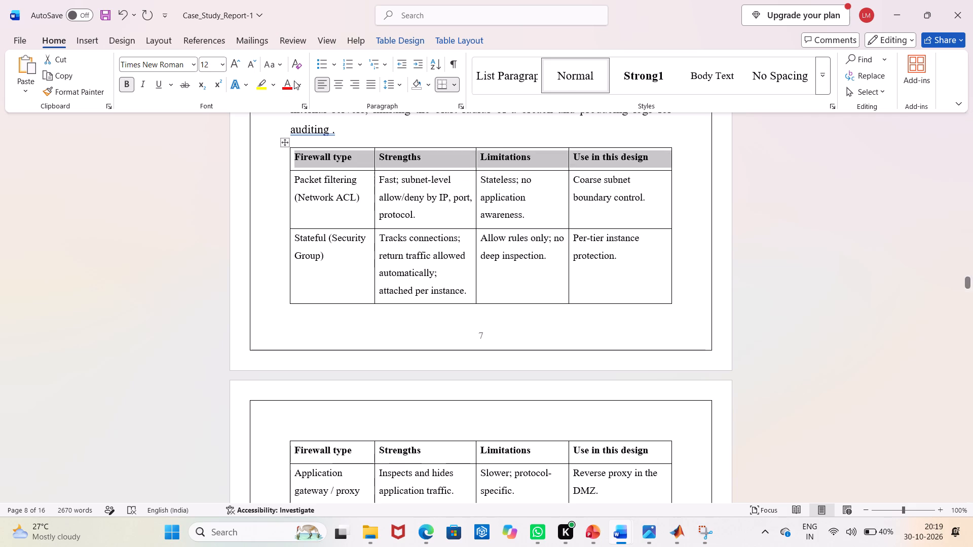
click(248, 66)
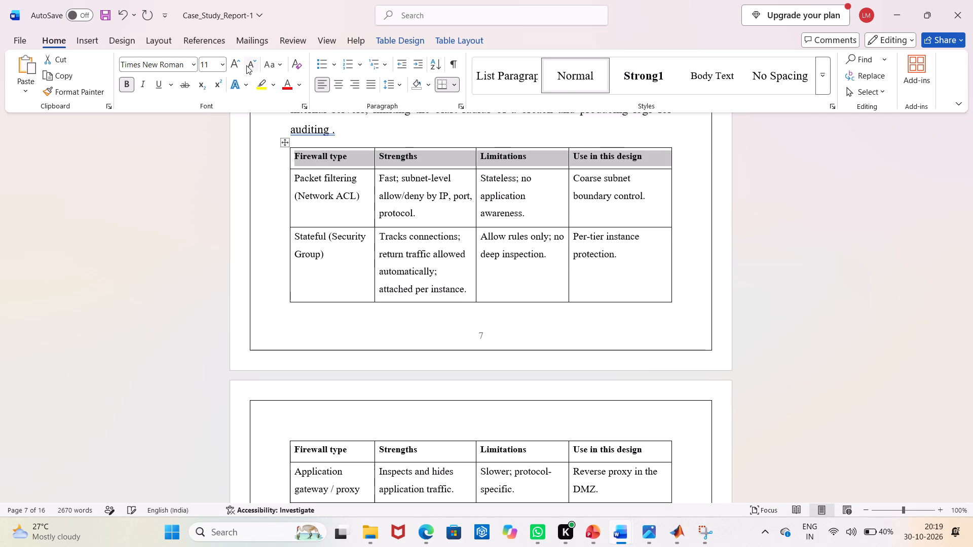
click(237, 64)
click(238, 64)
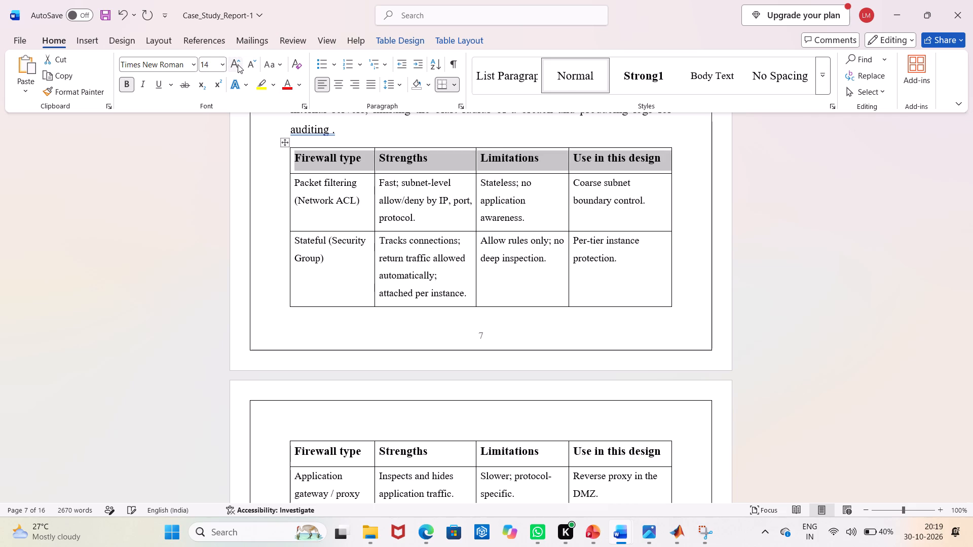
click(868, 263)
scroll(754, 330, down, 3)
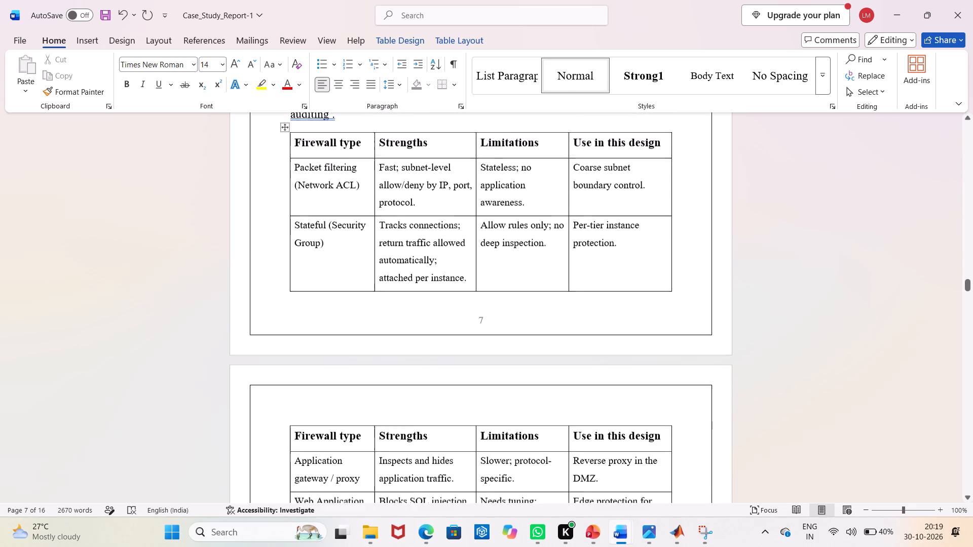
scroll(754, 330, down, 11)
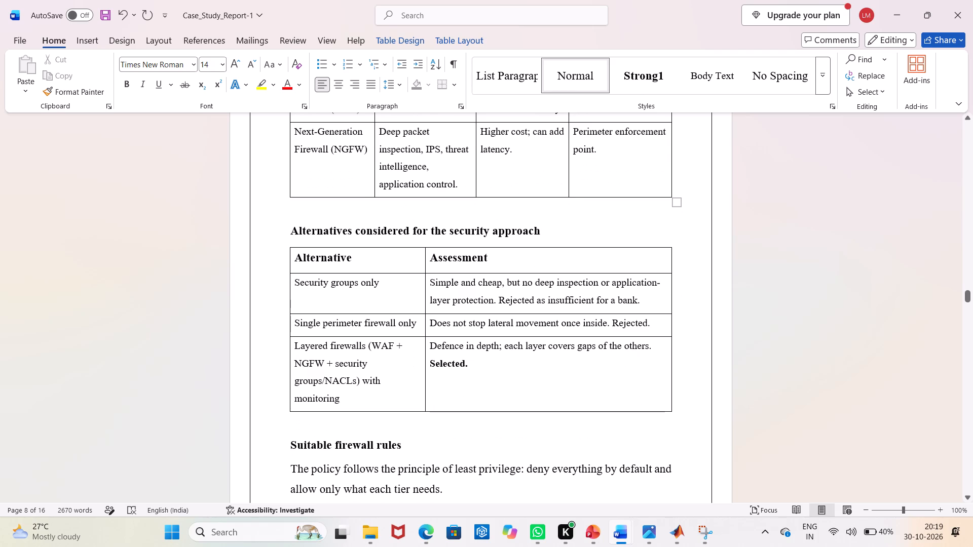
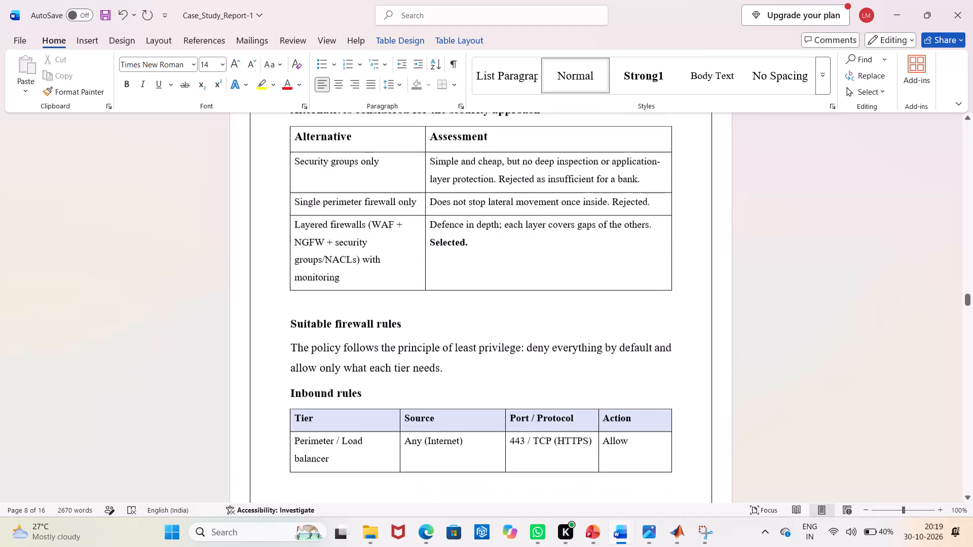
Set the font size of the least-privilege policy paragraph under "Suitable firewall rules" to 12.
scroll(755, 326, down, 2)
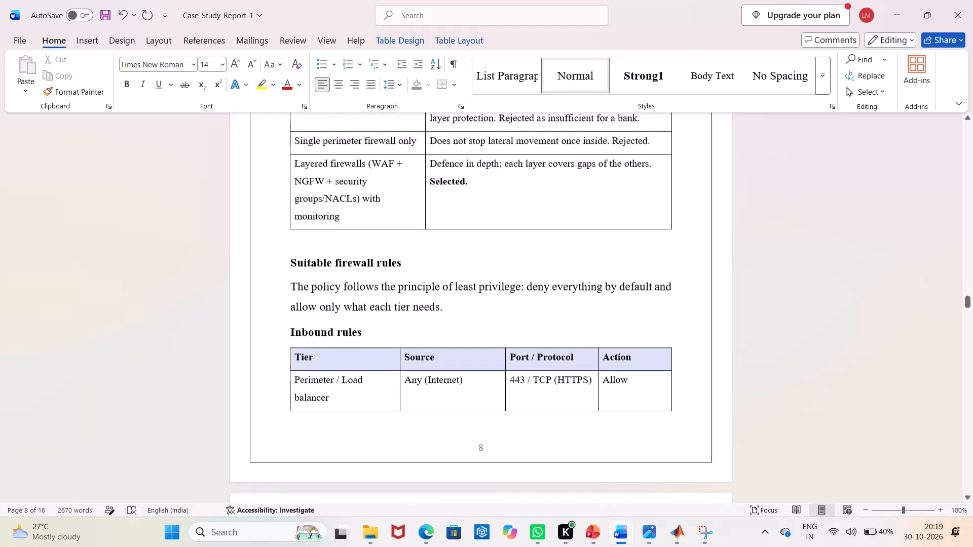
scroll(755, 326, down, 1)
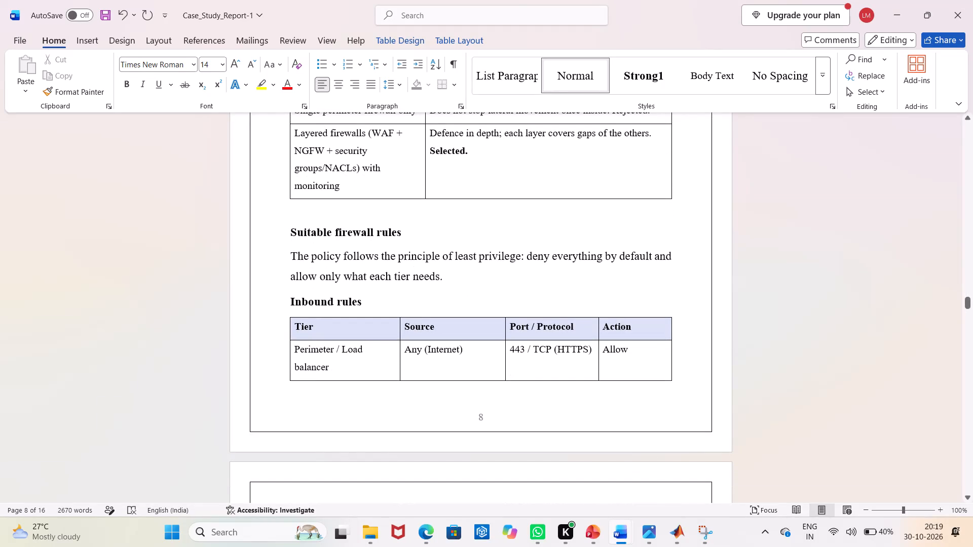
scroll(444, 204, down, 1)
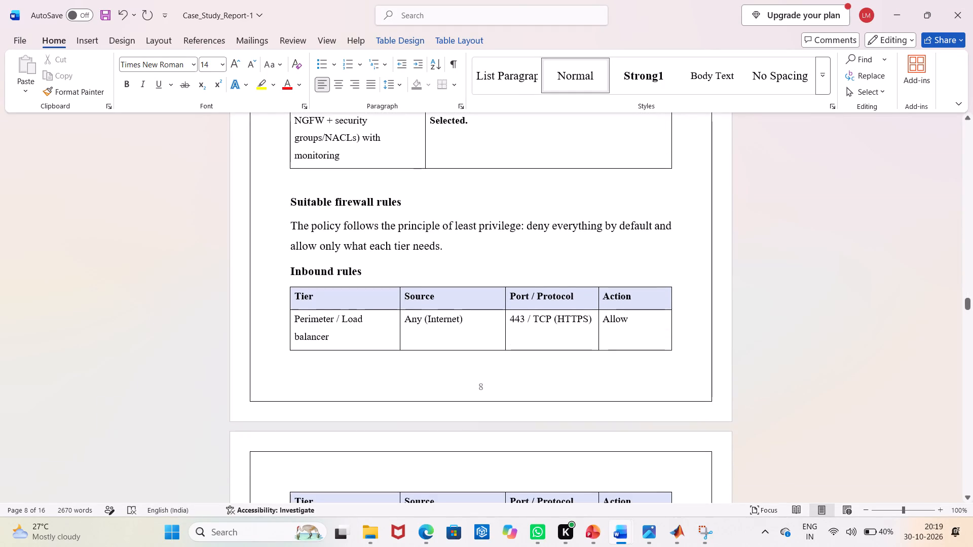
drag(425, 191, 294, 202)
click(421, 194)
drag(424, 204, 317, 199)
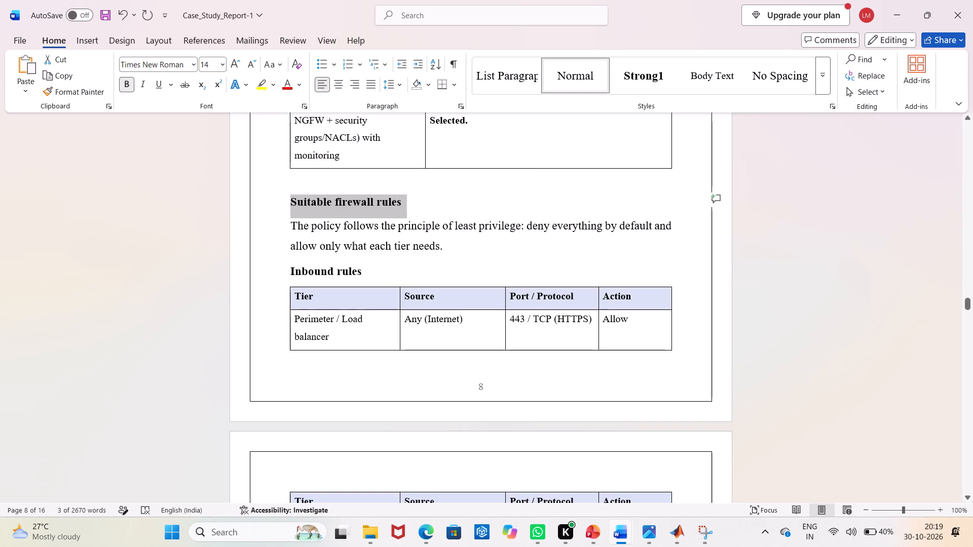
drag(450, 246, 294, 232)
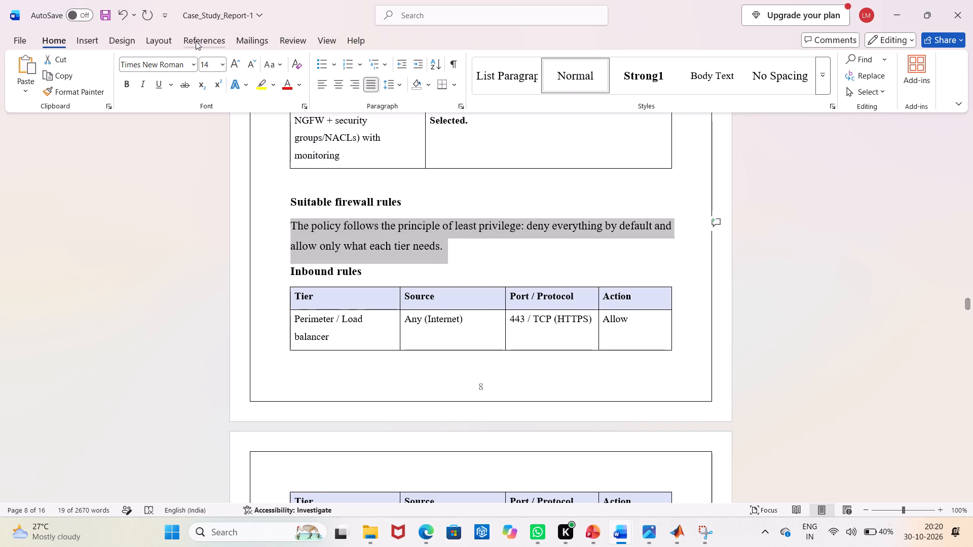
click(253, 63)
Clear the light-blue shading from the header row of the "Inbound rules" table and set its font size to 14.
scroll(448, 295, down, 3)
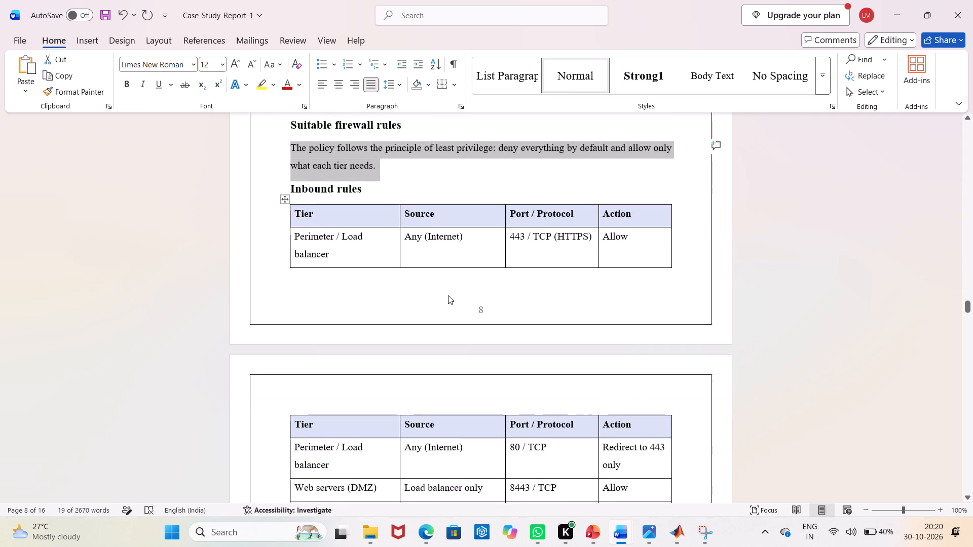
scroll(385, 248, down, 5)
scroll(385, 248, up, 5)
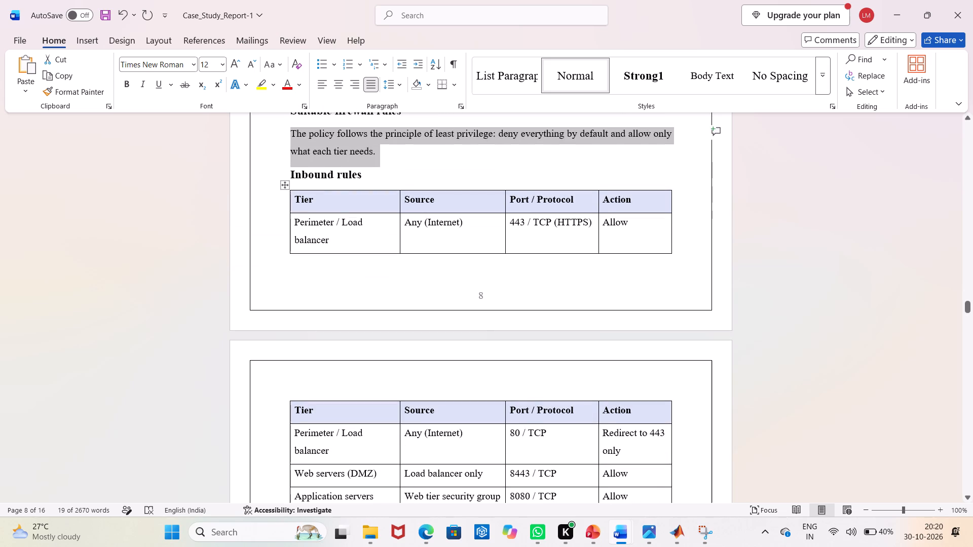
drag(660, 200, 333, 199)
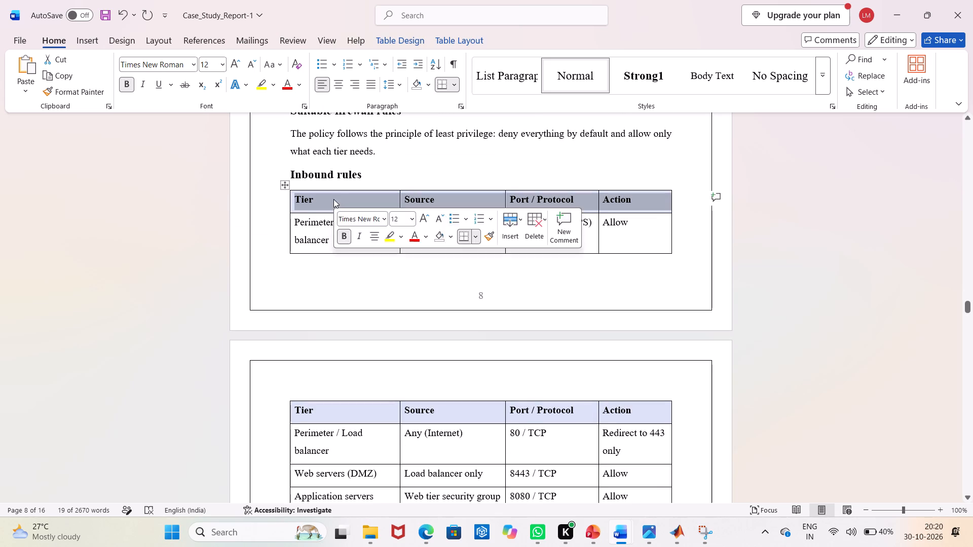
click(420, 80)
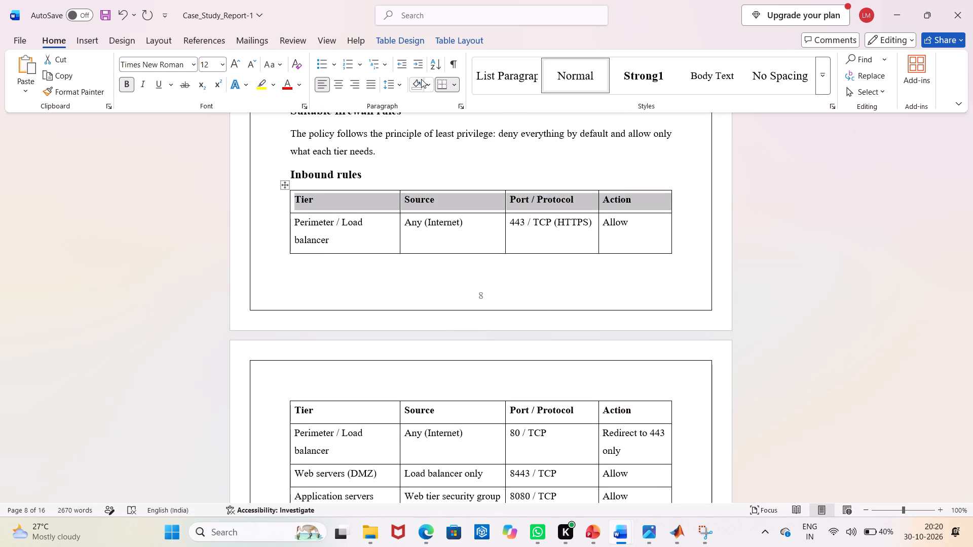
click(239, 62)
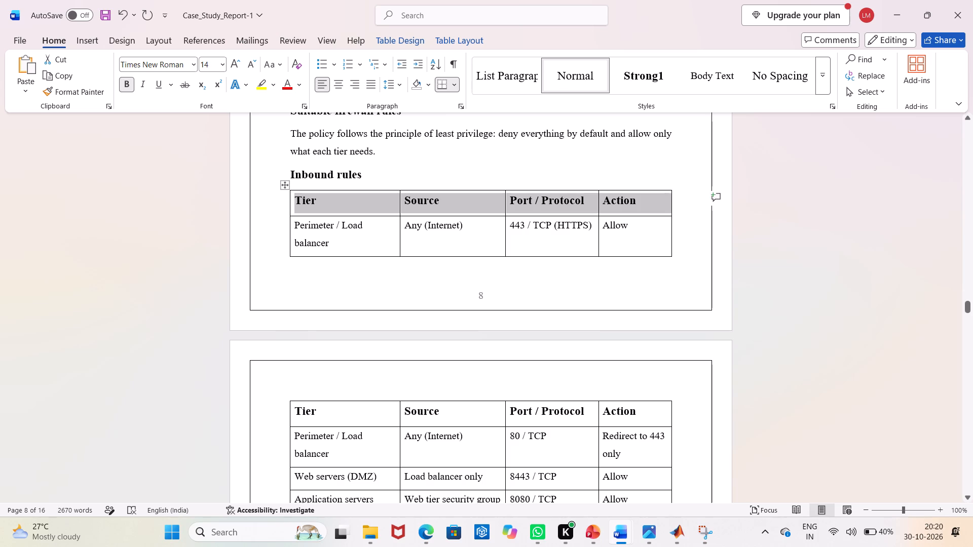
click(762, 227)
Clear the light-blue shading from the header row of the "Outbound rules" table and set its font size to 14.
scroll(741, 241, down, 10)
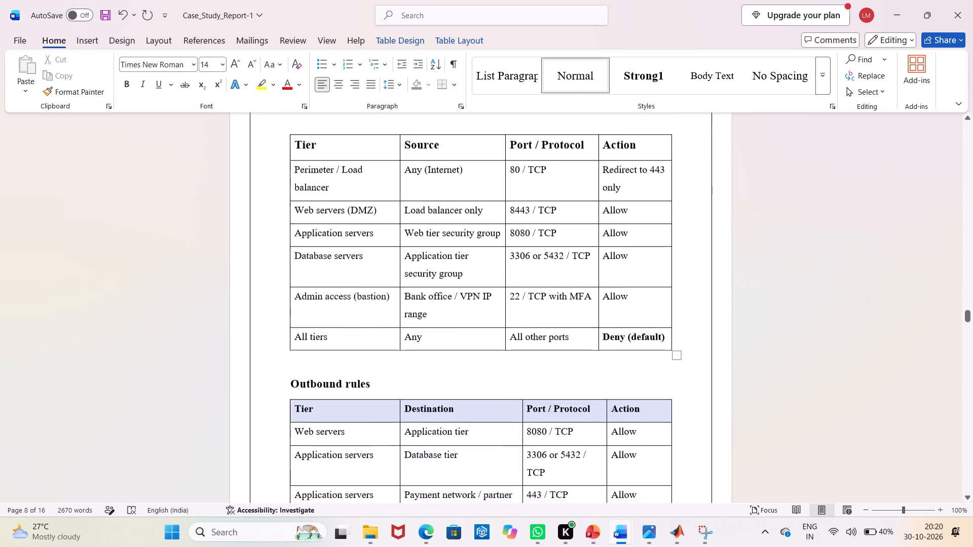
scroll(739, 249, down, 4)
click(378, 224)
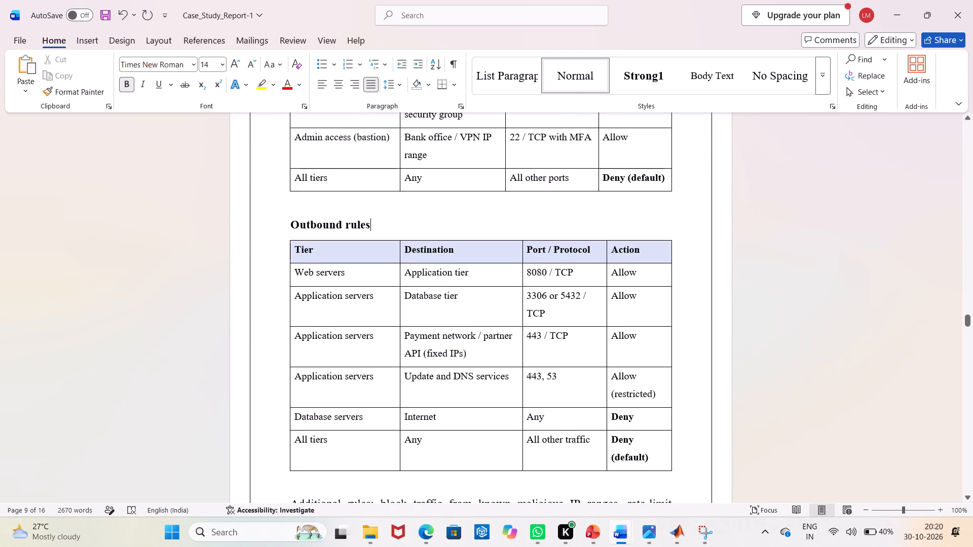
drag(651, 251, 495, 252)
drag(495, 252, 329, 247)
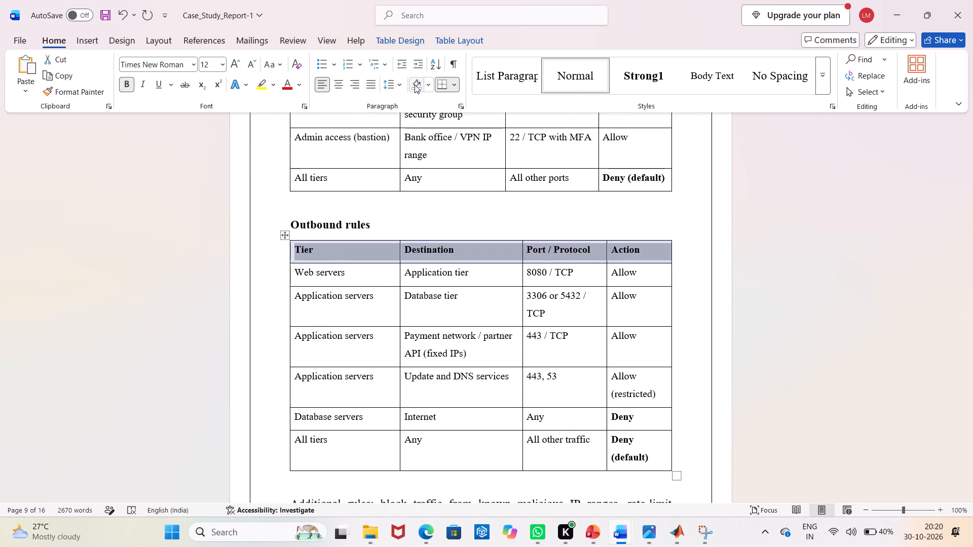
click(415, 85)
click(234, 63)
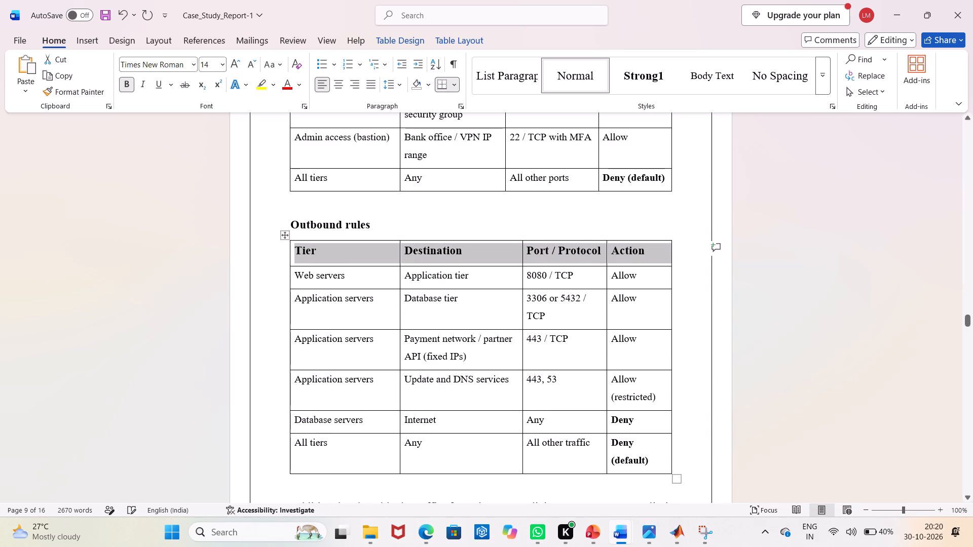
click(786, 210)
Set the font size of the "Additional rules" paragraph below the "Outbound rules" table to 12.
scroll(665, 274, down, 9)
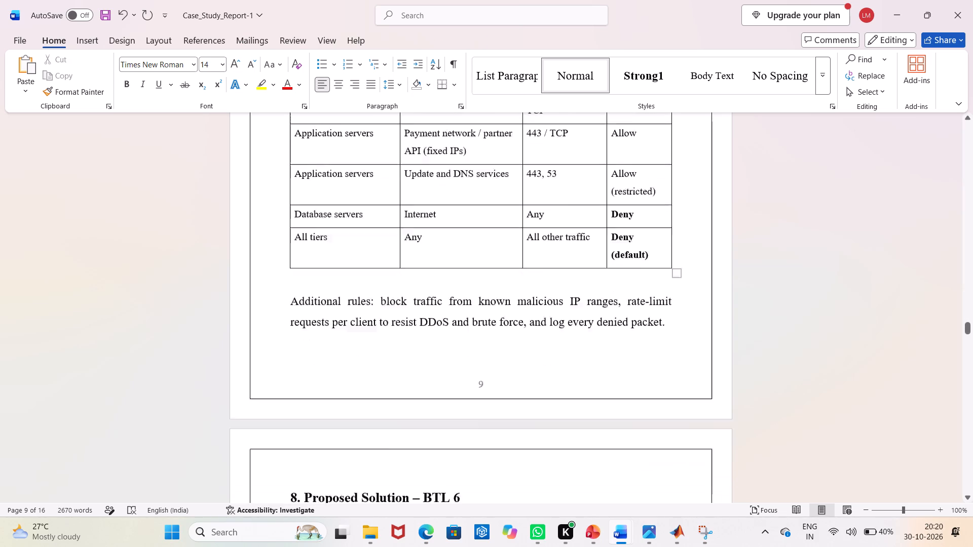
drag(675, 263, 436, 215)
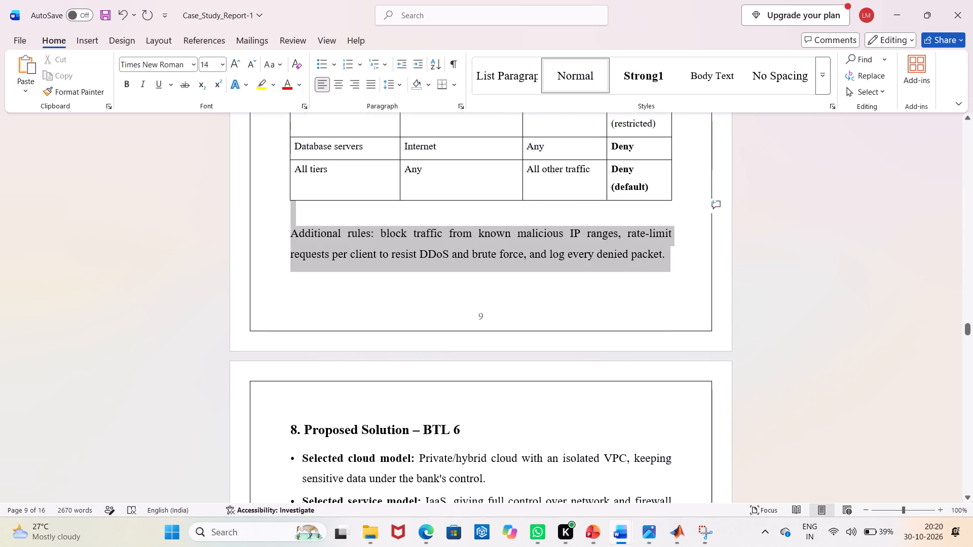
drag(436, 215, 323, 236)
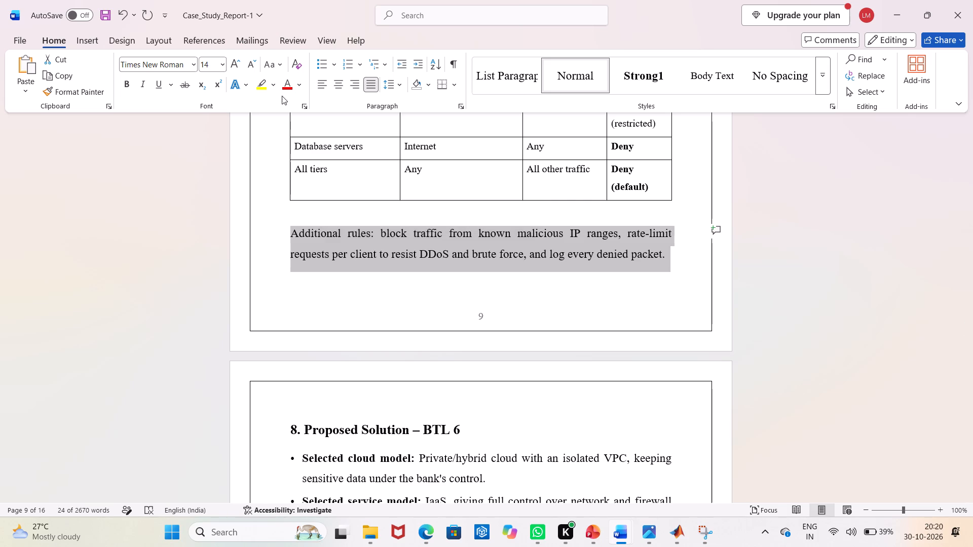
click(253, 56)
click(253, 59)
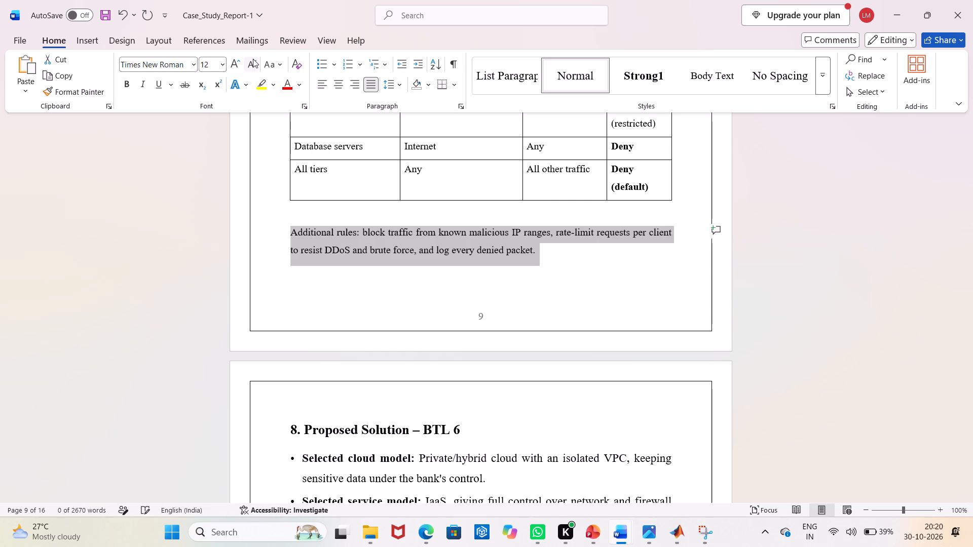
click(762, 241)
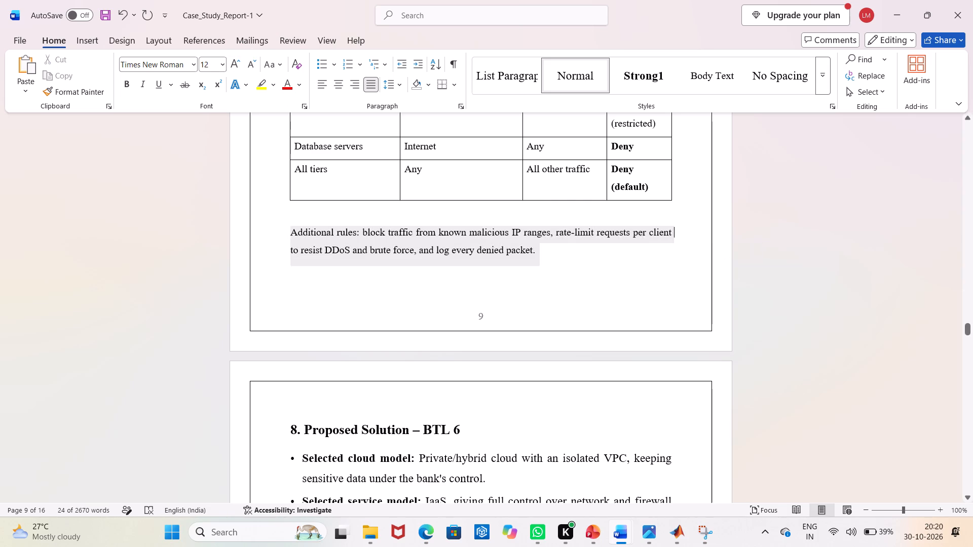
Set the description text of the "Selected cloud model", "Selected service model" and "Selected cloud platform" bullets in section 8 to font size 12.
scroll(761, 257, down, 4)
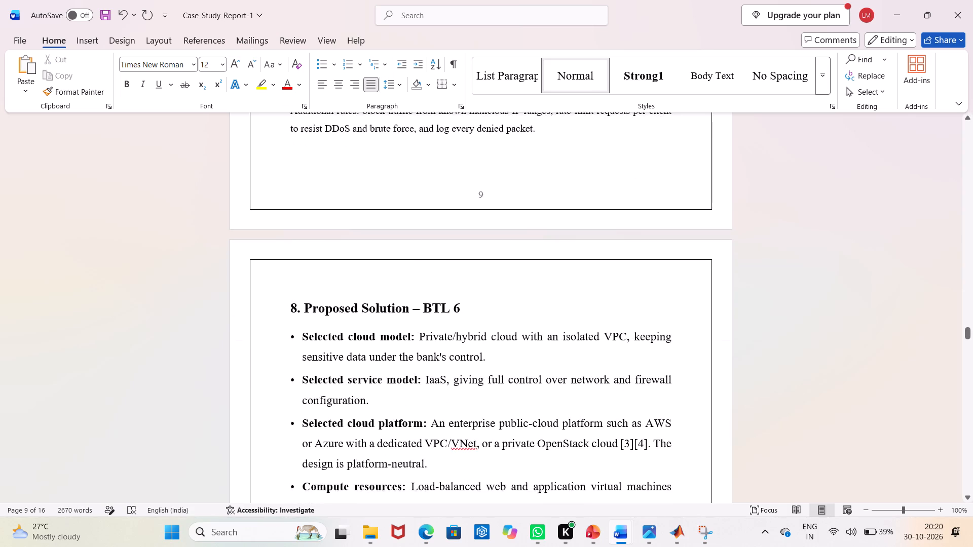
scroll(761, 259, down, 6)
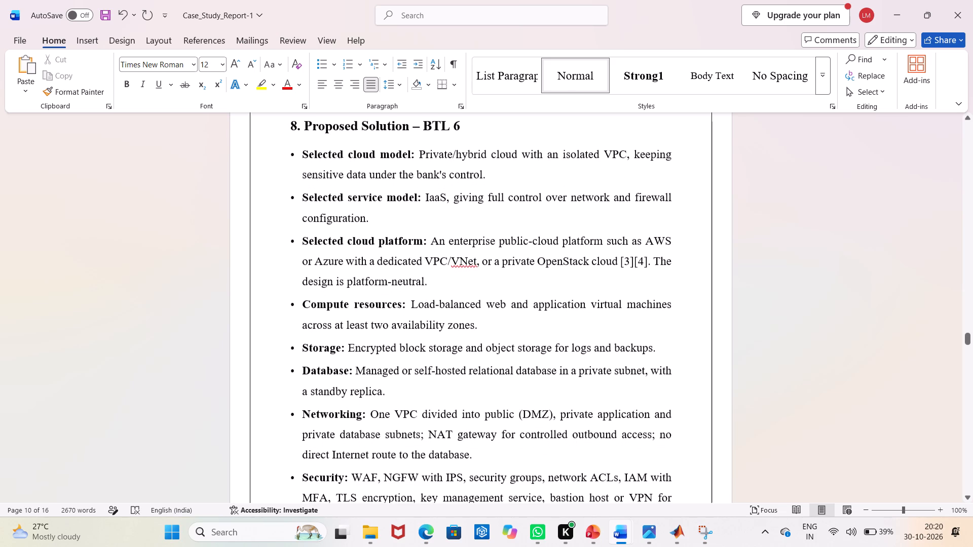
drag(418, 152, 481, 180)
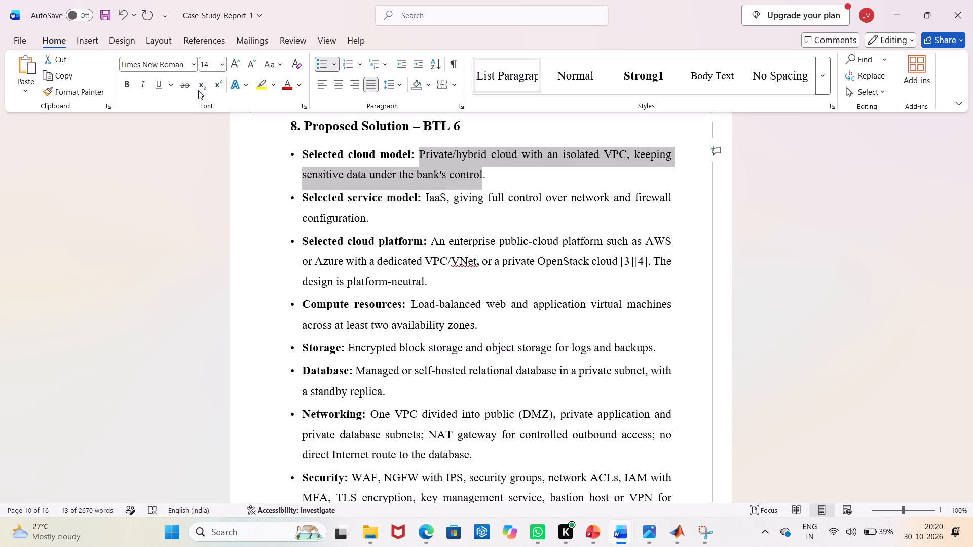
click(248, 66)
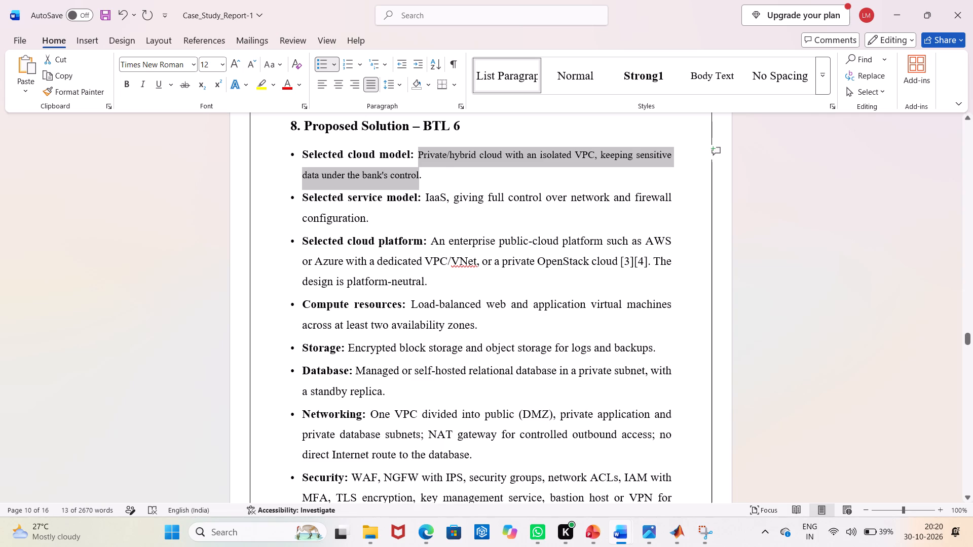
drag(424, 196, 417, 228)
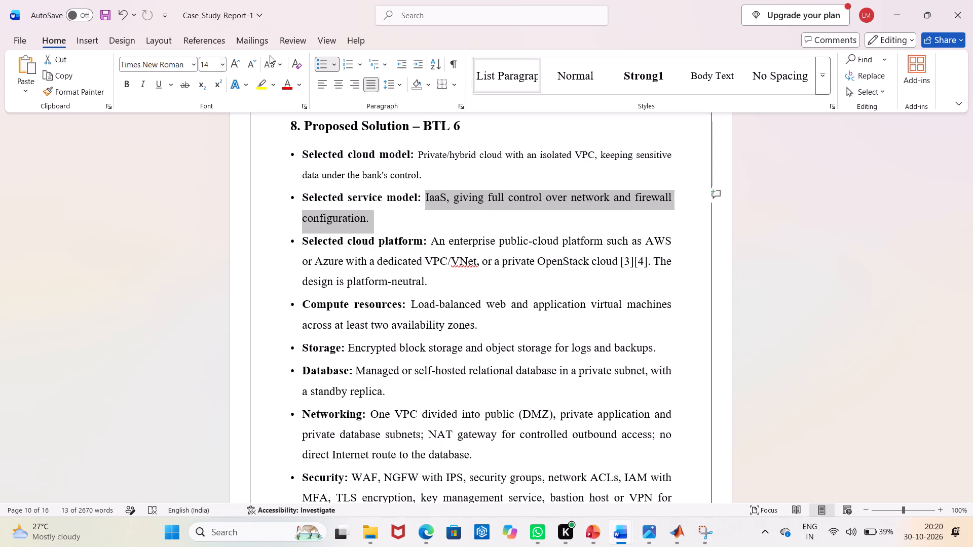
click(248, 62)
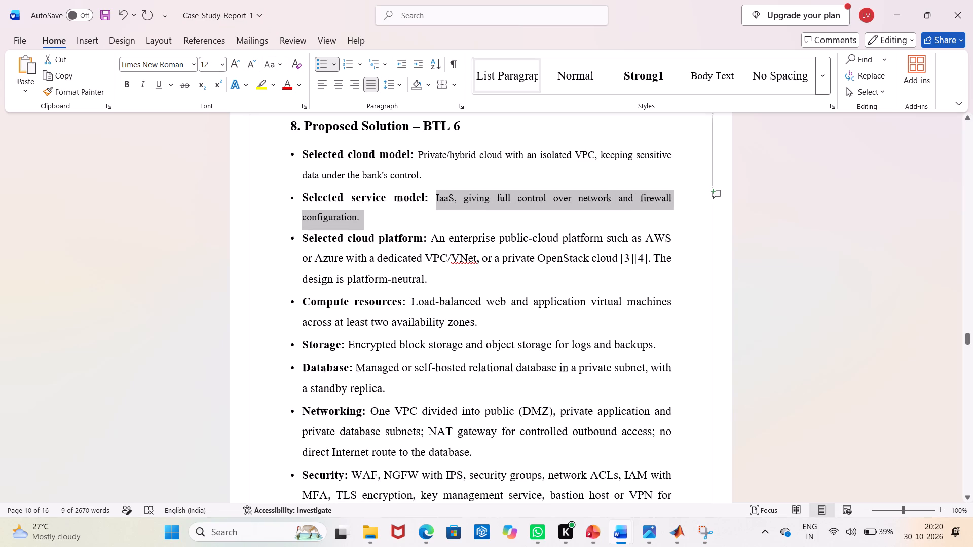
drag(430, 238, 436, 286)
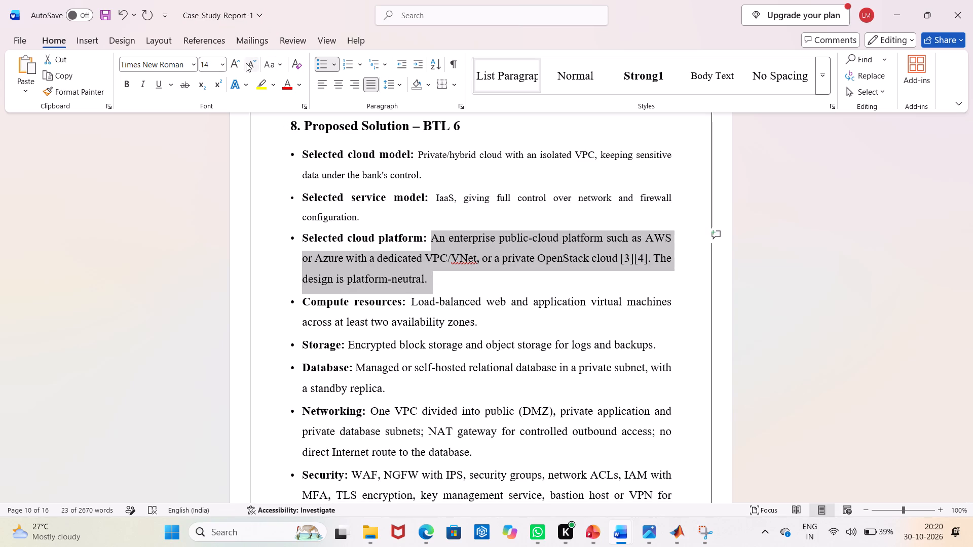
click(246, 63)
Set the description text of the "Compute resources", "Storage" and "Database" bullets in section 8 to font size 12.
scroll(325, 109, down, 4)
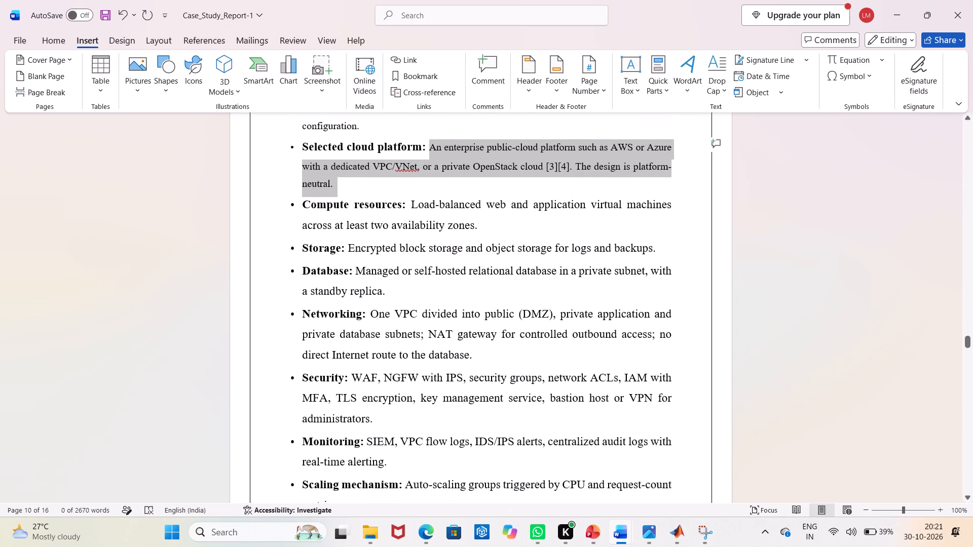
drag(406, 203, 476, 230)
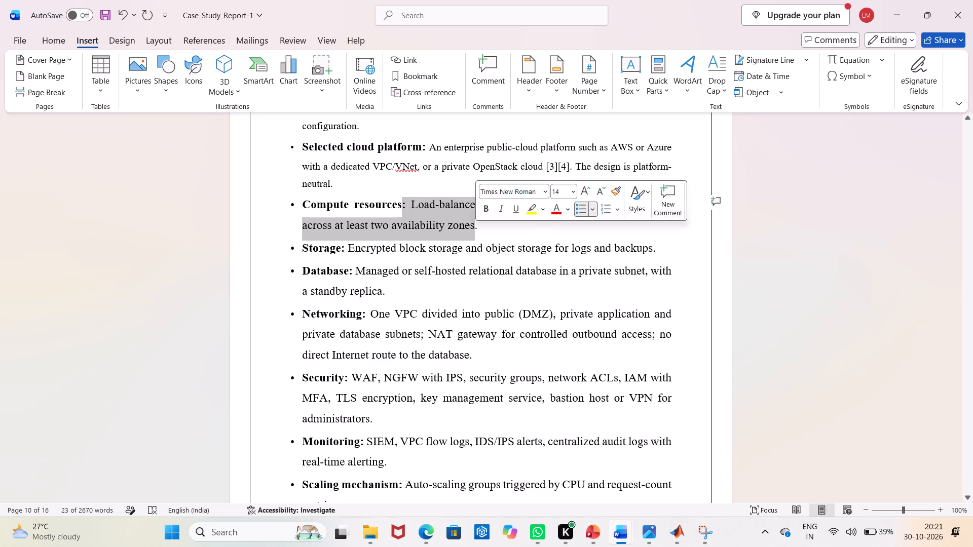
click(59, 34)
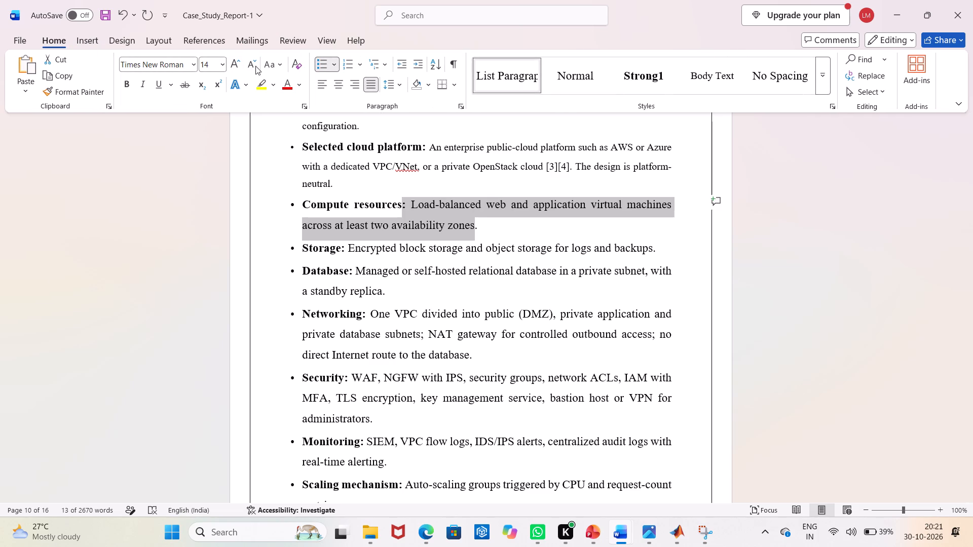
click(257, 62)
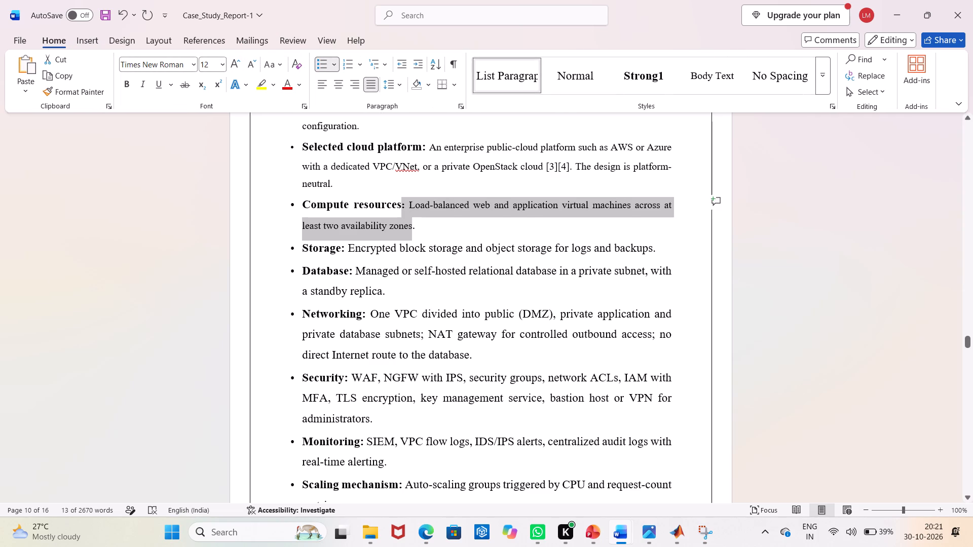
drag(349, 248, 661, 250)
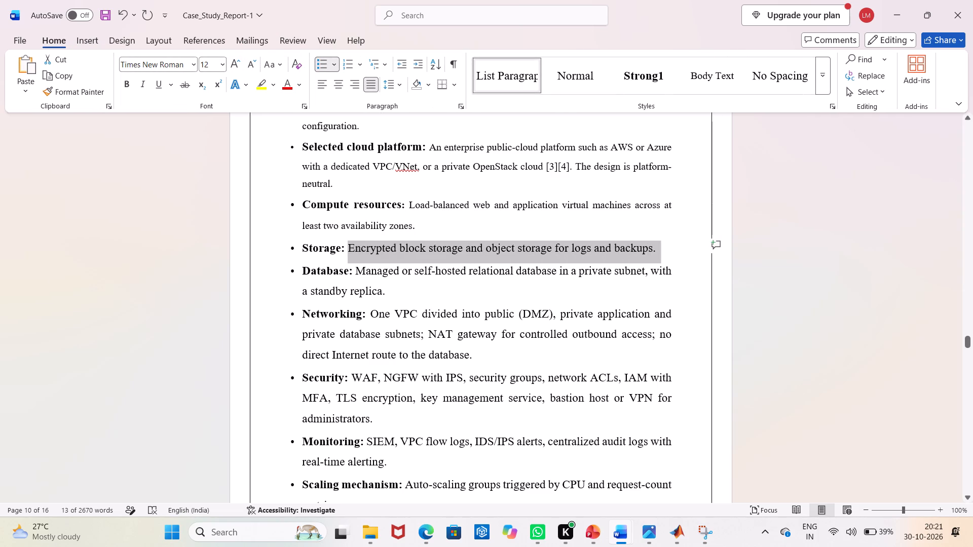
drag(661, 250, 661, 248)
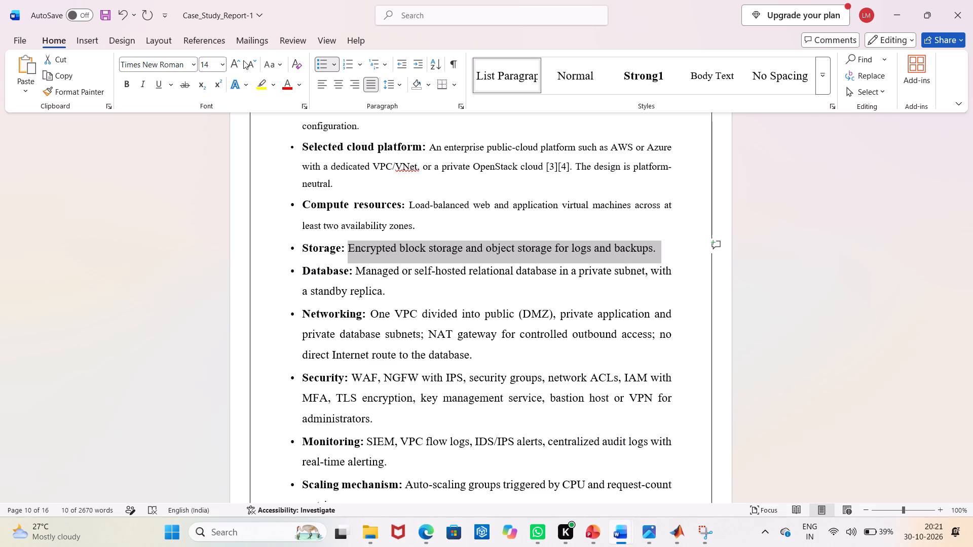
click(247, 59)
drag(352, 273, 365, 292)
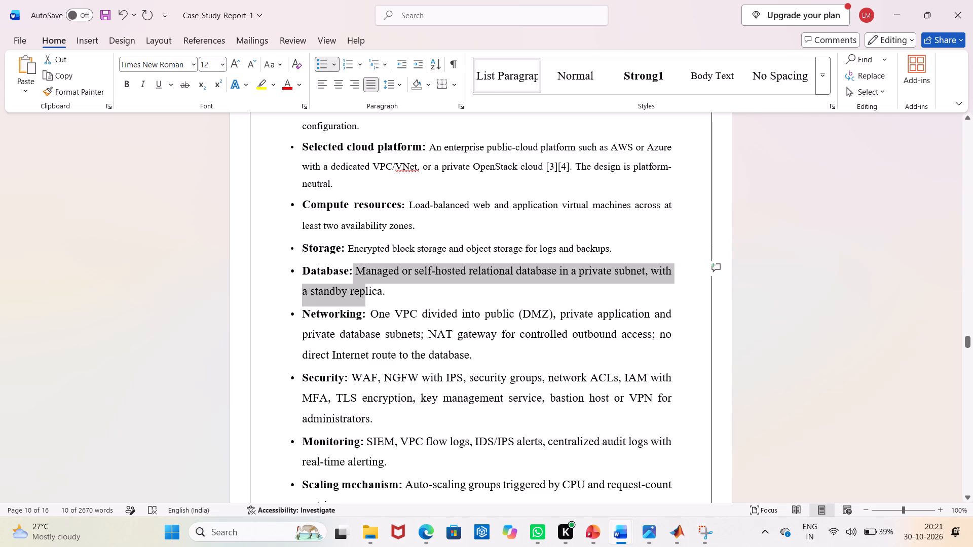
drag(365, 292, 378, 294)
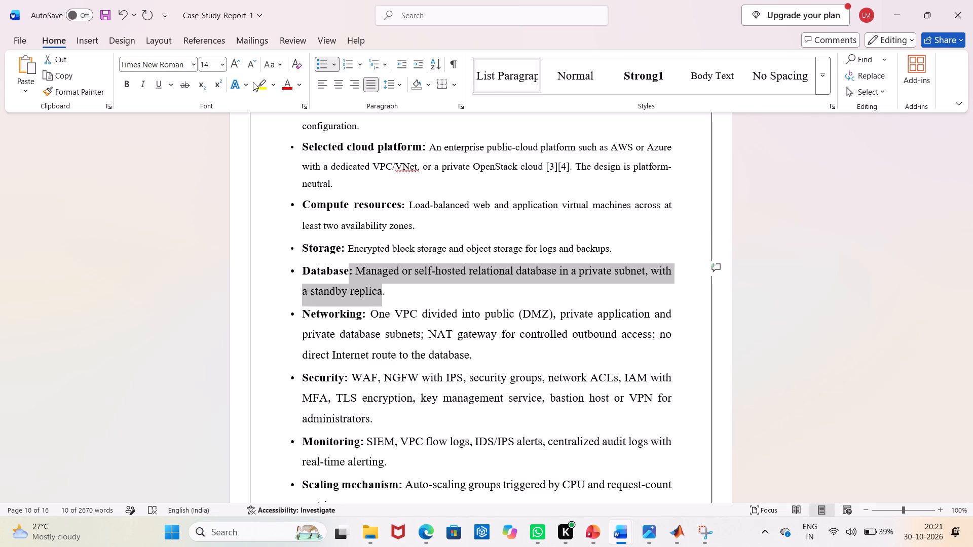
click(251, 68)
Set the description text of the "Networking", "Security" and "Monitoring" bullets in section 8 to font size 12.
scroll(331, 169, down, 4)
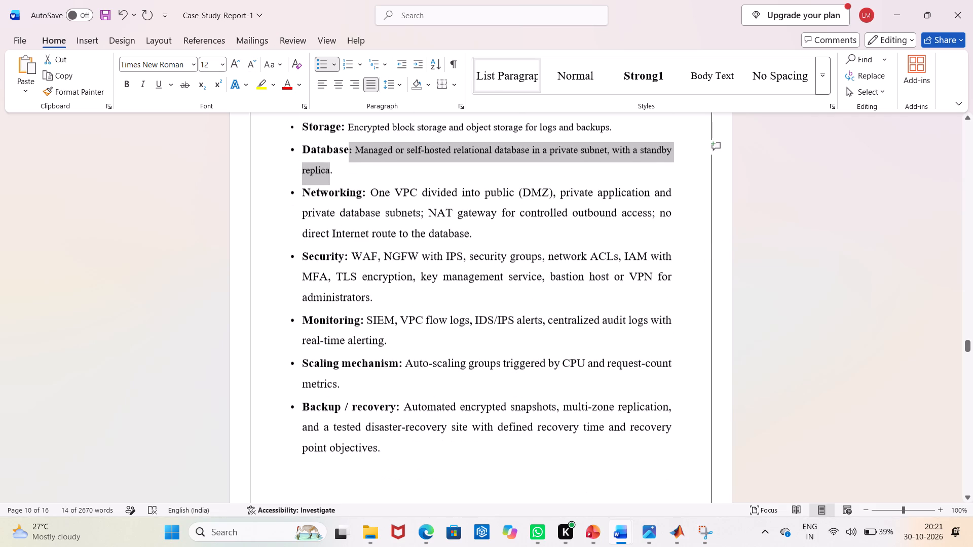
drag(367, 190, 470, 236)
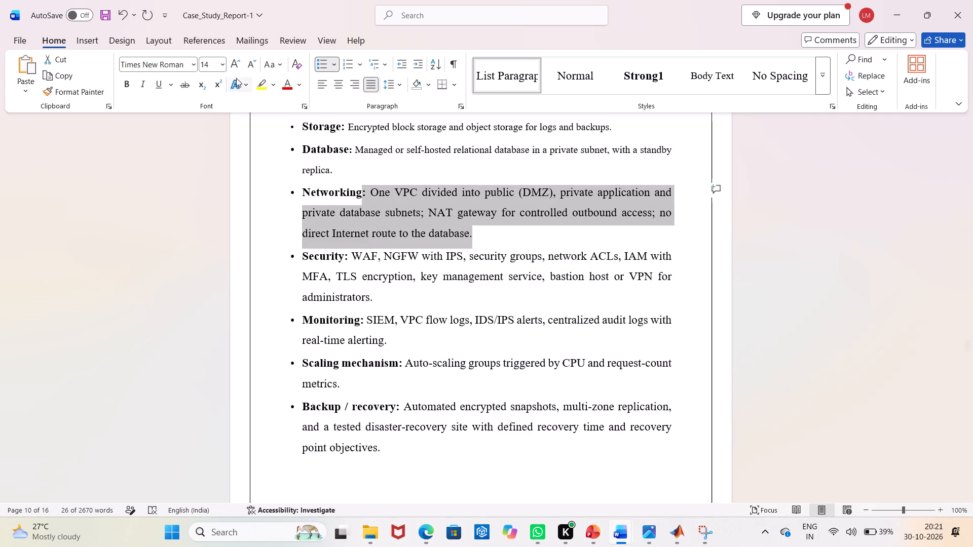
click(250, 63)
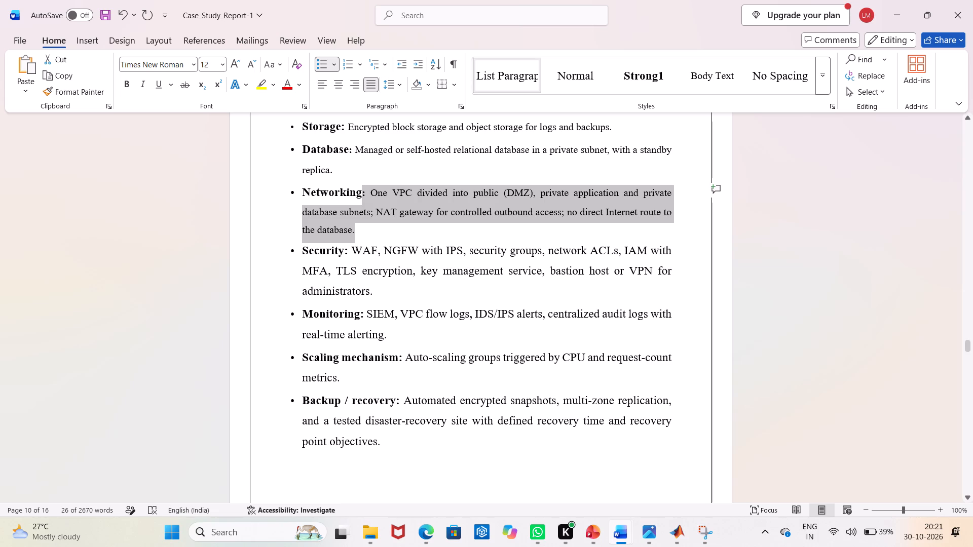
drag(352, 248, 367, 287)
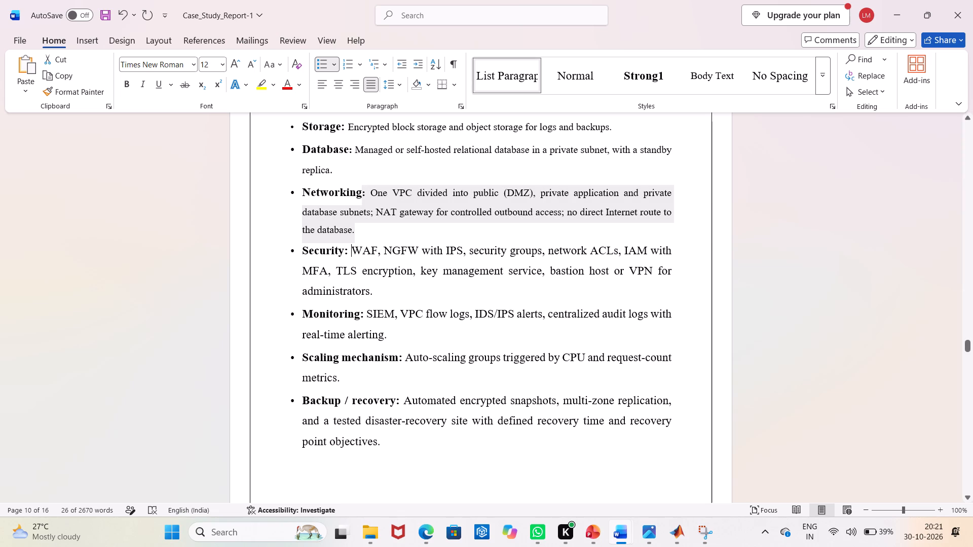
drag(367, 287, 370, 290)
click(251, 57)
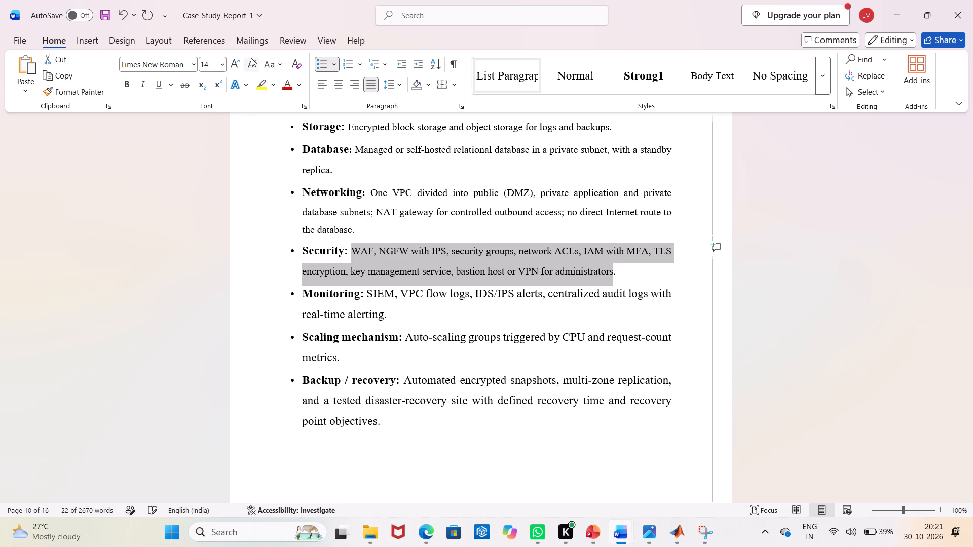
drag(367, 290, 381, 316)
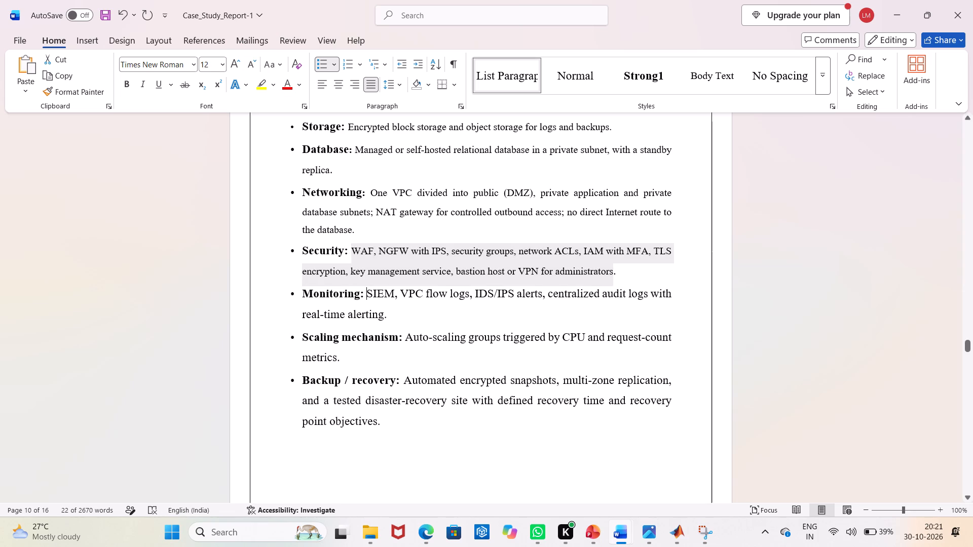
drag(381, 316, 386, 321)
click(249, 69)
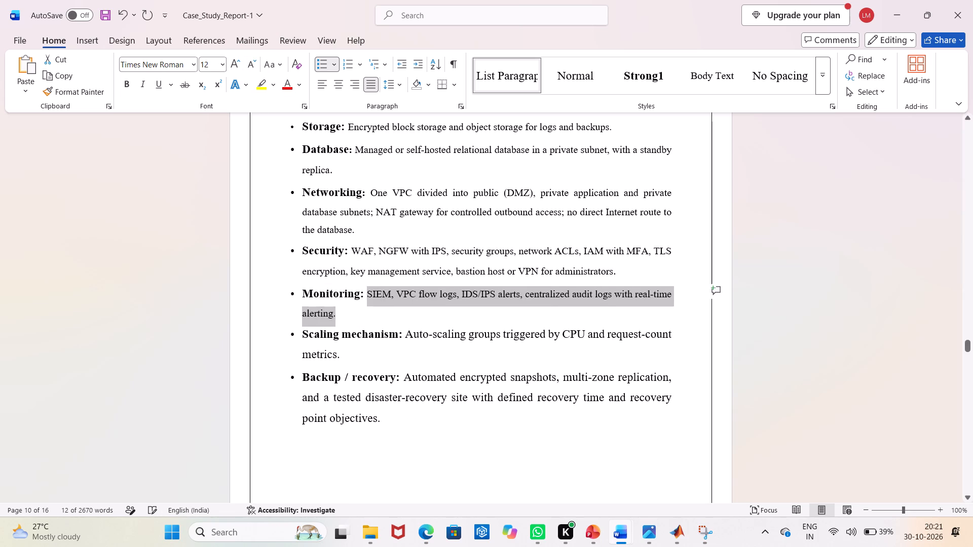
Set the description text of the "Scaling mechanism" and "Backup / recovery" bullets in section 8 to font size 12.
drag(405, 337, 408, 350)
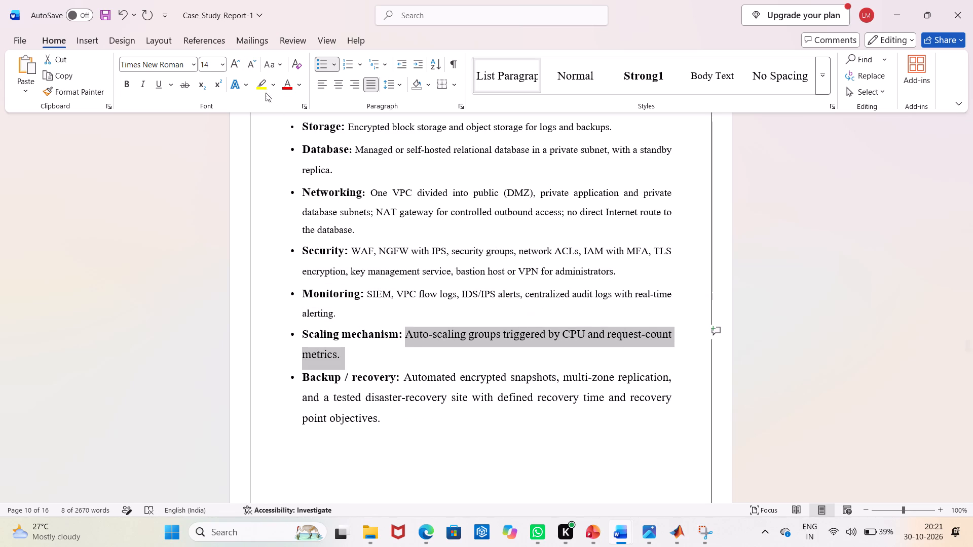
click(252, 62)
drag(403, 360, 405, 363)
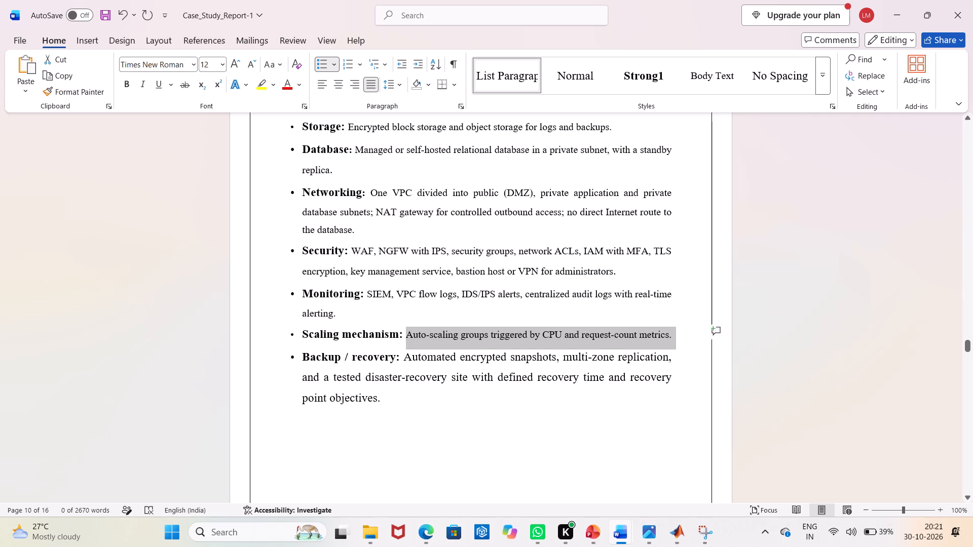
drag(405, 363, 399, 396)
click(253, 67)
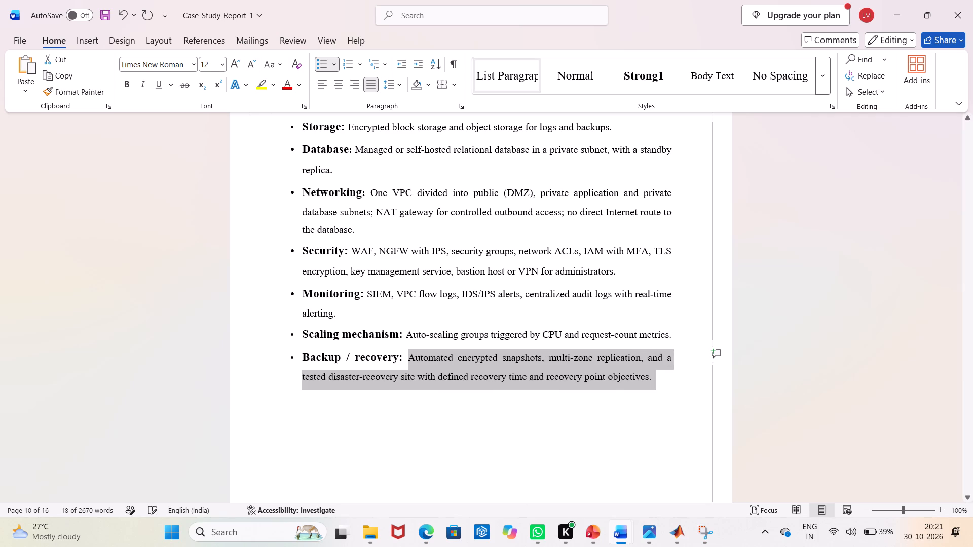
Delete the "(c)" label from the "Basic cloud-security architecture for the bank" subheading in section 9.
scroll(420, 376, down, 11)
scroll(422, 379, up, 14)
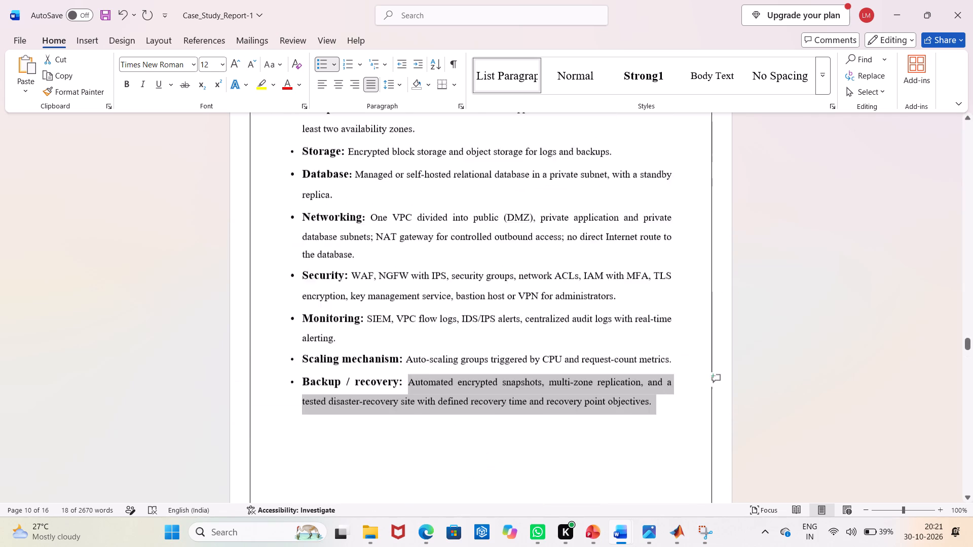
scroll(422, 379, up, 17)
scroll(422, 379, down, 17)
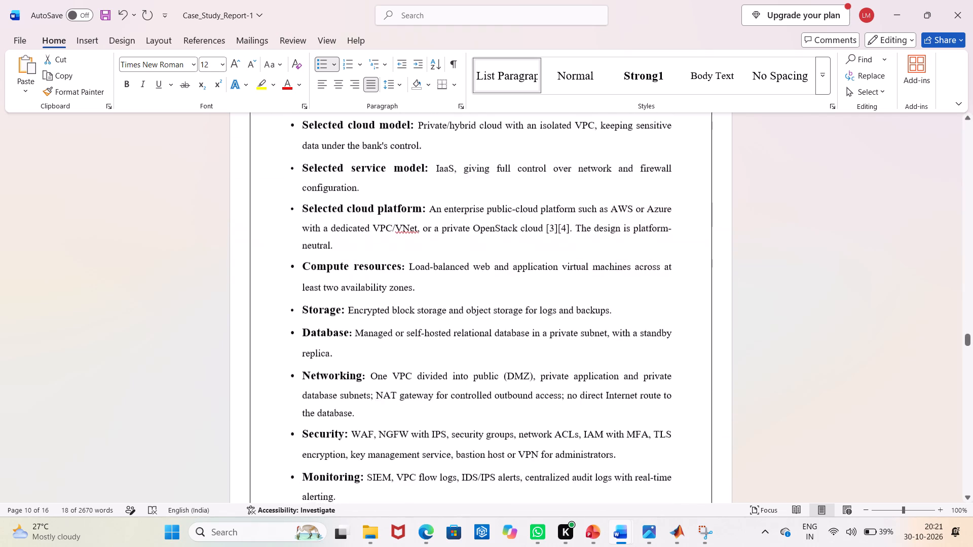
scroll(422, 379, down, 14)
drag(493, 295, 472, 292)
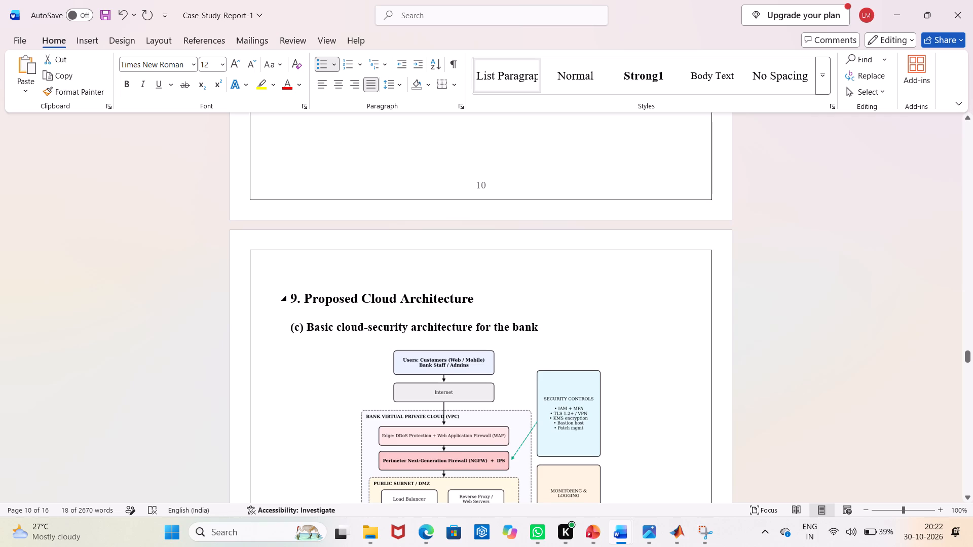
drag(472, 292, 291, 287)
click(634, 324)
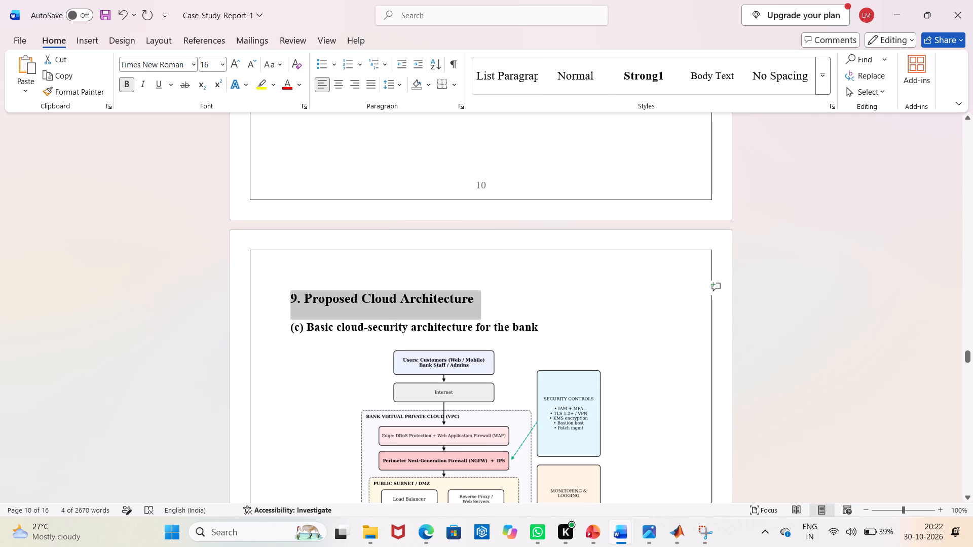
click(305, 328)
key(BackSpace)
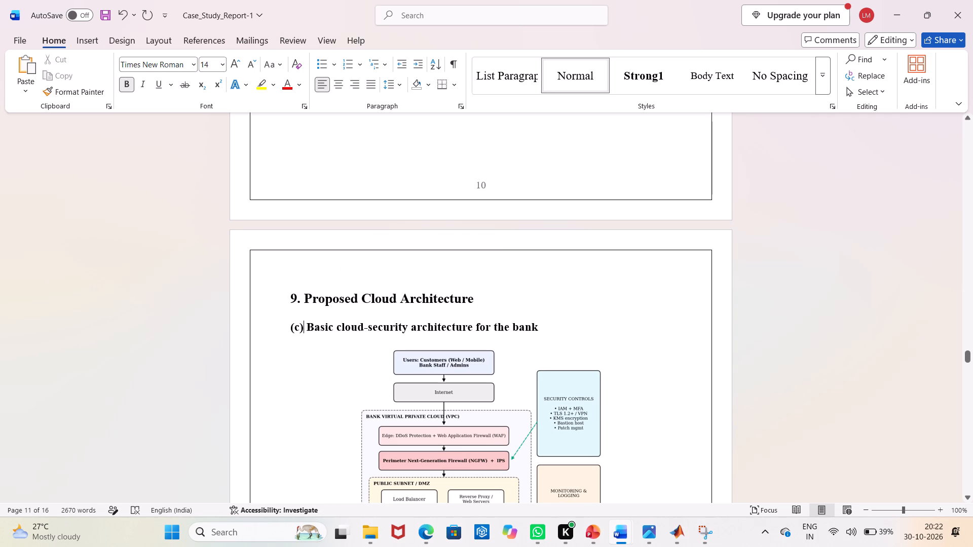
key(BackSpace)
key(BackSpace)
Set the font size of the architecture description paragraph below the Figure 1 caption to 12.
scroll(389, 383, down, 10)
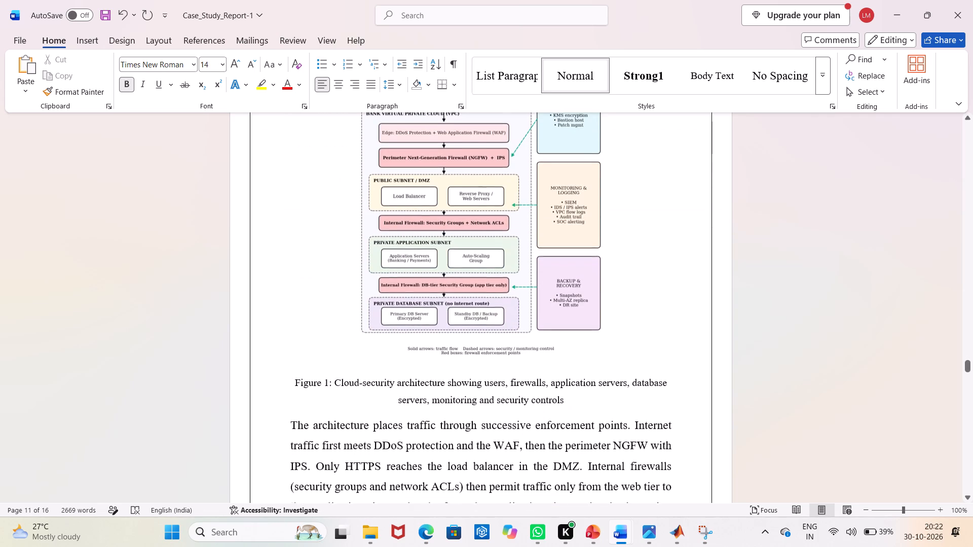
scroll(389, 383, down, 5)
drag(611, 374, 607, 372)
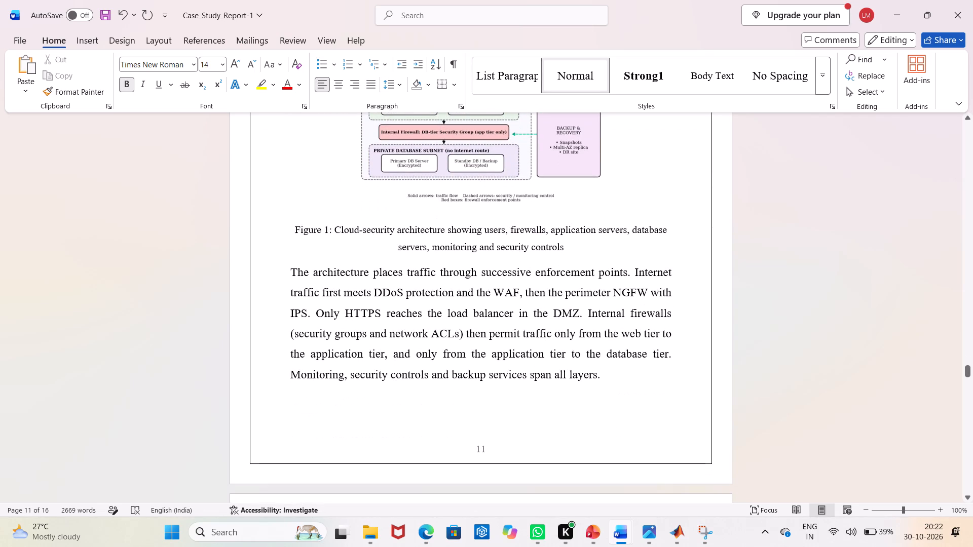
drag(607, 372, 298, 270)
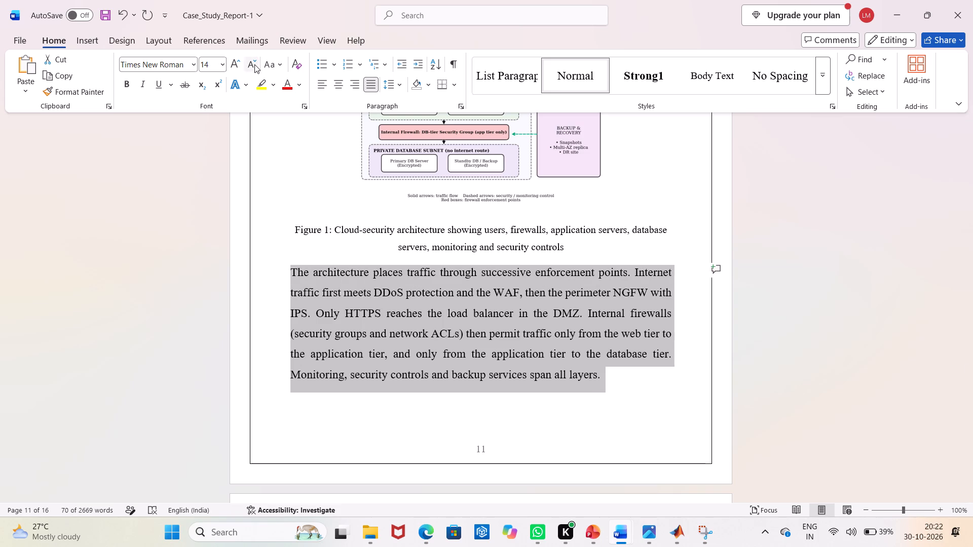
click(254, 64)
click(541, 374)
Set all ten numbered items under "10. Implementation / Working Procedure" to font size 12.
scroll(541, 374, down, 10)
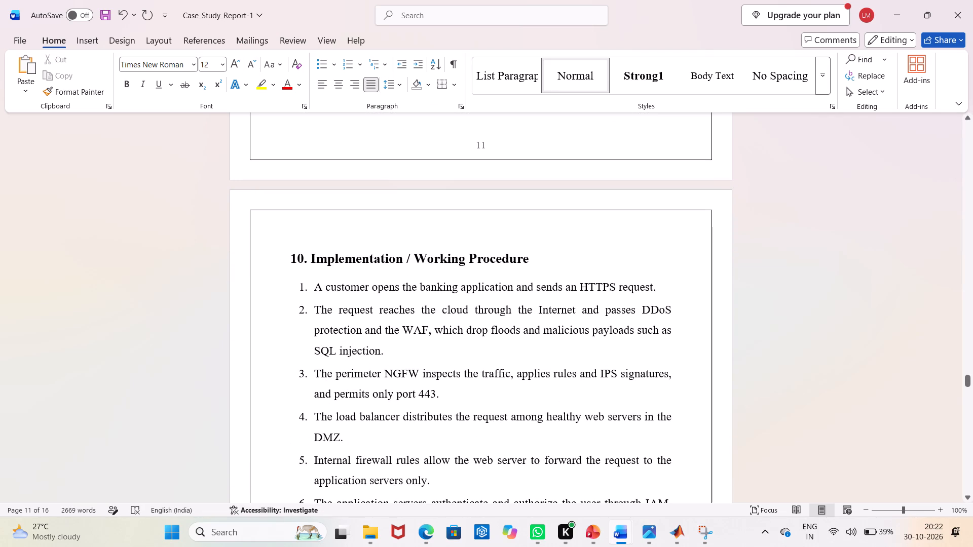
scroll(476, 383, down, 10)
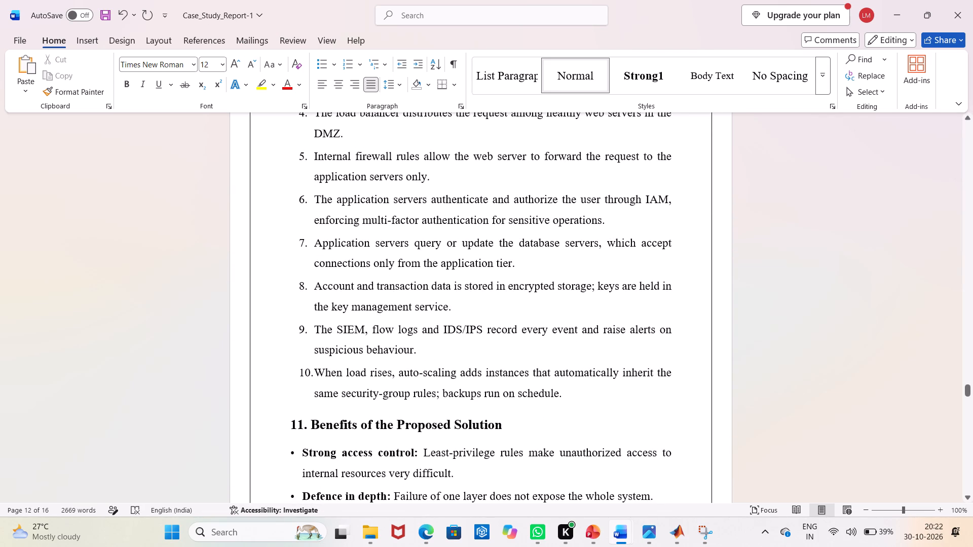
drag(567, 394, 294, 320)
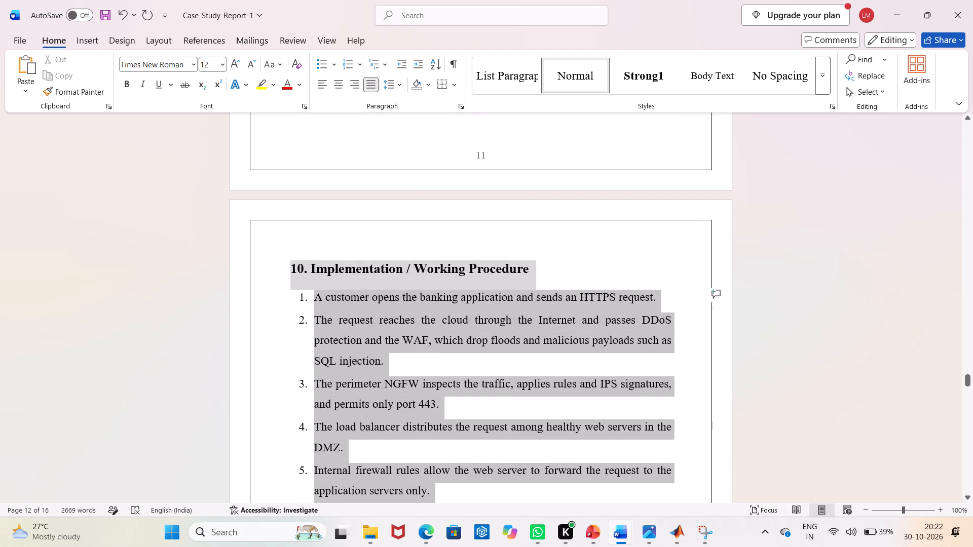
drag(294, 320, 308, 304)
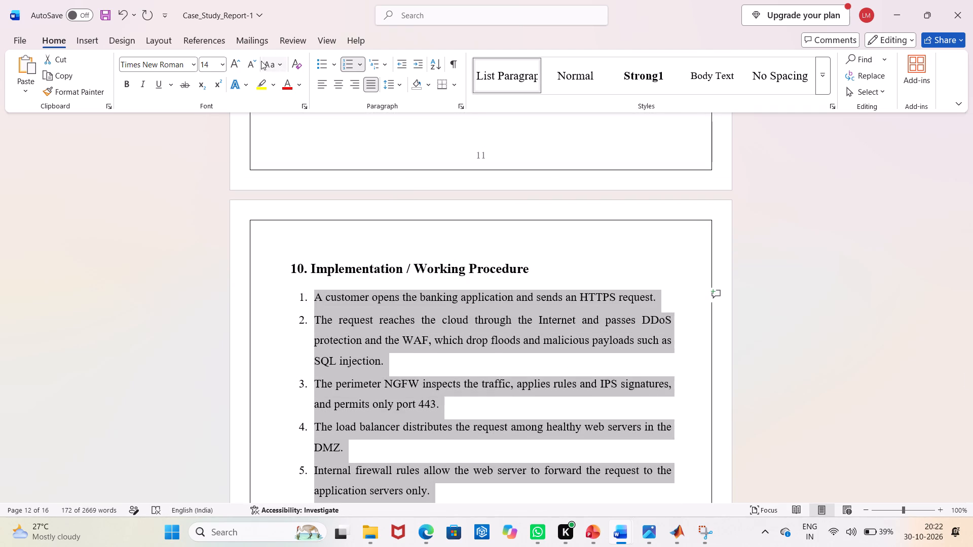
click(258, 60)
Move the numbering of the section 10 list outward to align it with the section heading.
click(304, 292)
drag(304, 292, 302, 292)
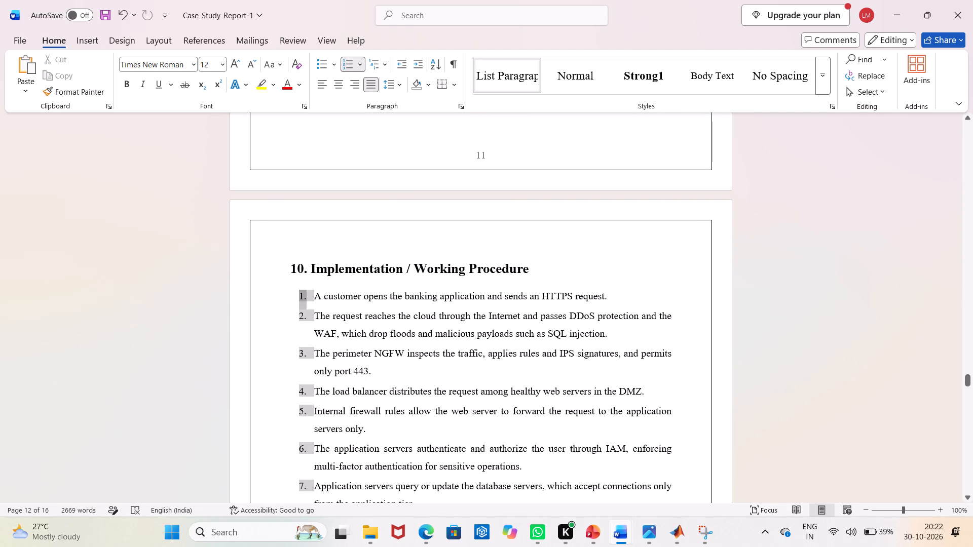
drag(302, 292, 288, 288)
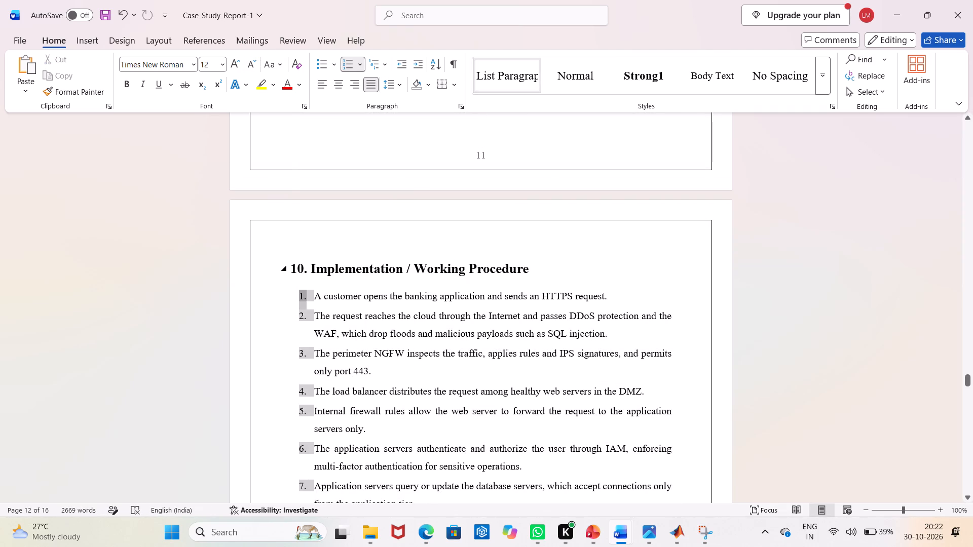
drag(303, 292, 291, 290)
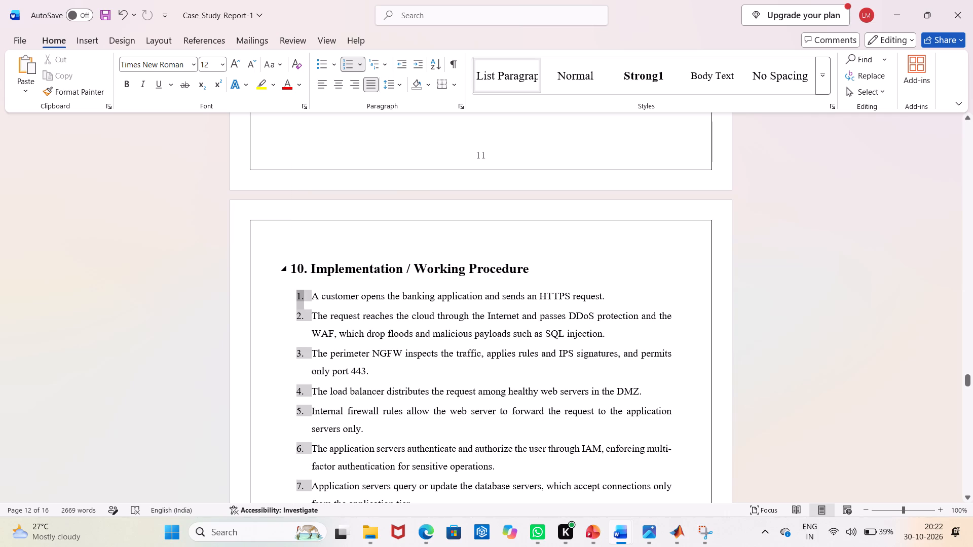
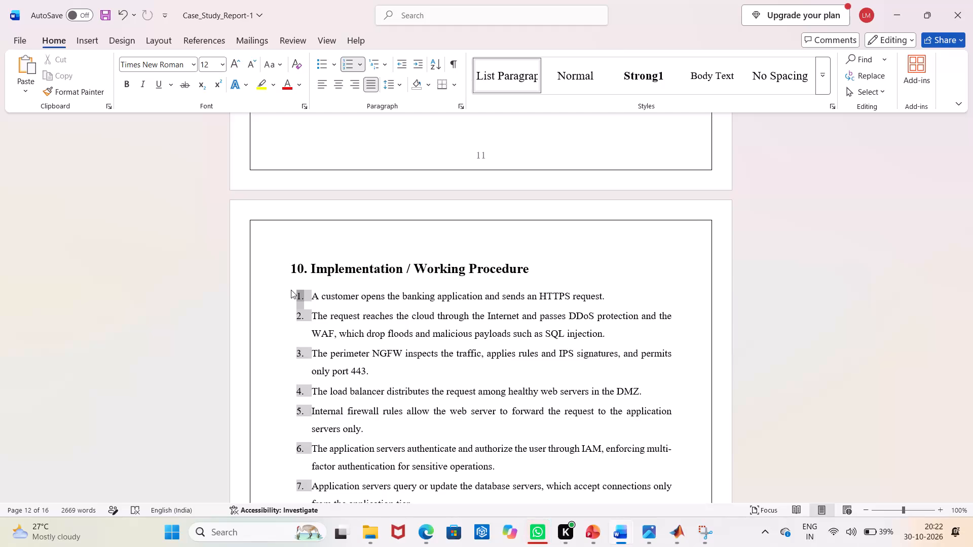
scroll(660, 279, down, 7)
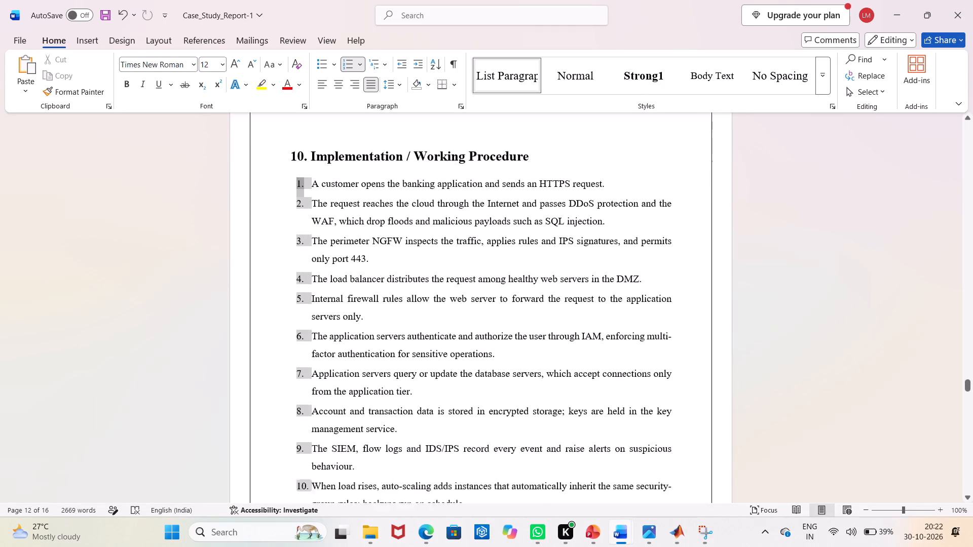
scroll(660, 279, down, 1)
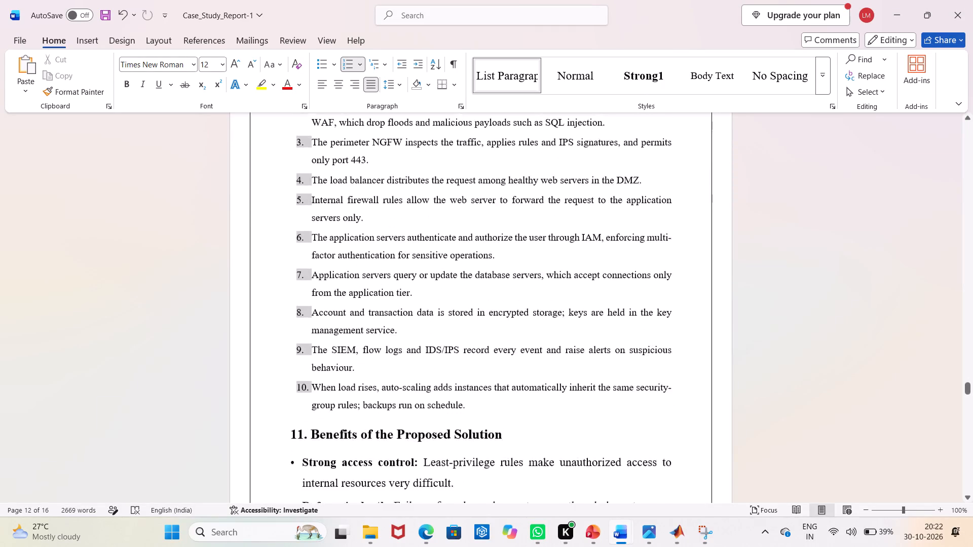
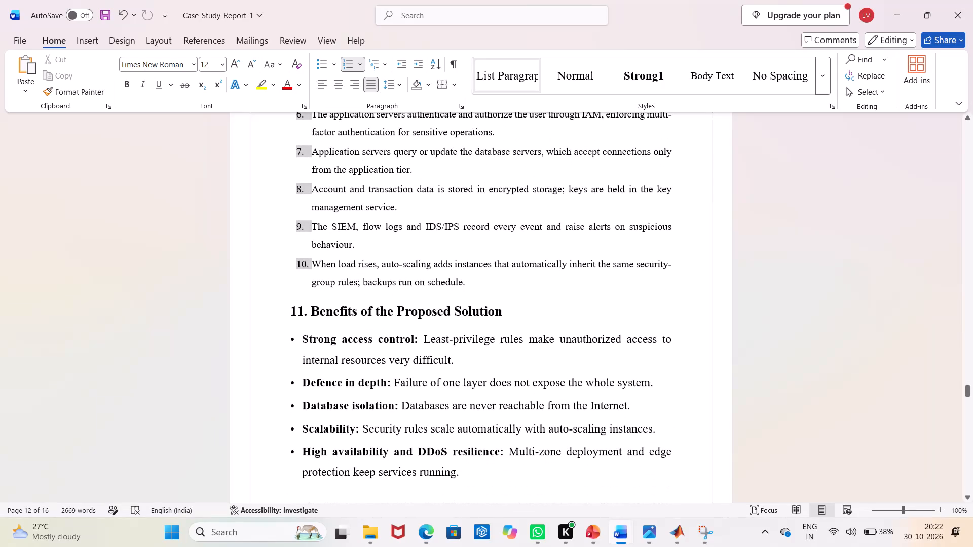
Set the descriptions of the Strong access control, Defence in depth, Database isolation and Scalability bullets in section 11 to size 12.
drag(422, 337, 453, 367)
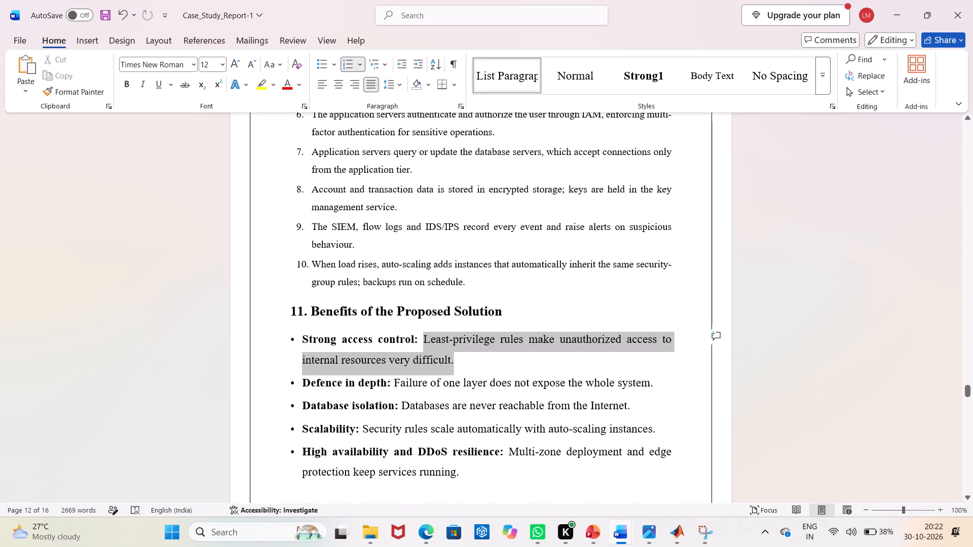
click(257, 63)
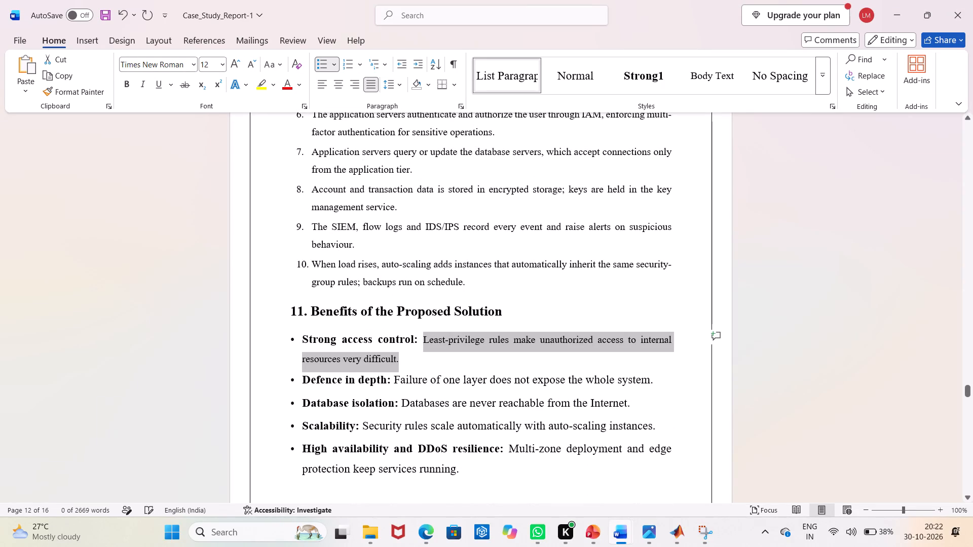
drag(394, 381, 654, 375)
click(247, 59)
scroll(383, 346, down, 3)
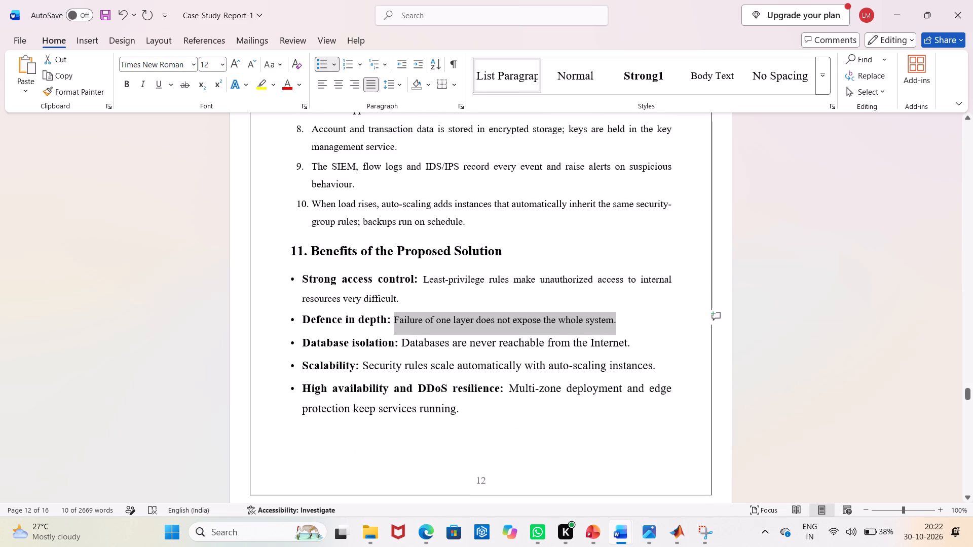
drag(402, 309, 627, 306)
click(252, 58)
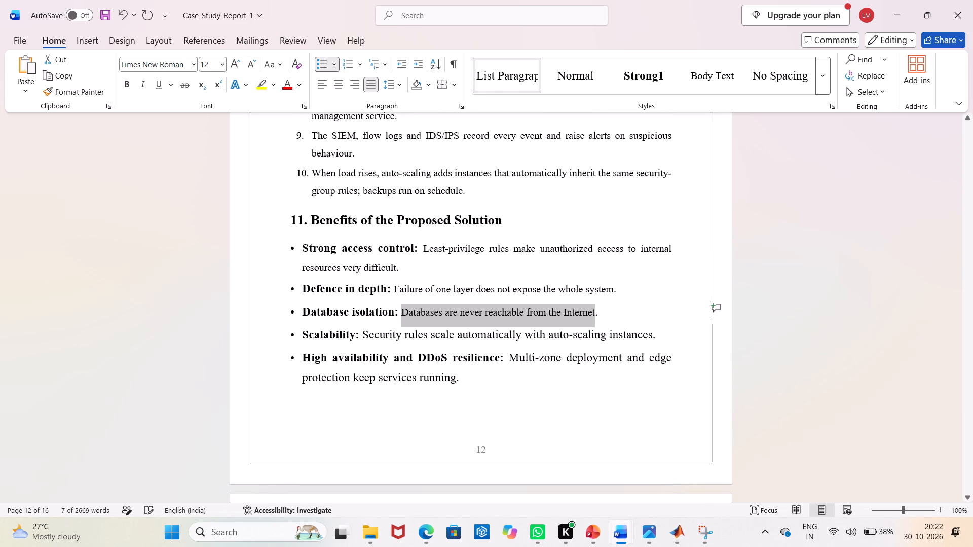
drag(364, 336, 632, 331)
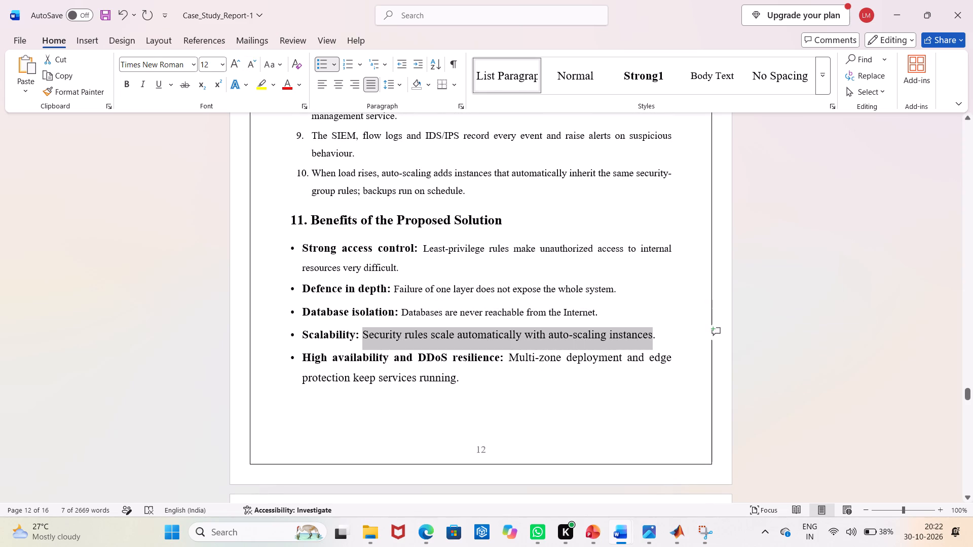
drag(632, 331, 640, 331)
click(252, 63)
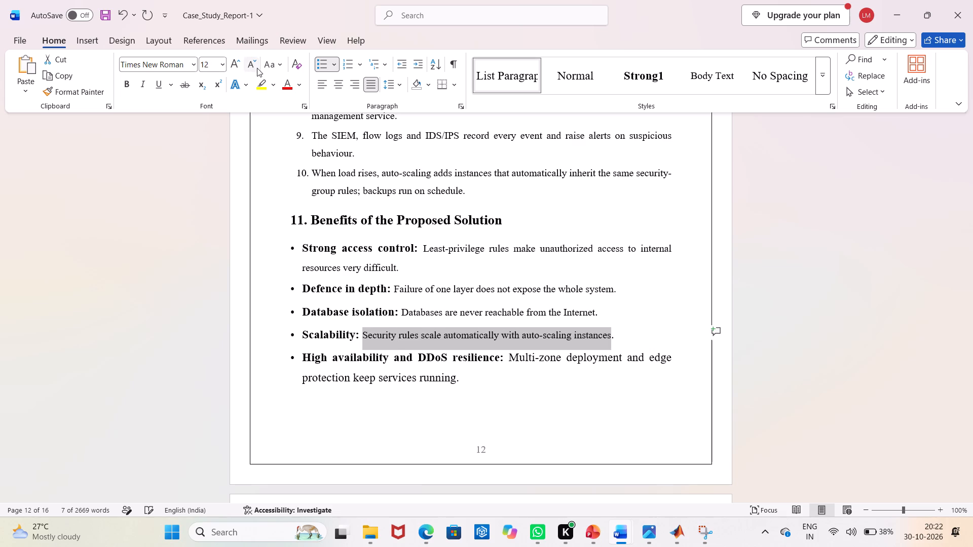
Reduce the description text of the High availability and DDoS resilience and Visibility and compliance bullets to size 12.
scroll(376, 237, down, 2)
drag(510, 296, 500, 315)
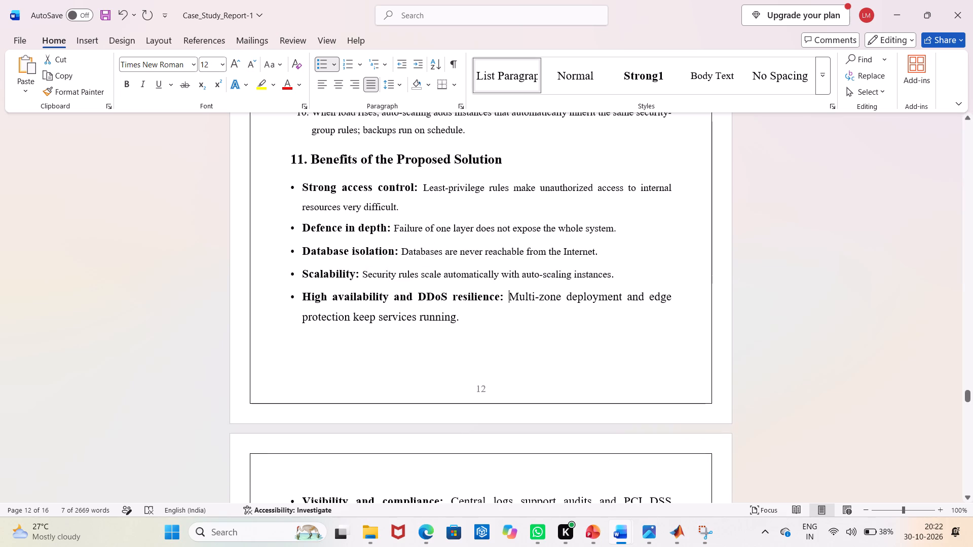
drag(500, 315, 498, 317)
click(247, 63)
scroll(351, 153, down, 8)
scroll(381, 198, down, 2)
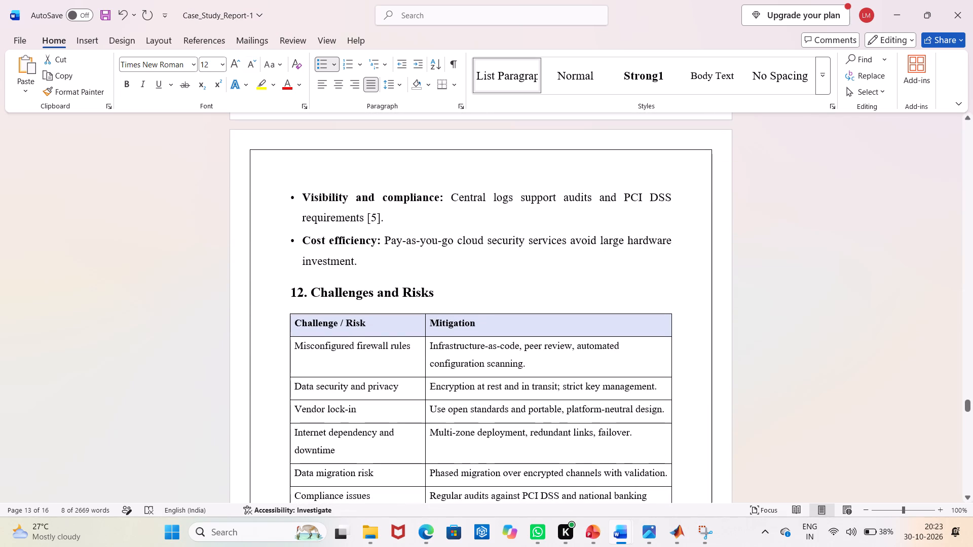
drag(444, 192, 462, 208)
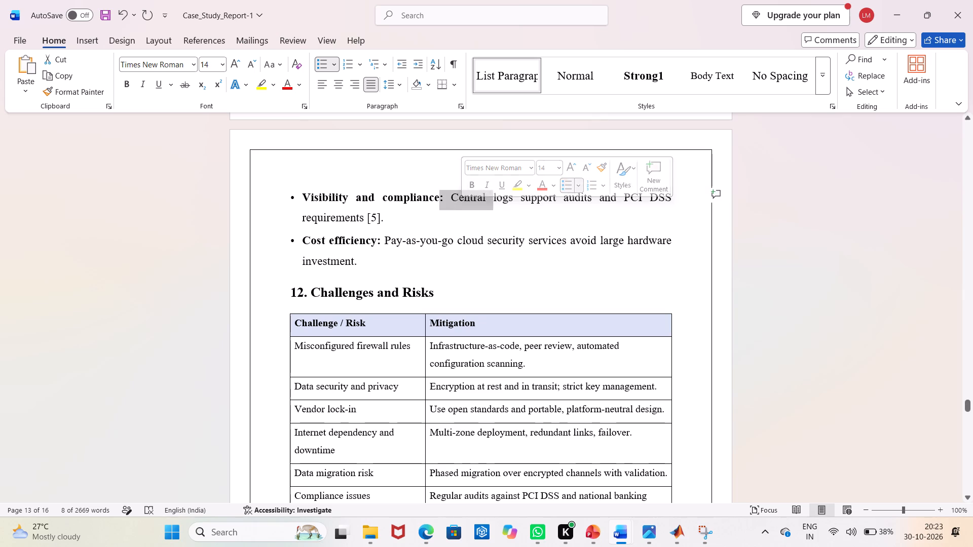
click(437, 173)
drag(451, 194, 456, 218)
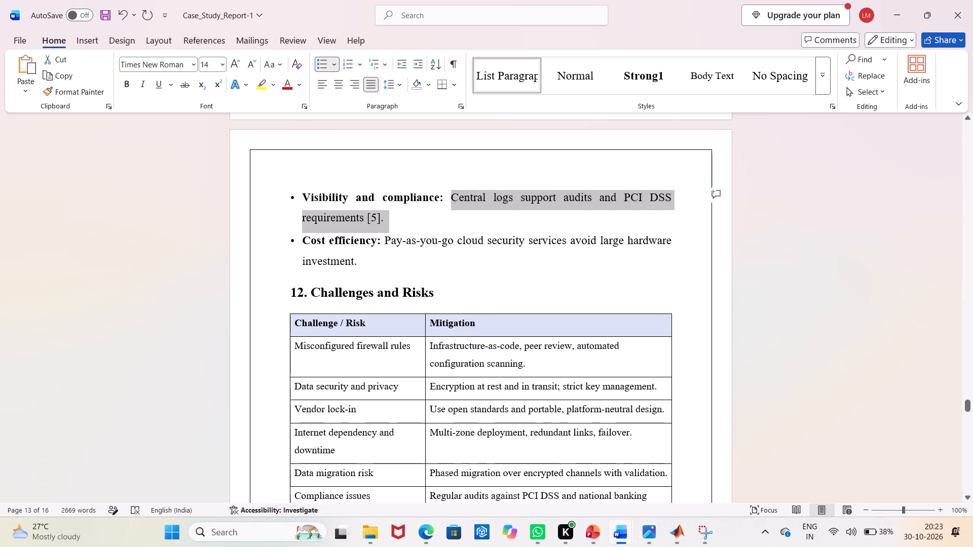
click(255, 62)
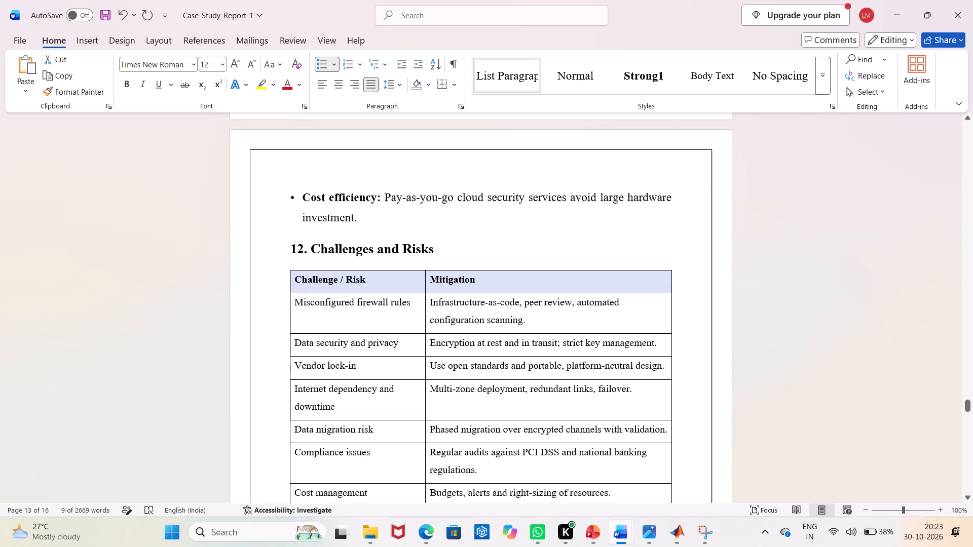
Delete the [5] citation from the Visibility and compliance bullet in section 11.
scroll(332, 168, up, 5)
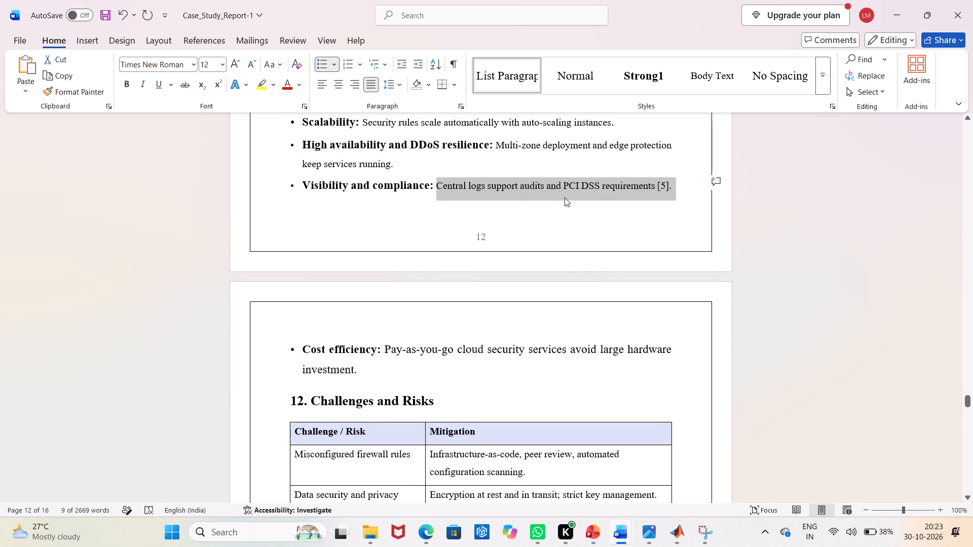
click(665, 182)
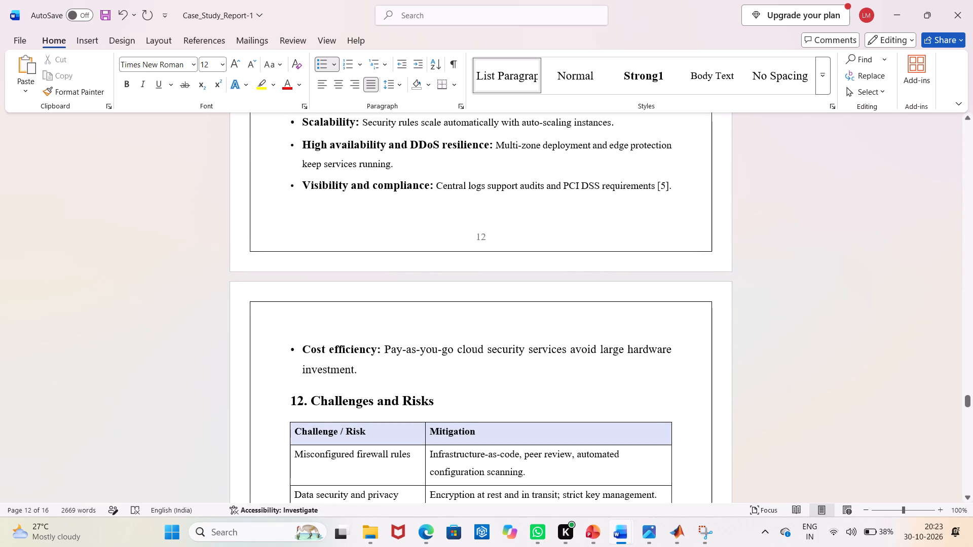
key(Right)
key(BackSpace)
key(BackSpace)
key(BackSpace)
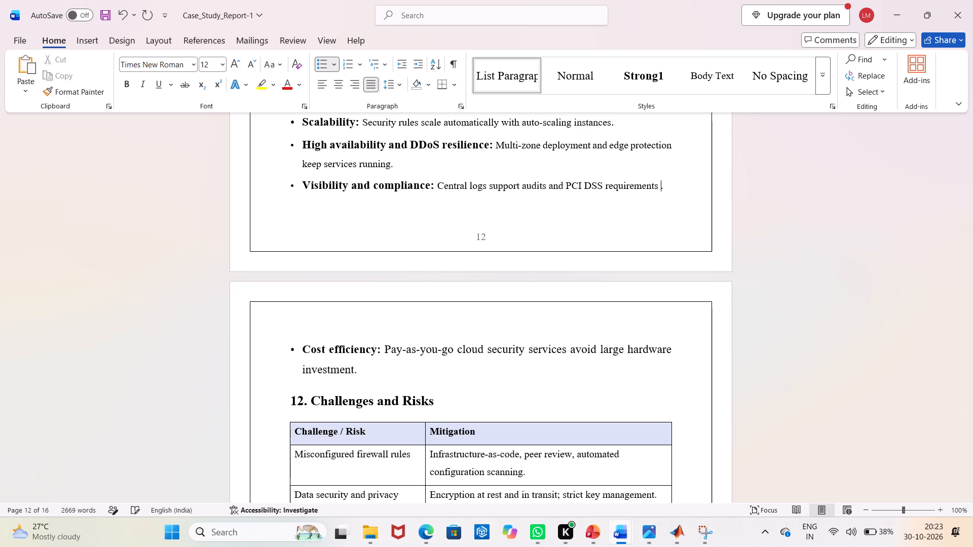
Set the description text of the Cost efficiency bullet to size 12.
scroll(667, 129, down, 4)
drag(386, 223, 387, 246)
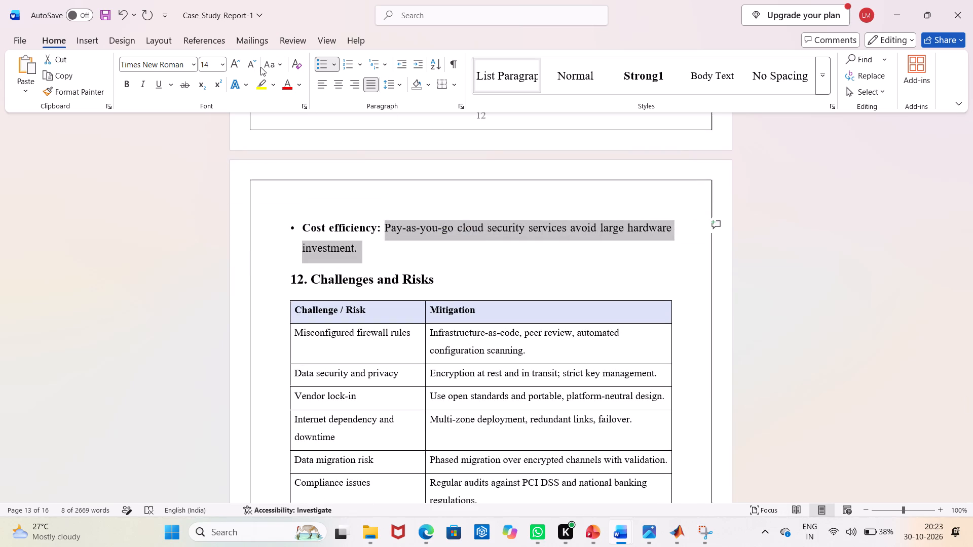
click(255, 64)
Remove the shading from the header row of the Challenges and Risks table and set its text to size 14.
scroll(329, 185, down, 4)
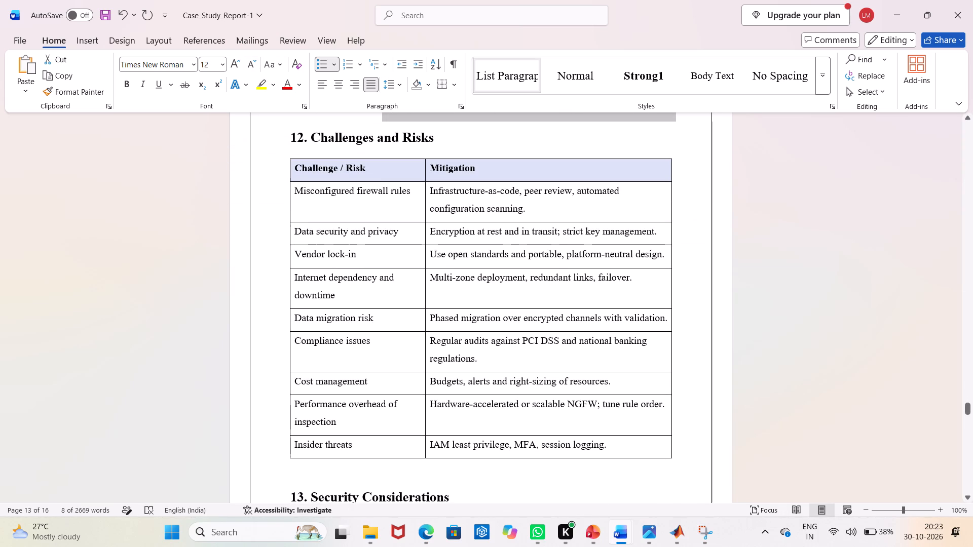
drag(498, 174, 356, 166)
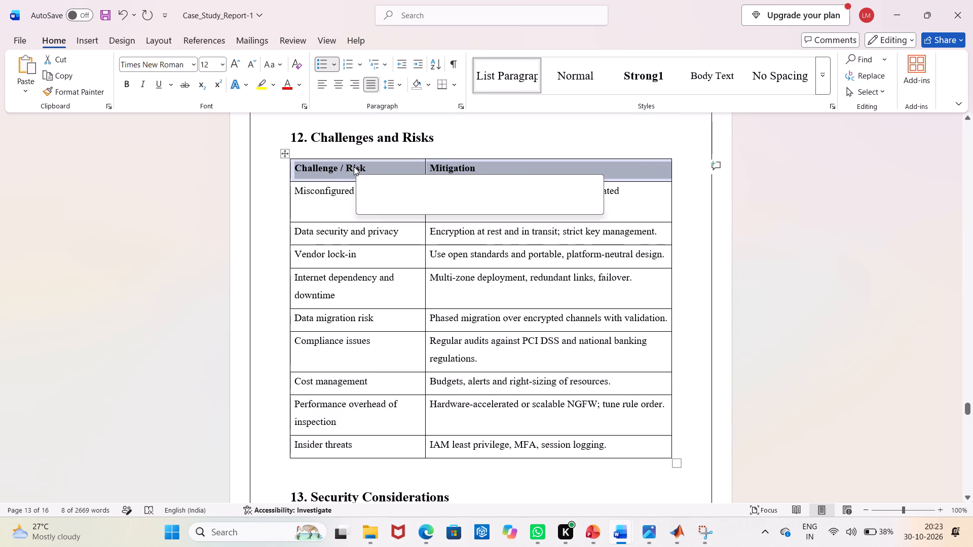
click(421, 80)
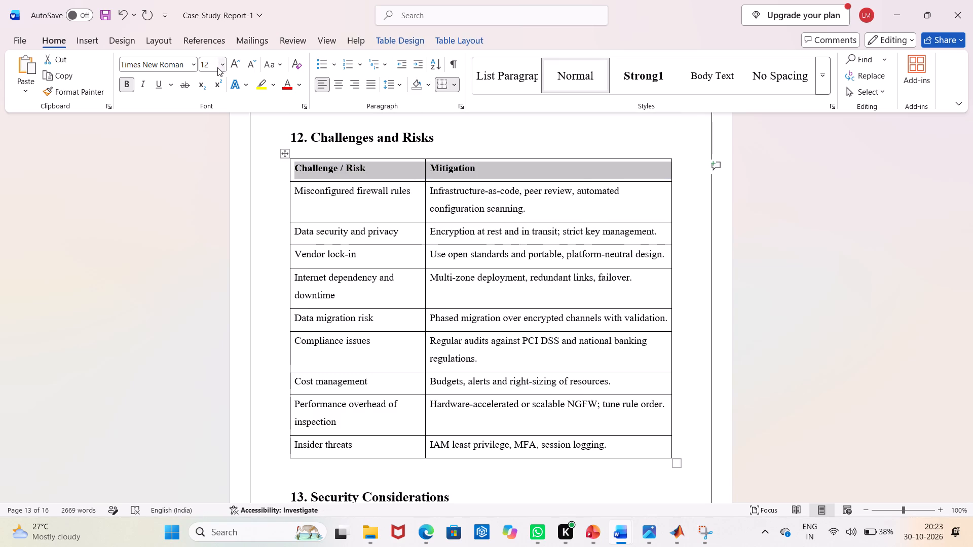
click(231, 67)
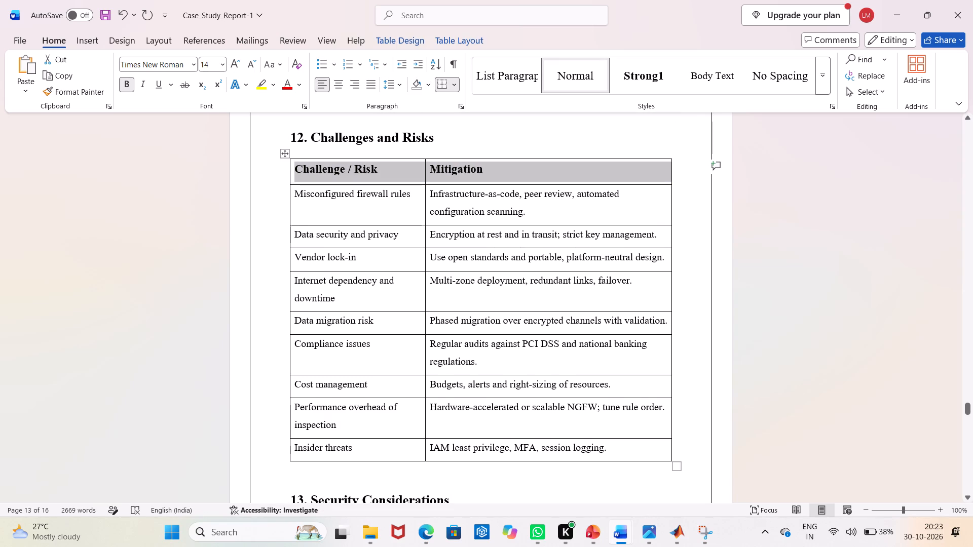
In section 13, set the descriptions of the Identity and access management, Encryption, and Network segmentation and zero trust bullets to size 12.
scroll(418, 219, down, 10)
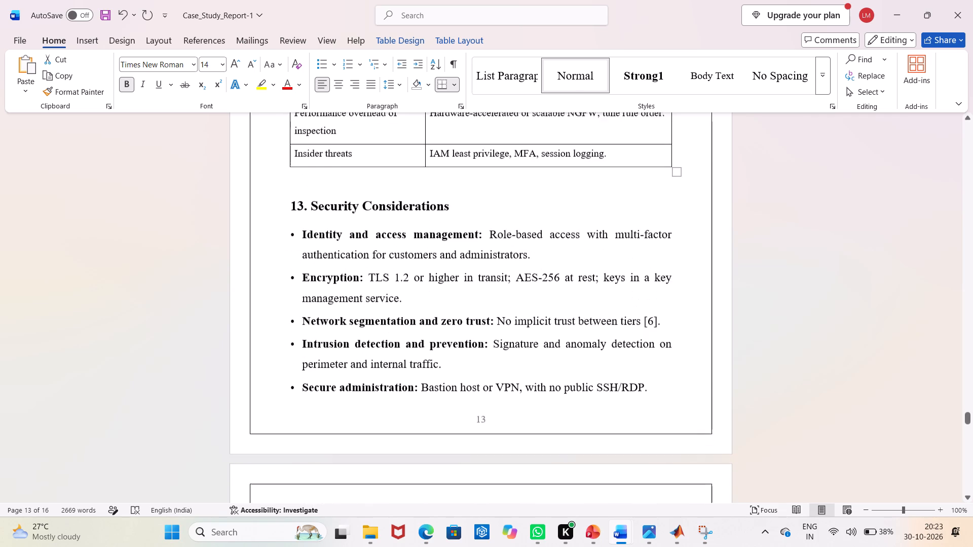
drag(458, 197, 273, 210)
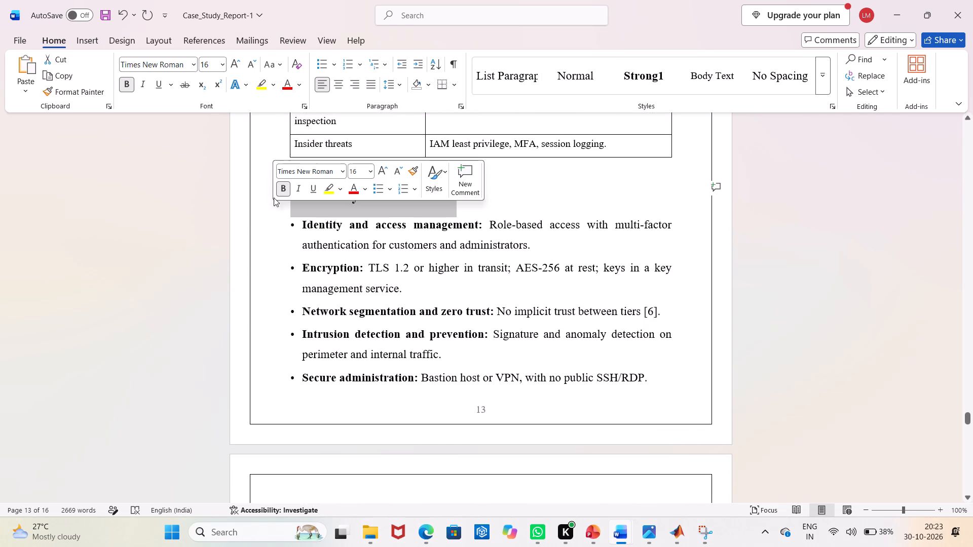
click(521, 200)
drag(488, 222, 530, 247)
click(258, 66)
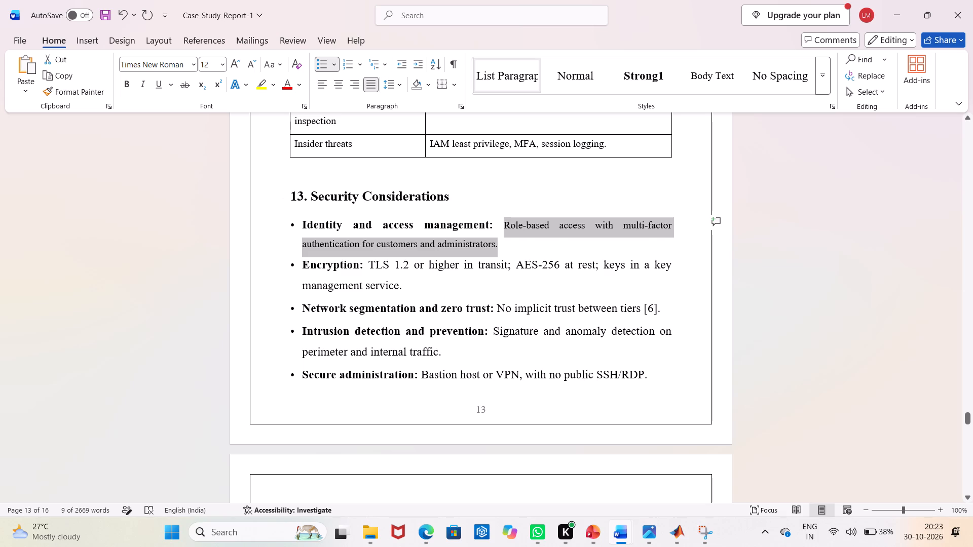
drag(366, 263, 400, 288)
click(250, 69)
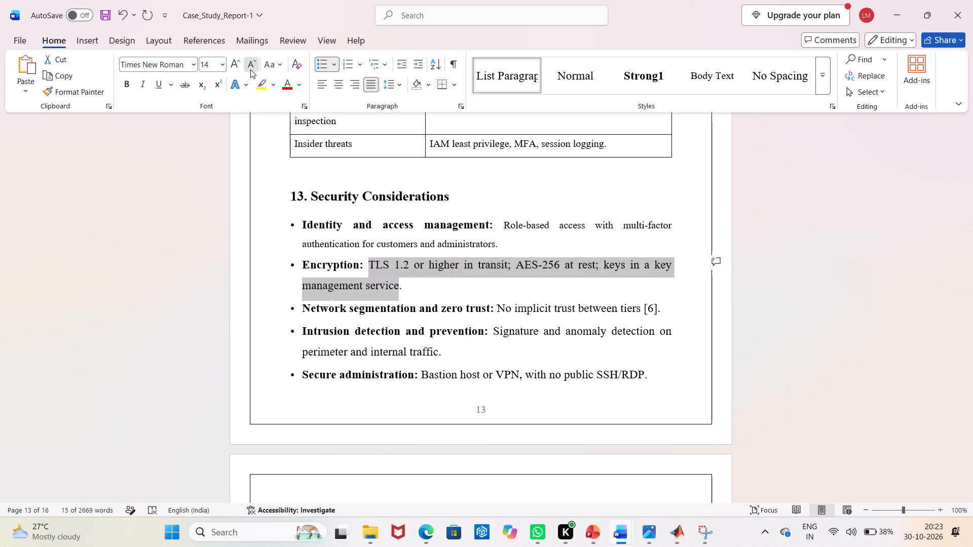
scroll(334, 262, down, 2)
drag(497, 246, 671, 246)
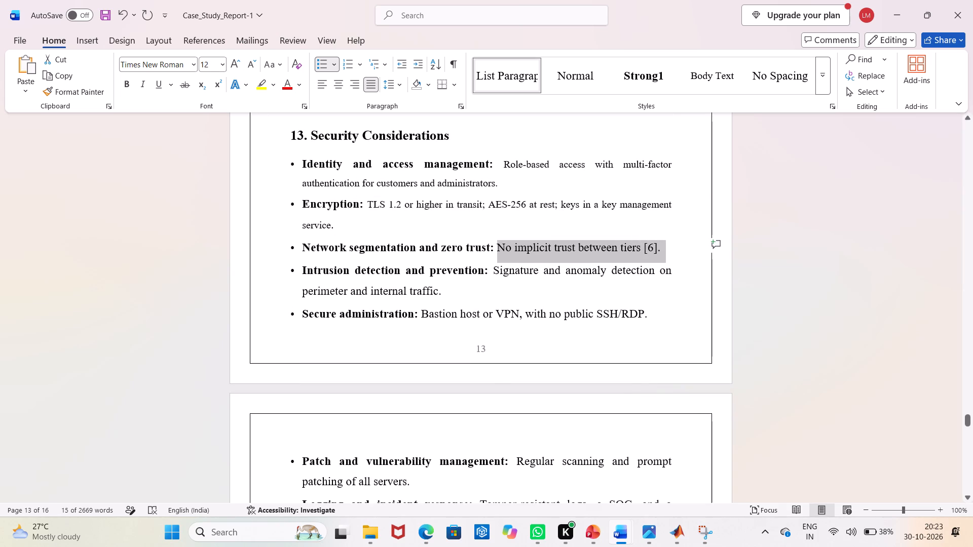
drag(671, 246, 671, 246)
click(260, 58)
click(255, 61)
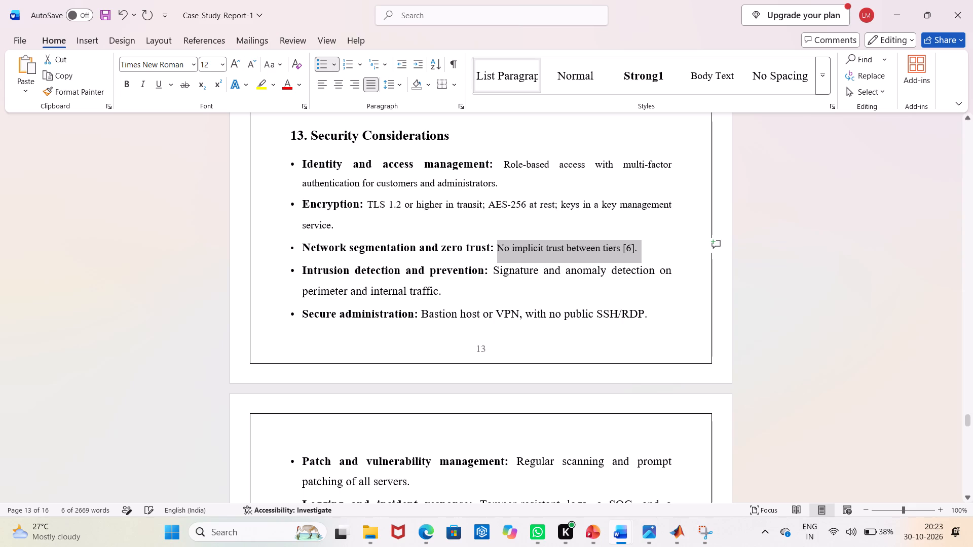
Delete the [6] citation from the Network segmentation and zero trust bullet.
click(638, 246)
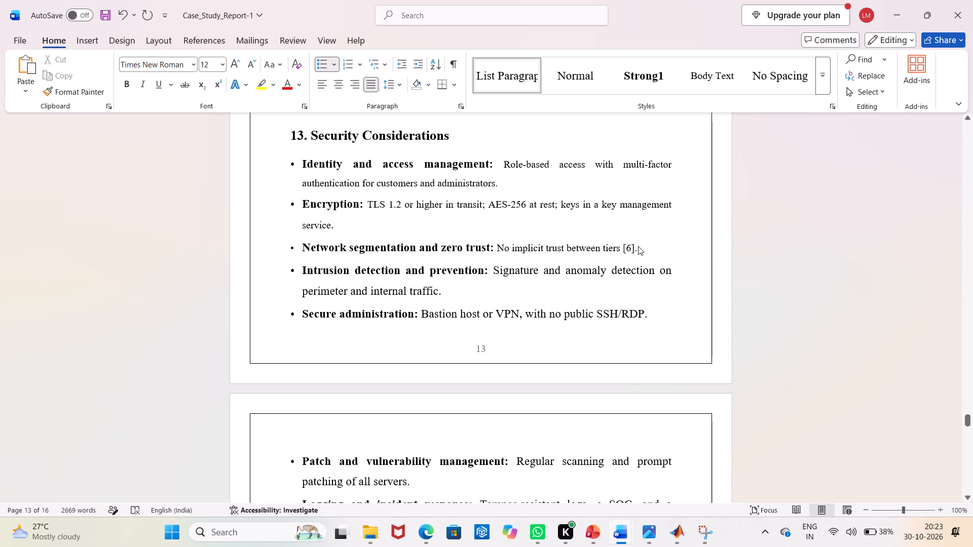
key(Left)
key(BackSpace)
key(BackSpace)
key(BackSpace)
Set the descriptions of the Intrusion detection and prevention and Secure administration bullets to size 12.
click(486, 274)
drag(493, 268, 493, 278)
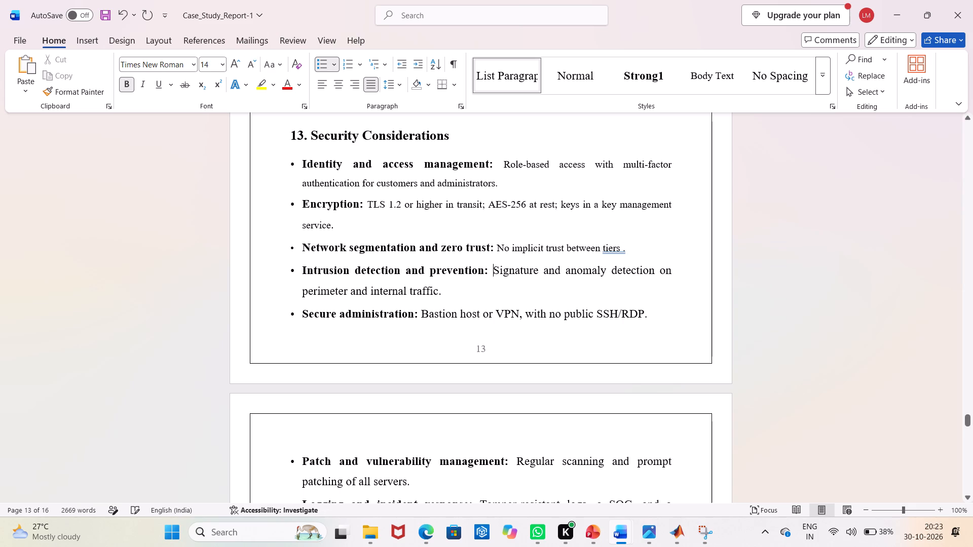
drag(493, 278, 462, 292)
click(255, 68)
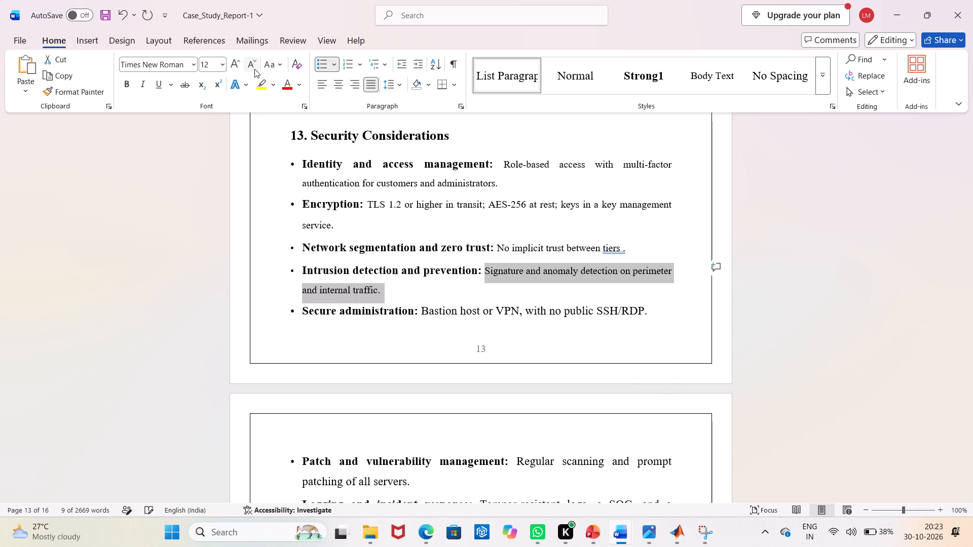
drag(421, 310, 650, 332)
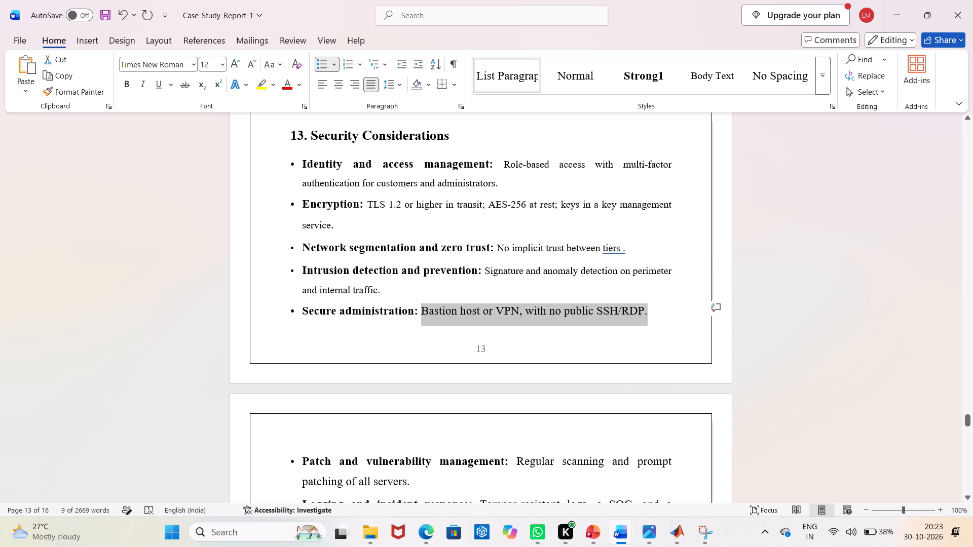
drag(650, 332, 650, 330)
click(250, 62)
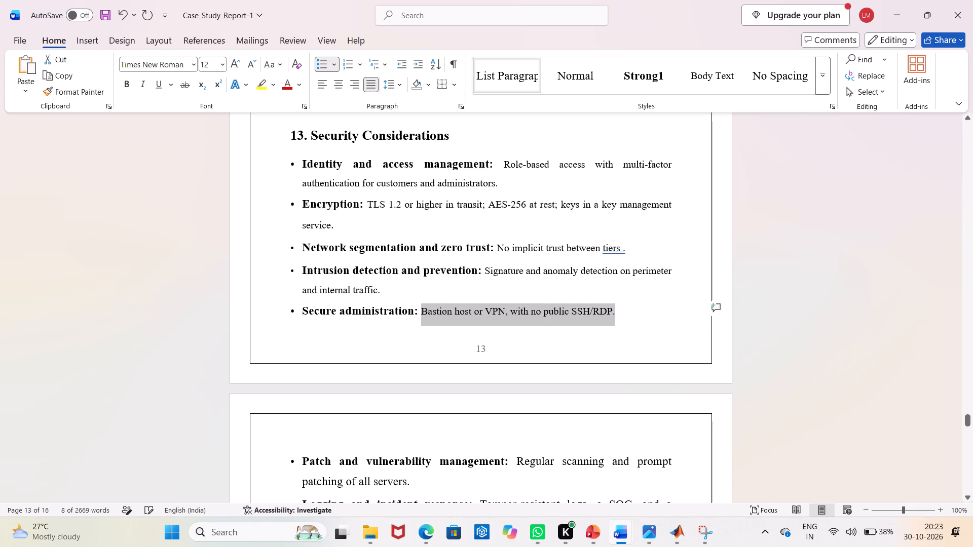
Delete the stray space before the full stop in the Network segmentation and zero trust bullet.
click(623, 250)
key(BackSpace)
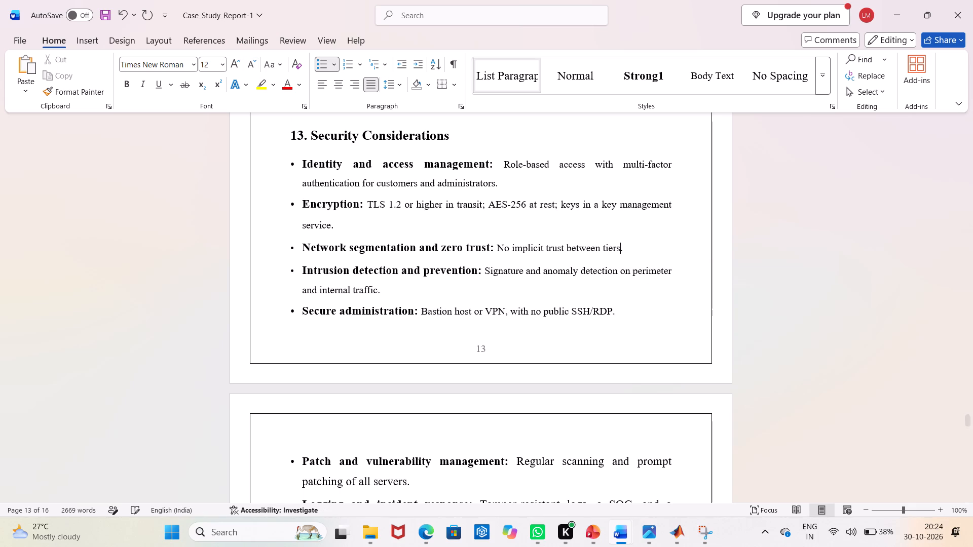
Set the descriptions of the Patch and vulnerability management and Logging and incident response bullets to size 12.
scroll(598, 285, down, 5)
scroll(536, 270, down, 3)
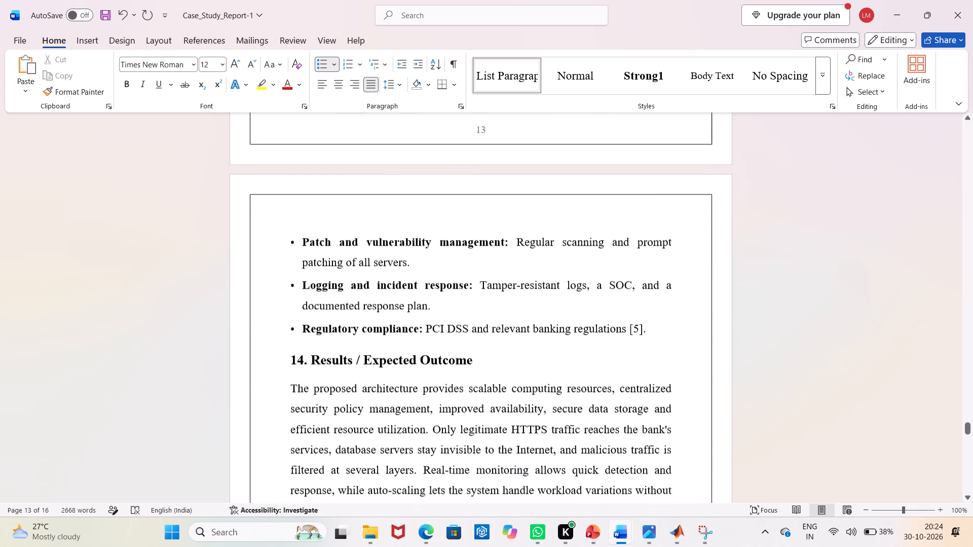
drag(516, 218, 444, 242)
click(253, 68)
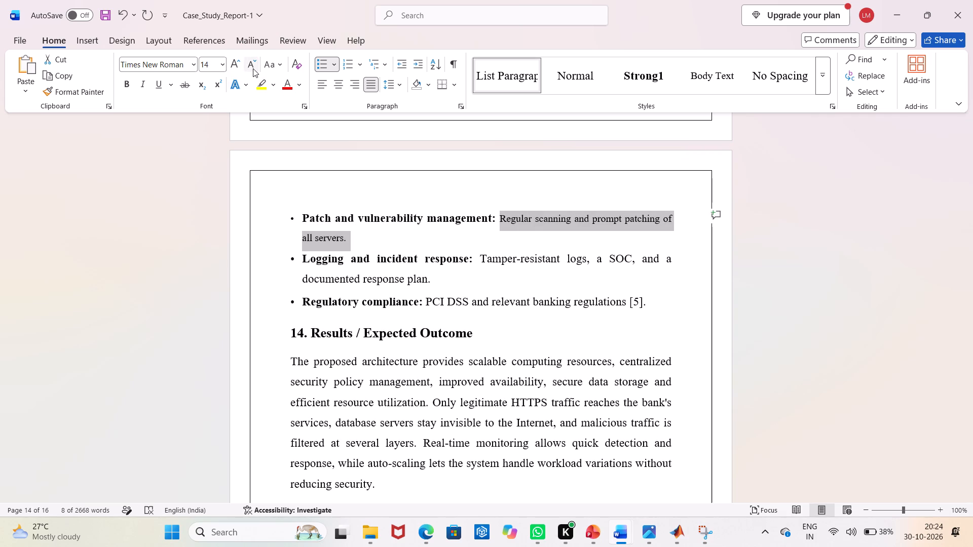
drag(478, 258, 489, 277)
click(247, 65)
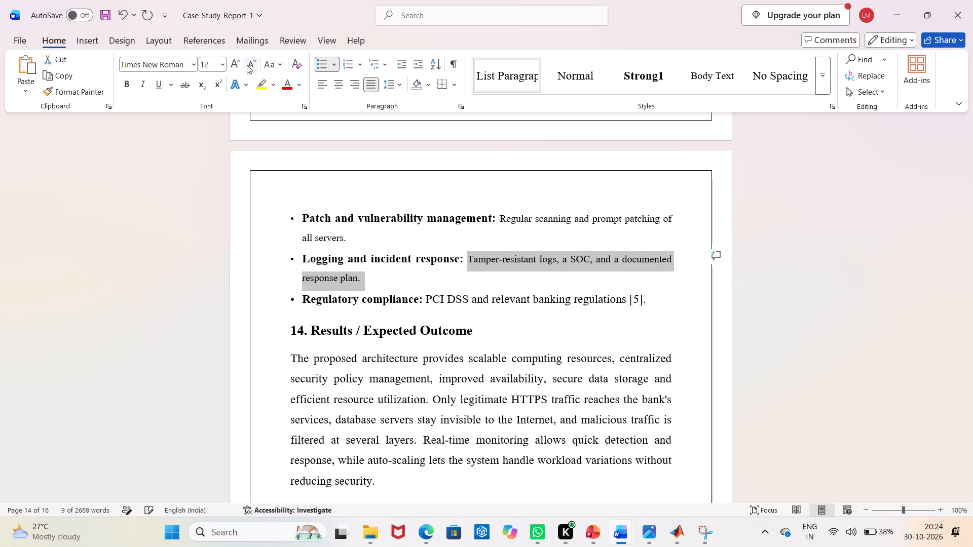
Set the description of the Regulatory compliance bullet to size 12.
drag(423, 301, 667, 305)
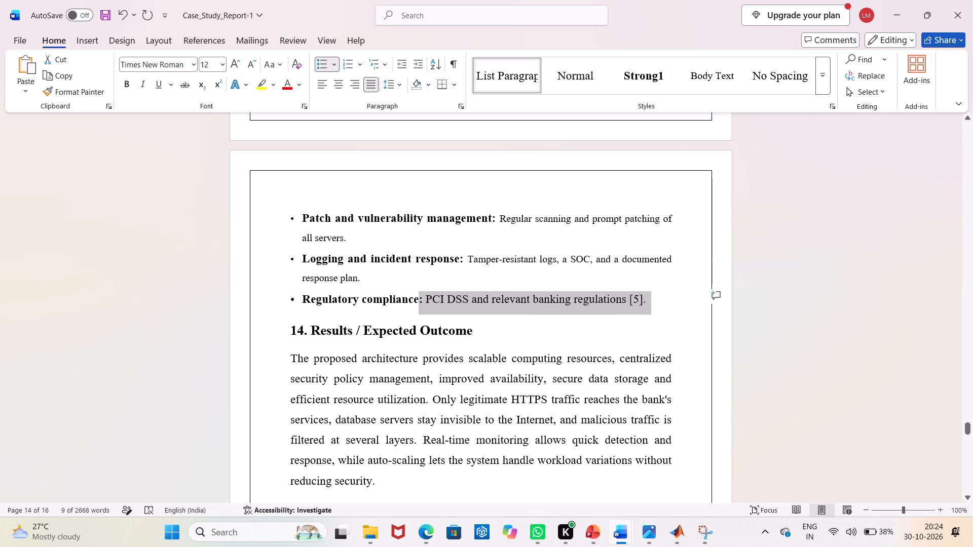
drag(667, 305, 668, 304)
click(253, 63)
Delete the [5] citation and the space before it from the Regulatory compliance bullet.
click(612, 300)
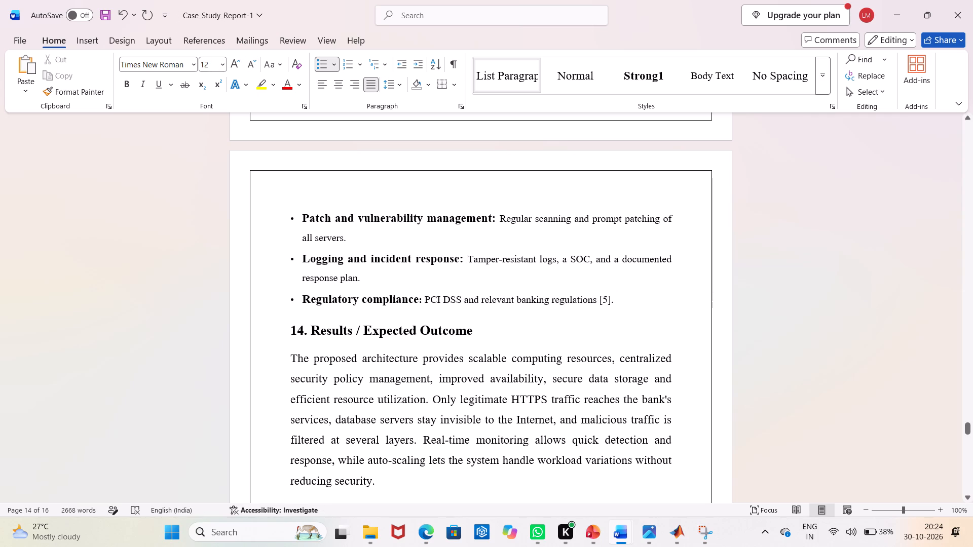
key(BackSpace)
key(BackSpace)
key(BackSpace)
key(BackSpace)
Set the body paragraph of section 14, Results / Expected Outcome, to font size 12.
scroll(594, 315, down, 8)
scroll(447, 271, up, 3)
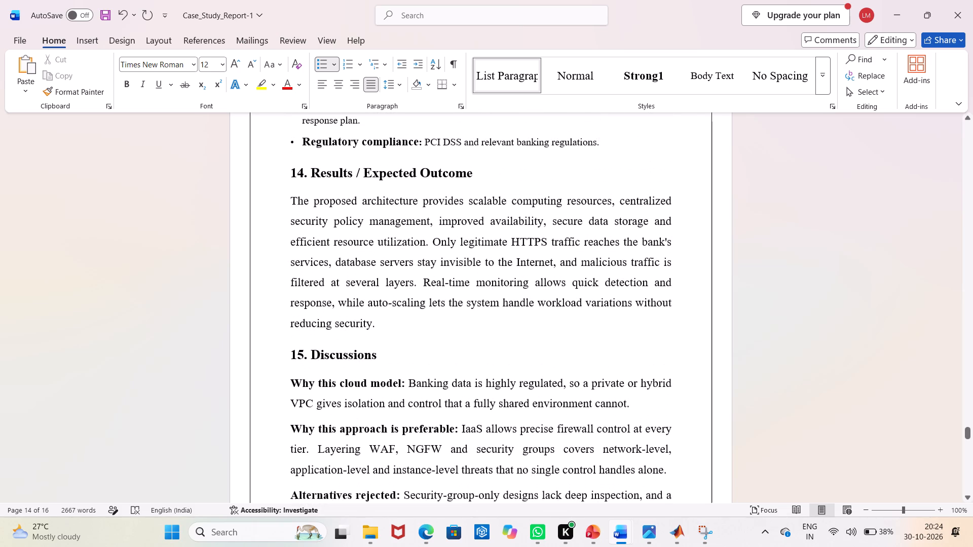
drag(389, 329, 297, 198)
drag(297, 198, 294, 208)
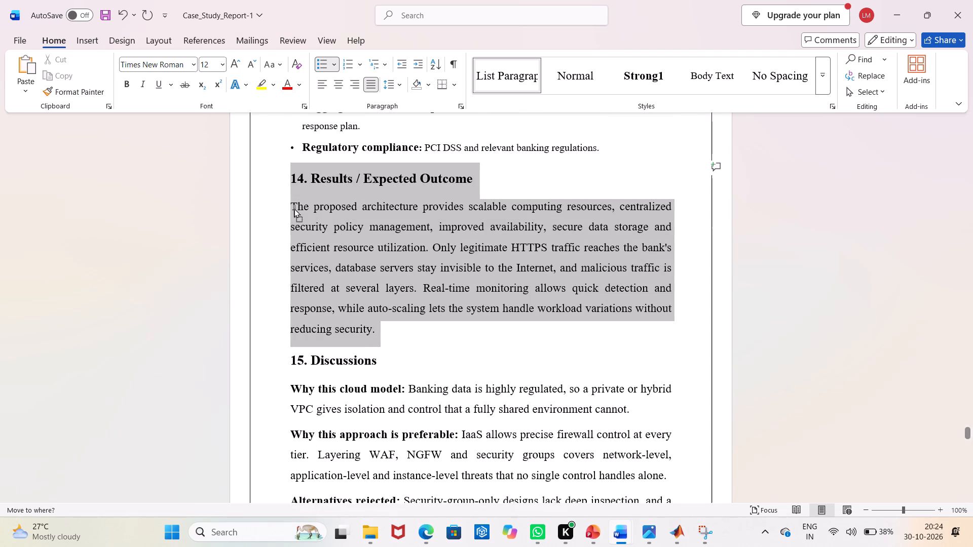
drag(294, 208, 293, 210)
drag(395, 339, 318, 262)
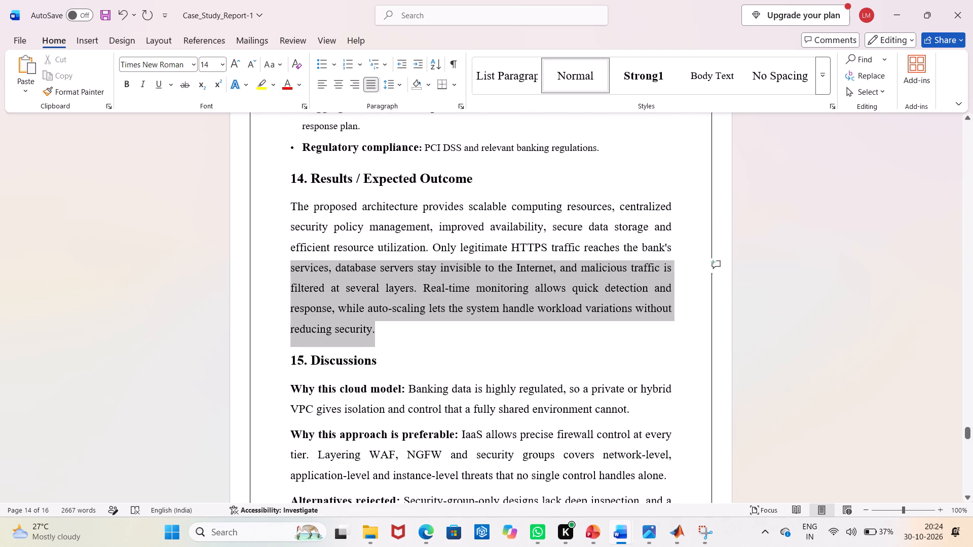
drag(318, 262, 291, 209)
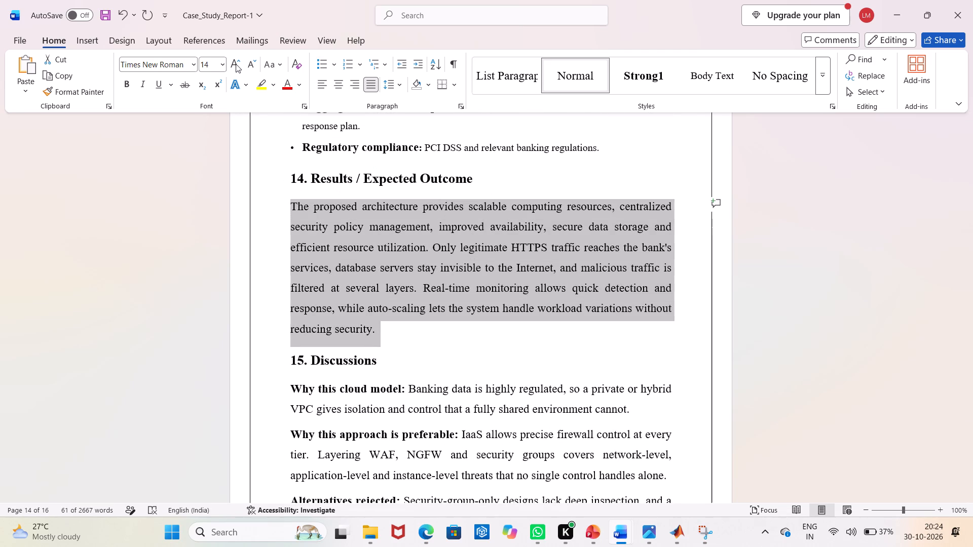
click(226, 63)
click(223, 67)
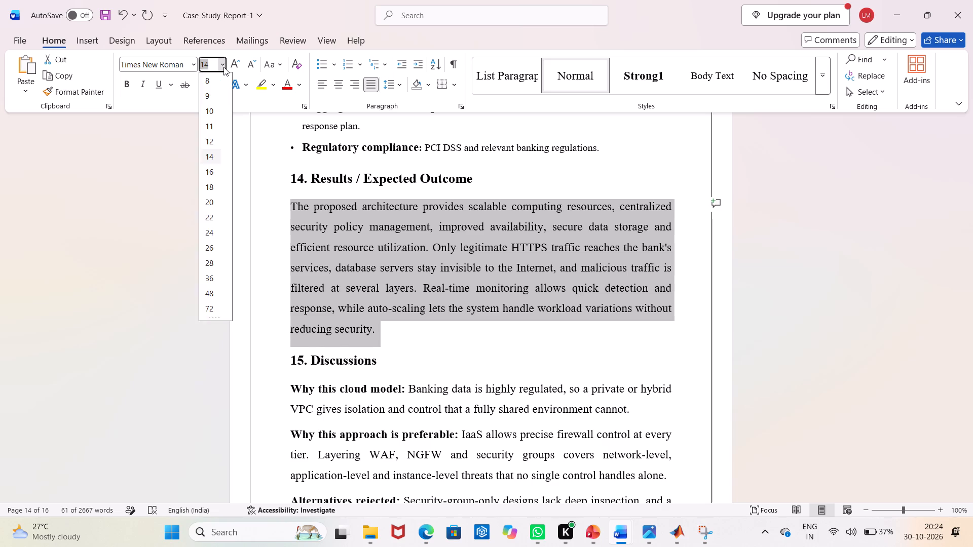
click(219, 137)
click(450, 329)
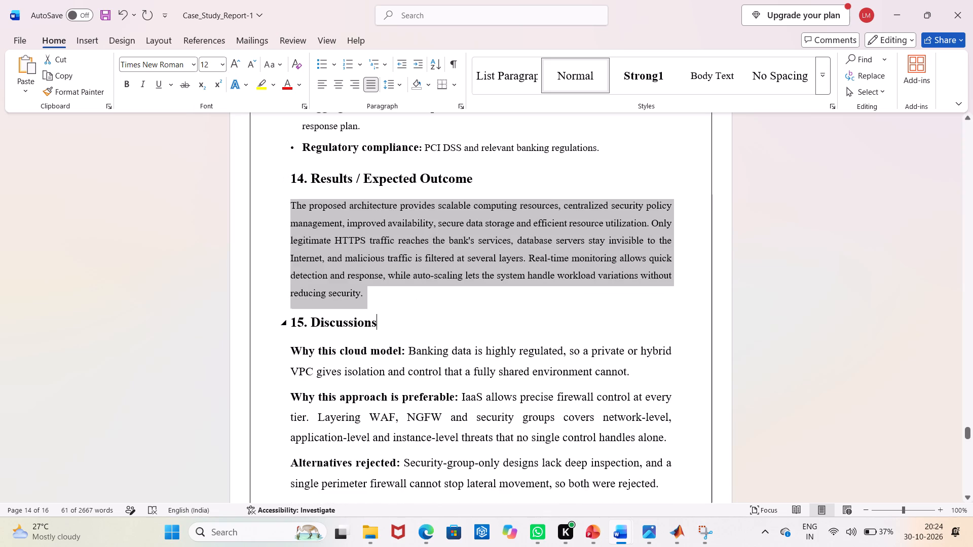
Set the Discussions text after the Why this cloud model, Why this approach is preferable and Alternatives rejected labels to size 12.
scroll(388, 317, down, 3)
drag(409, 260, 632, 279)
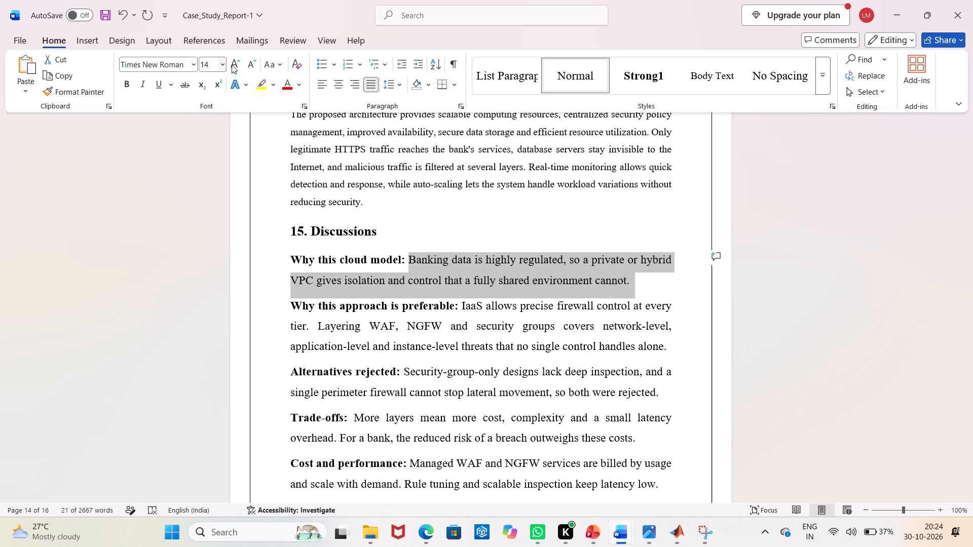
click(249, 65)
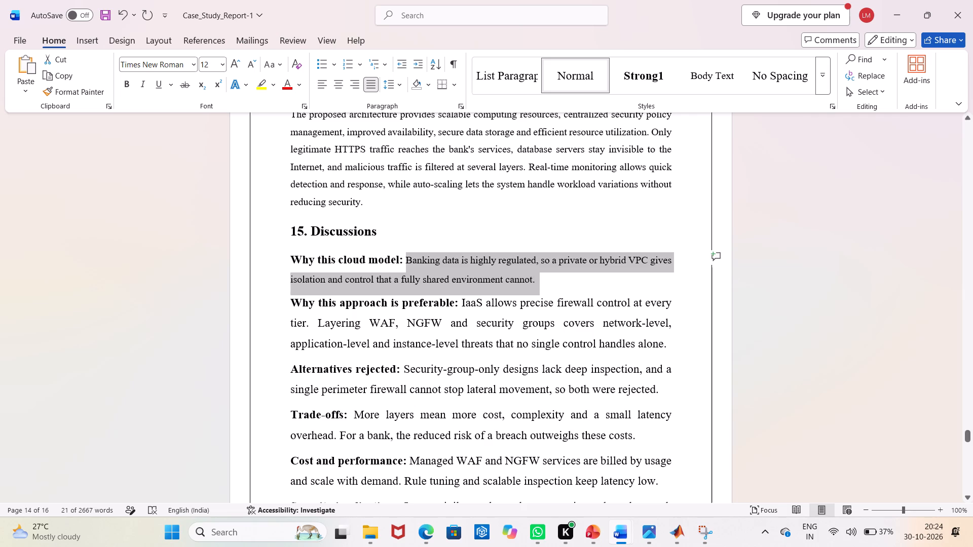
drag(463, 302, 675, 349)
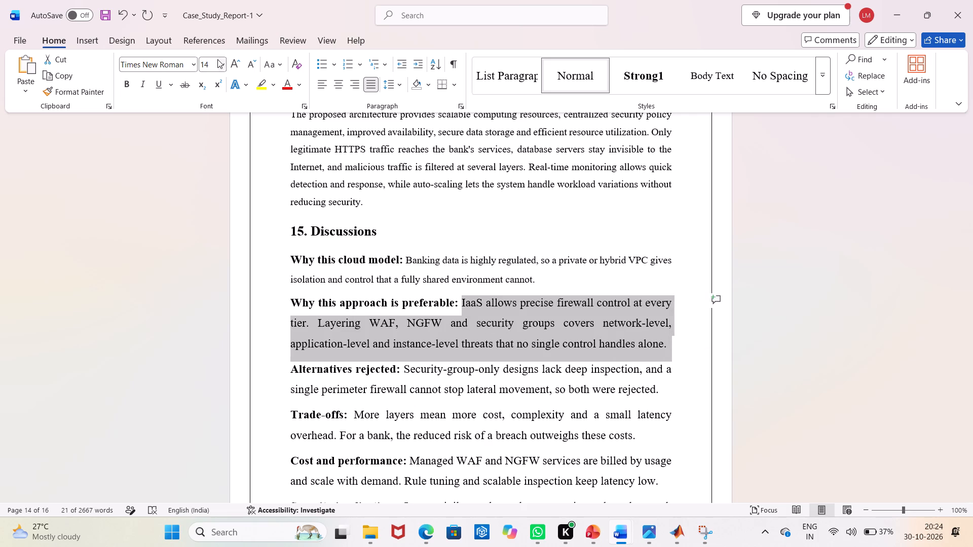
click(252, 63)
scroll(326, 233, down, 2)
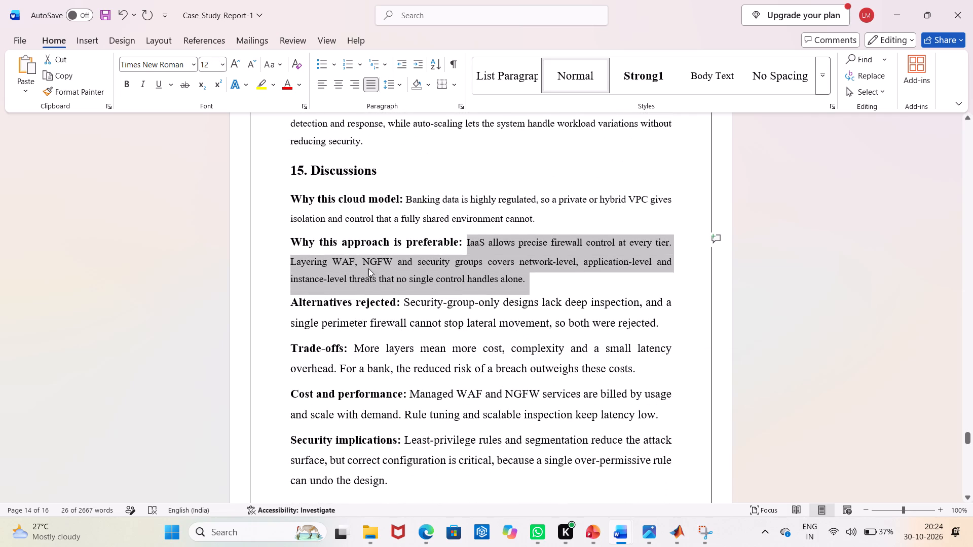
click(404, 303)
drag(404, 303, 657, 323)
click(249, 67)
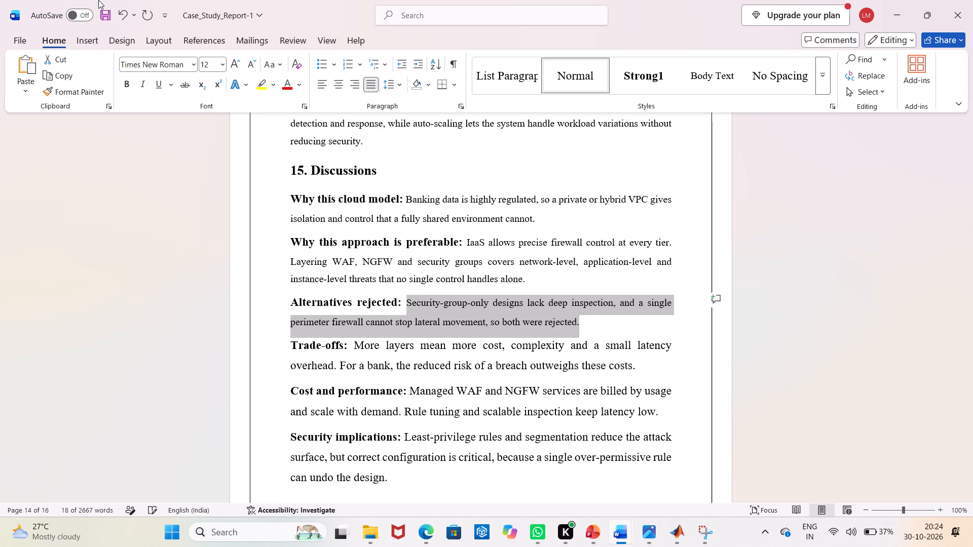
Set the Discussions text after the Trade-offs and Cost and performance labels to size 12.
scroll(235, 153, down, 4)
scroll(260, 197, down, 2)
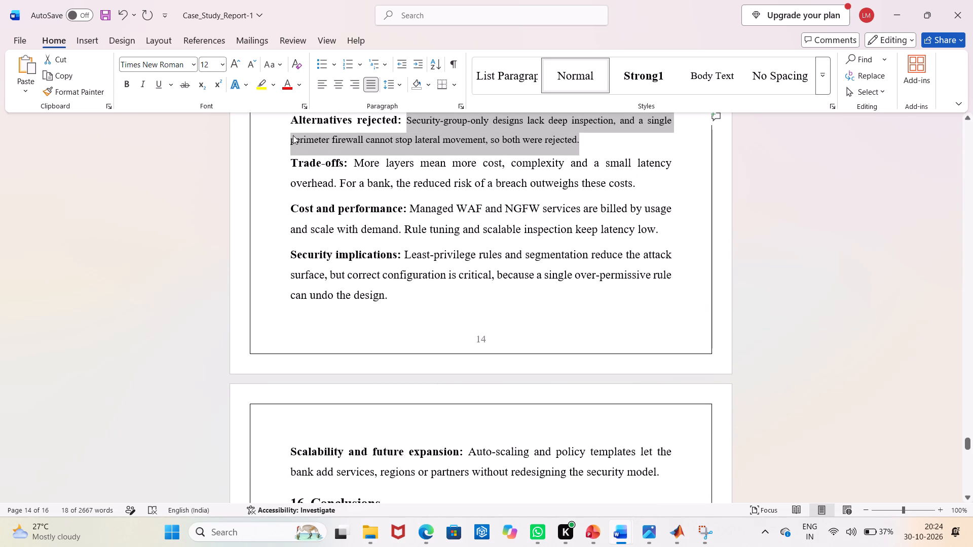
drag(354, 162, 632, 175)
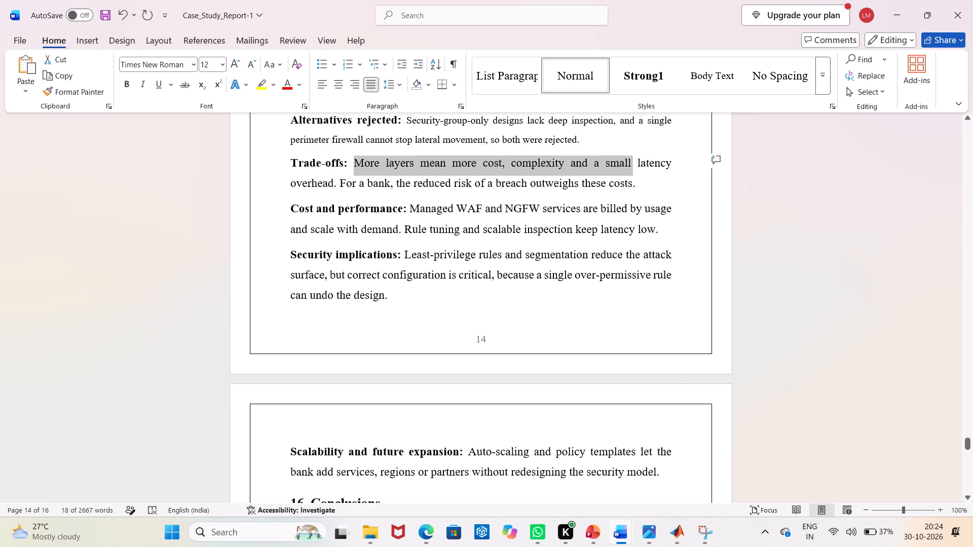
drag(632, 175, 639, 182)
click(257, 63)
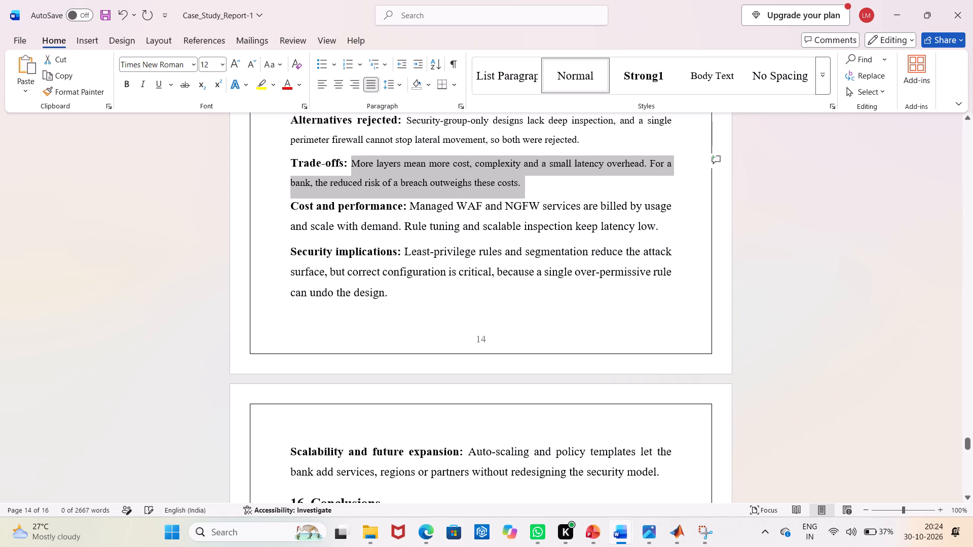
drag(409, 206, 653, 227)
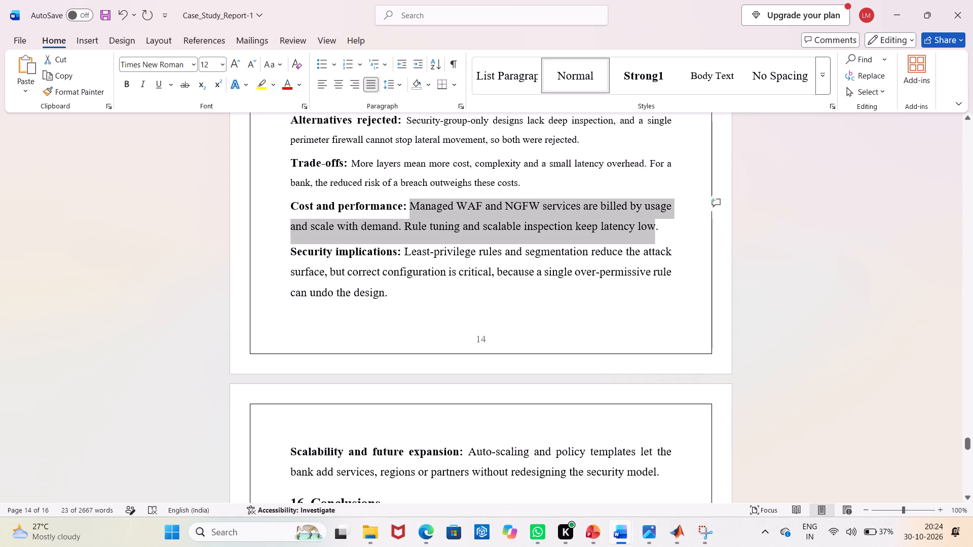
drag(653, 227, 657, 226)
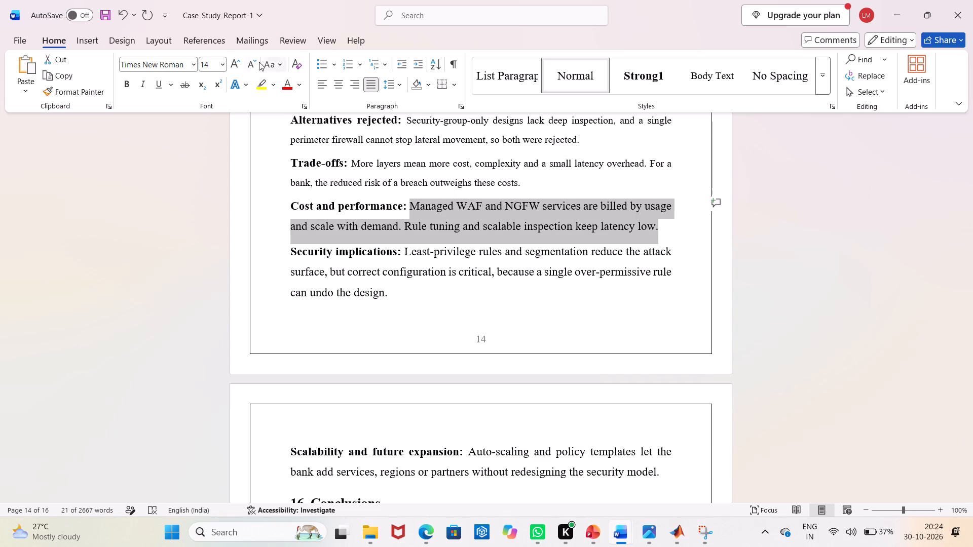
click(251, 63)
Set the Discussions text after the Security implications and Scalability and future expansion labels to size 12.
scroll(460, 240, down, 2)
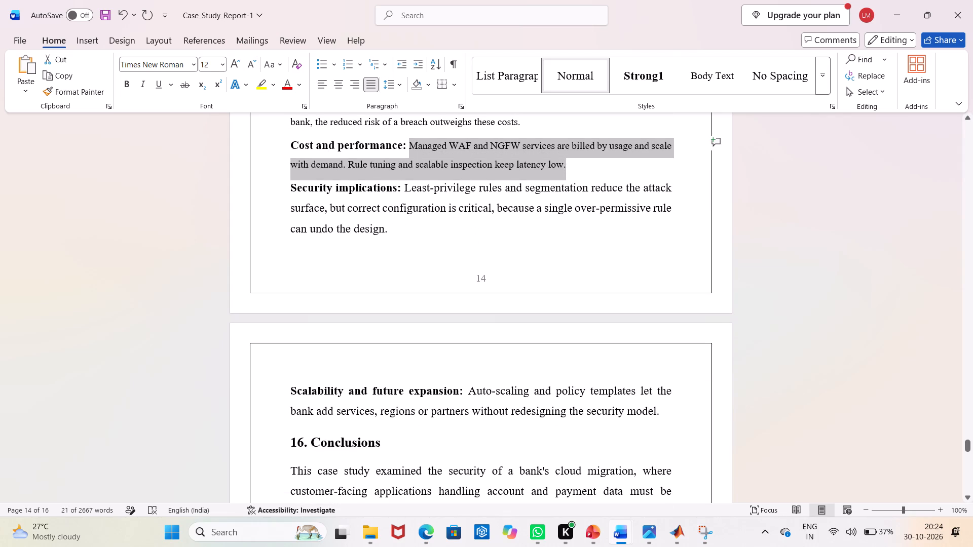
drag(404, 187, 403, 226)
click(251, 63)
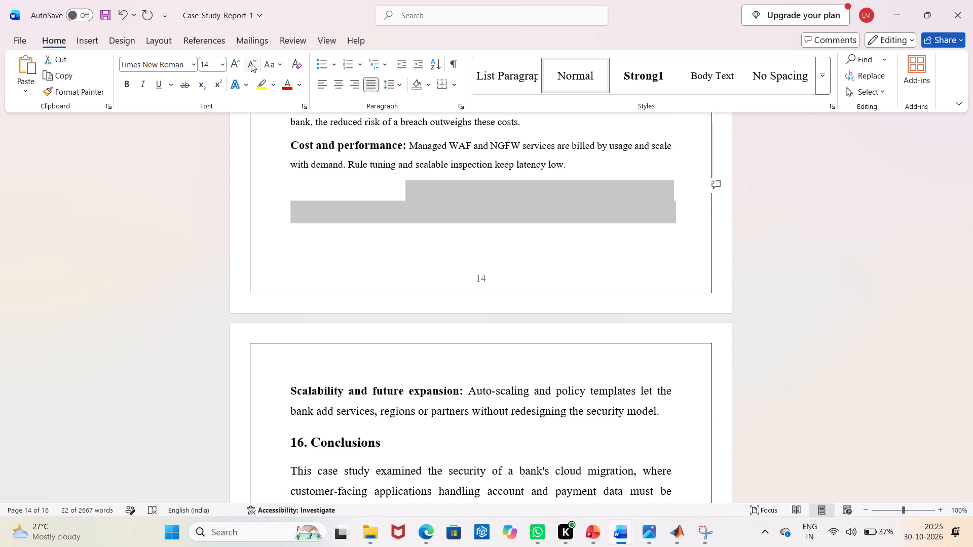
scroll(471, 282, down, 3)
drag(469, 296, 659, 319)
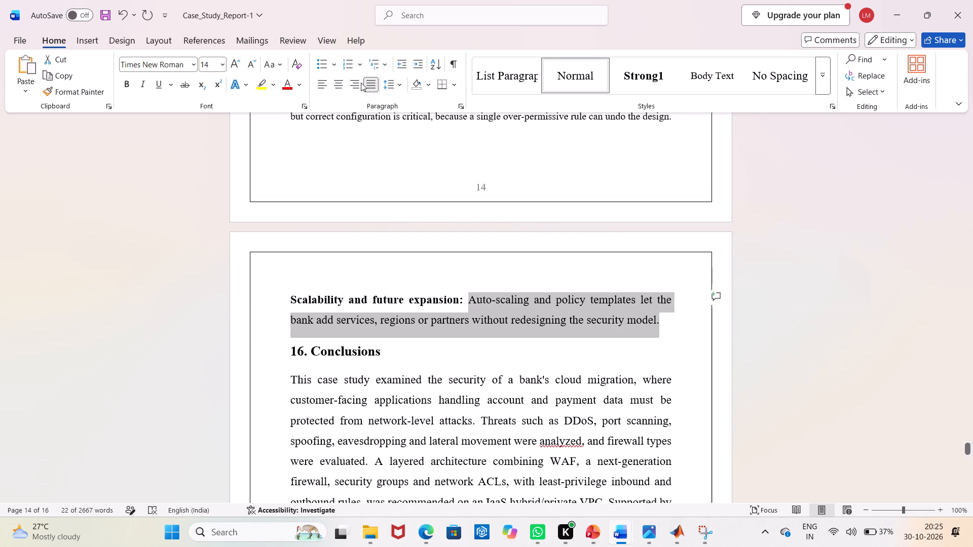
click(244, 60)
Set the body paragraph of section 16, Conclusions, to font size 12.
scroll(403, 254, down, 2)
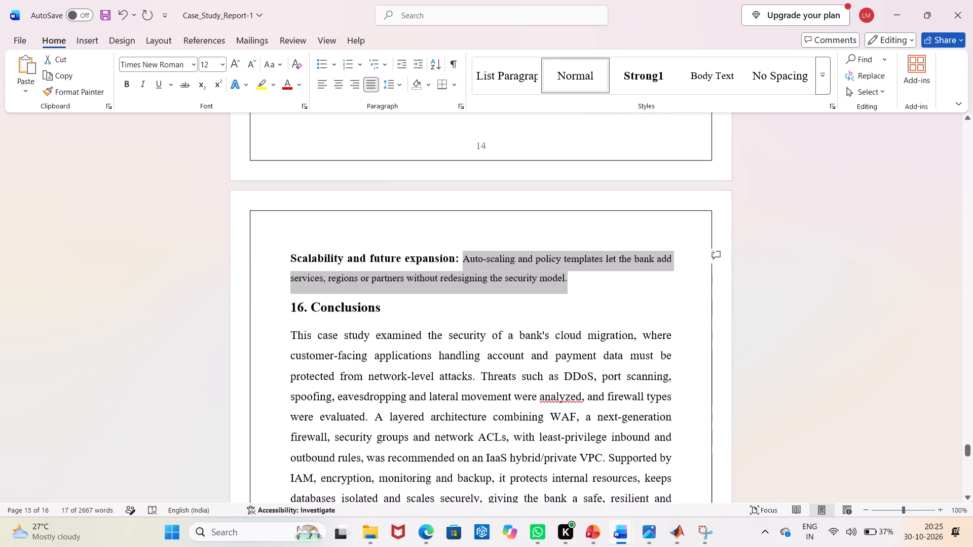
scroll(410, 257, down, 1)
drag(290, 281, 420, 346)
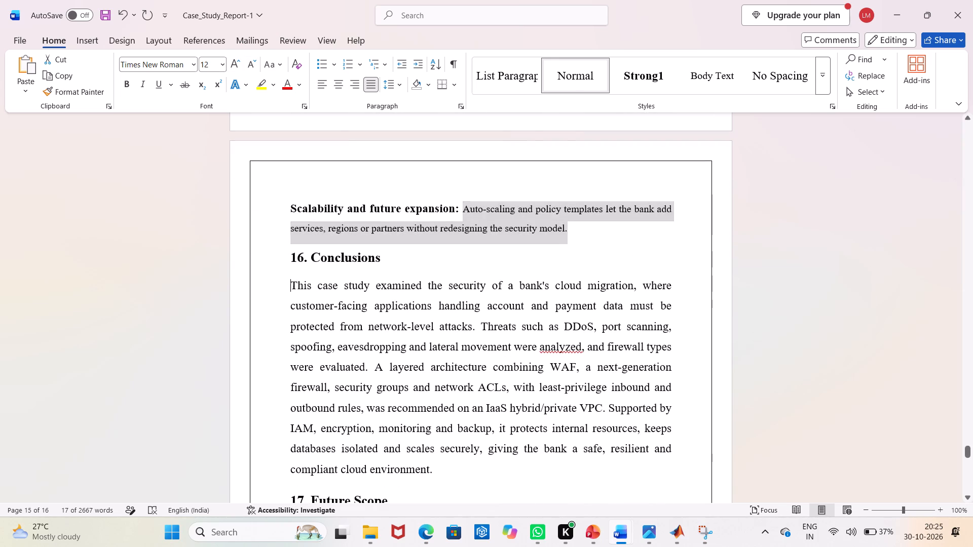
drag(420, 346, 521, 464)
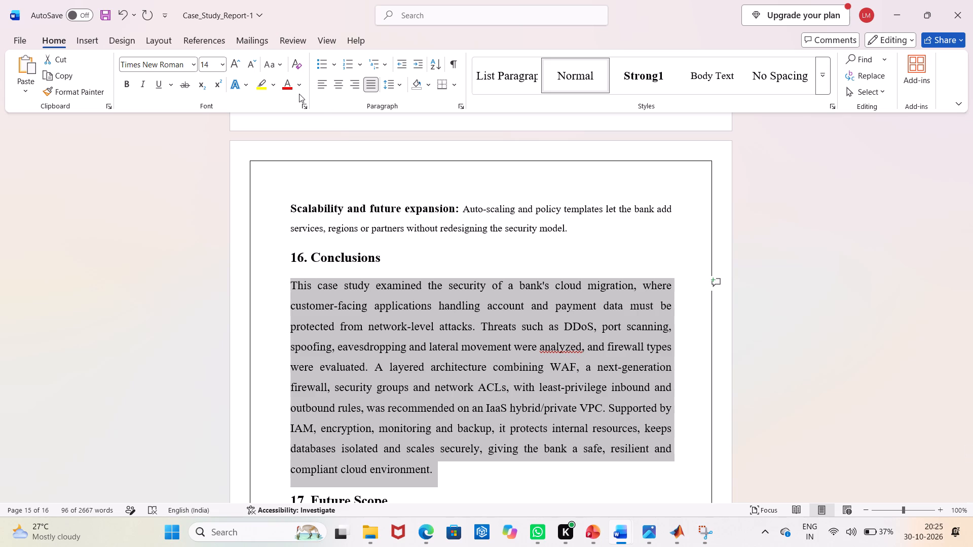
click(250, 69)
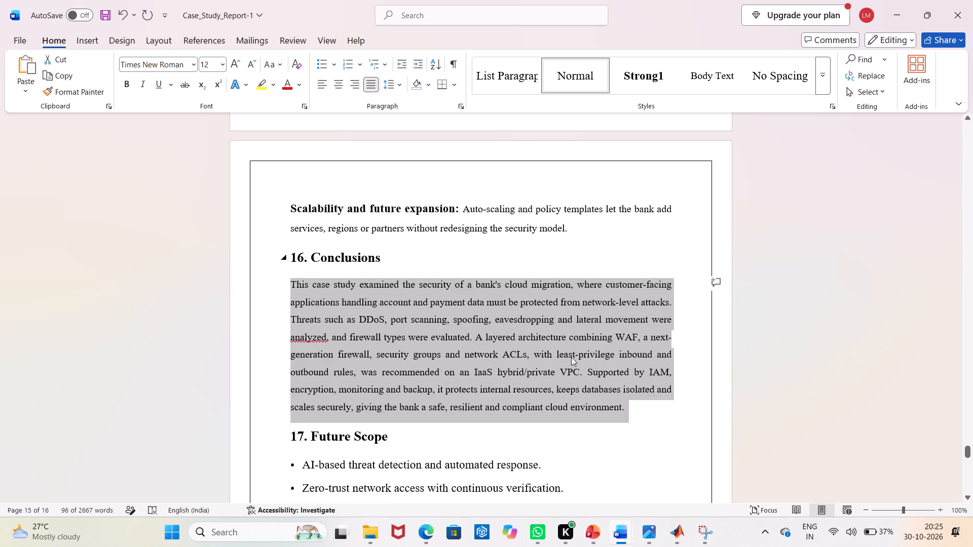
click(626, 420)
Set all bullets in section 17, Future Scope, to font size 12.
scroll(560, 395, down, 9)
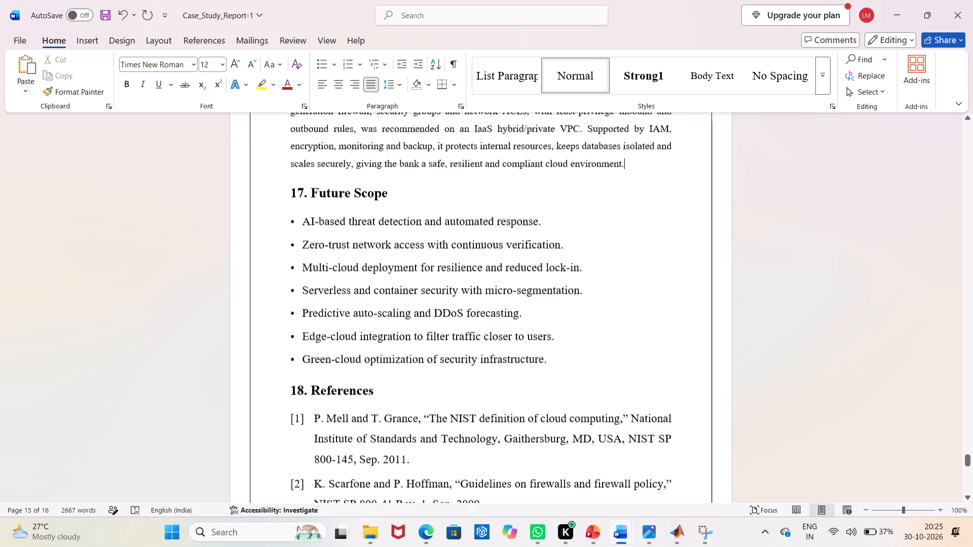
drag(572, 335, 318, 191)
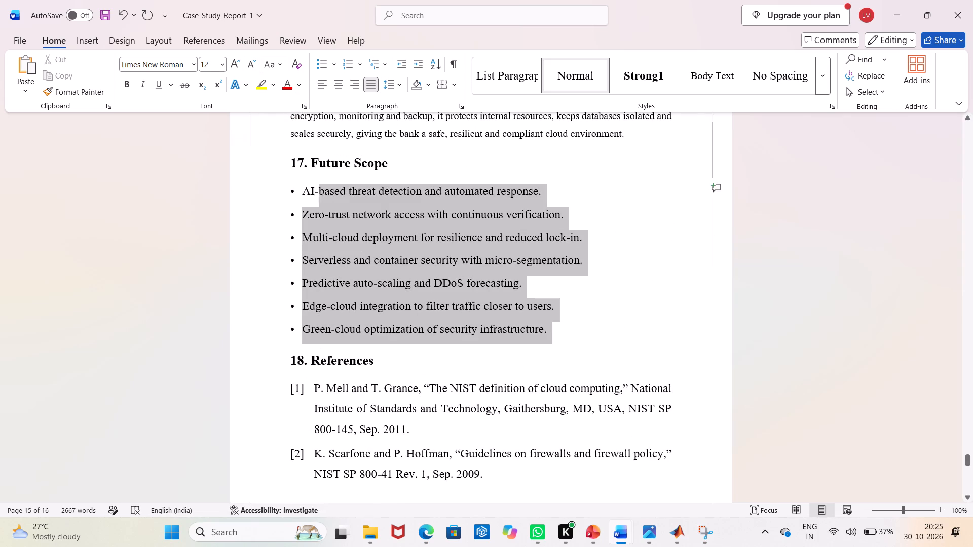
drag(318, 191, 303, 189)
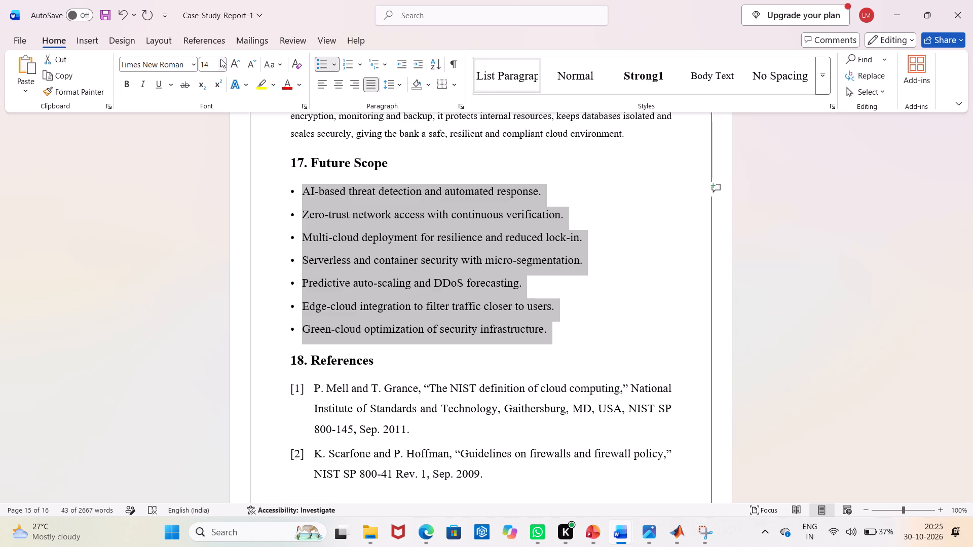
click(252, 59)
Copy the bullet list of section 17, Future Scope.
scroll(536, 417, down, 9)
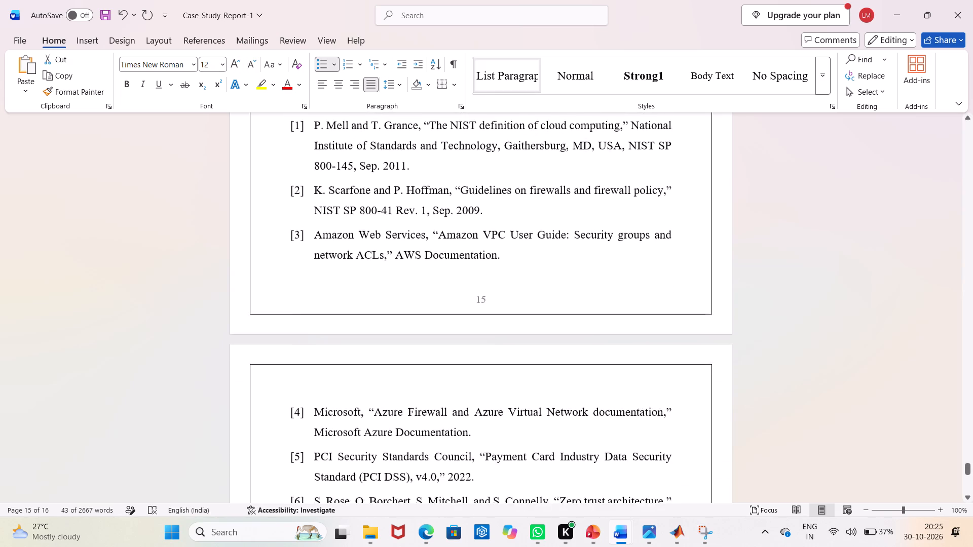
scroll(547, 436, down, 10)
scroll(547, 436, down, 18)
scroll(547, 436, up, 5)
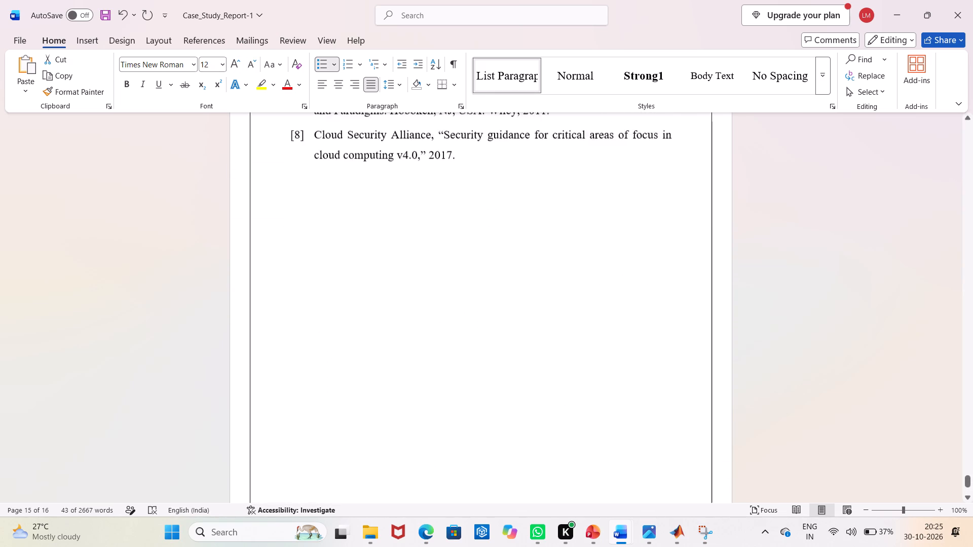
scroll(547, 436, up, 20)
scroll(547, 436, up, 6)
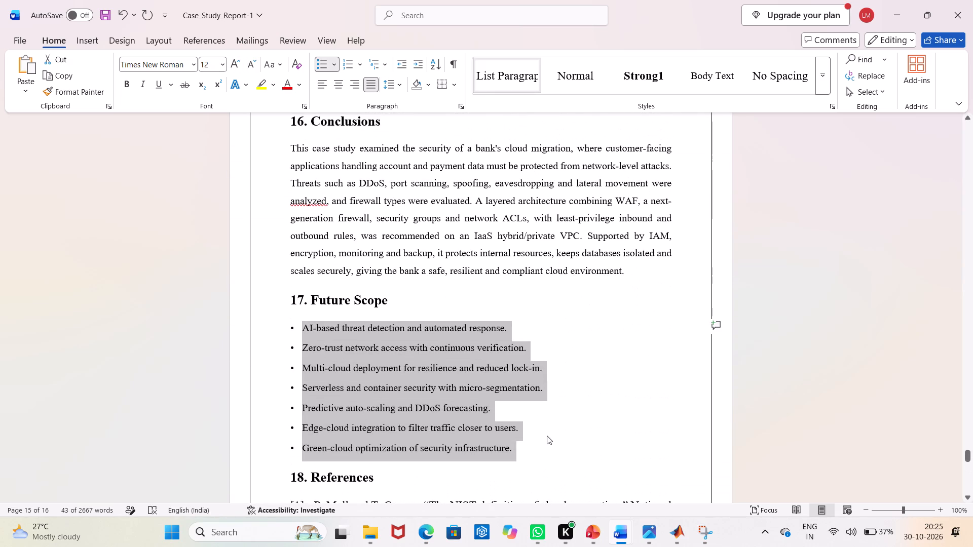
key(ctrl+c)
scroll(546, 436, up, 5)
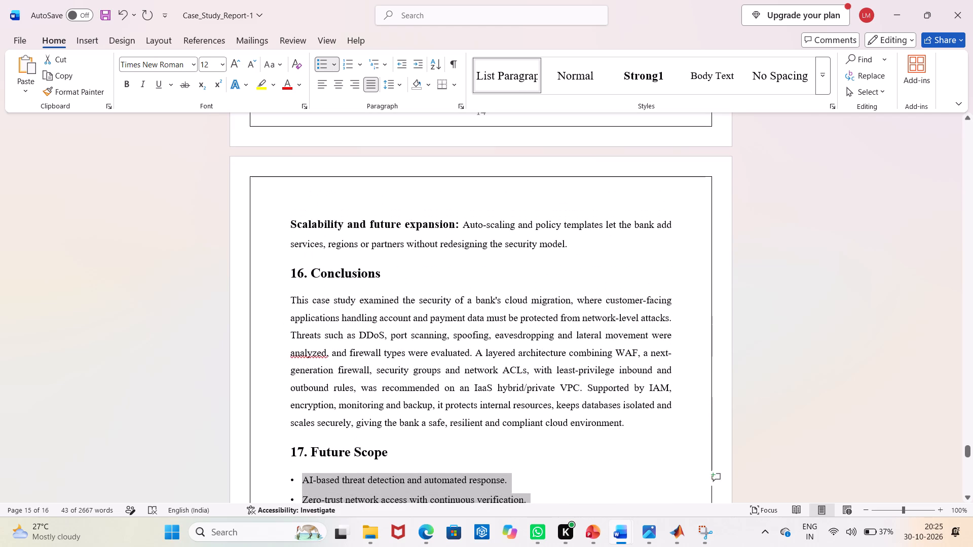
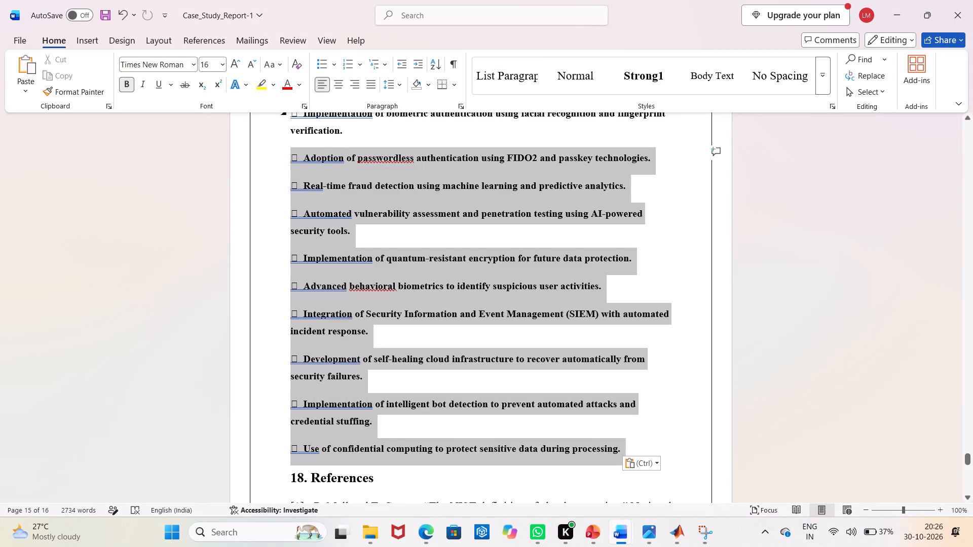
Adjust the line spacing of all section 17, Future Scope, list items and remove their bold formatting.
ctrl+drag(285, 141, 308, 432)
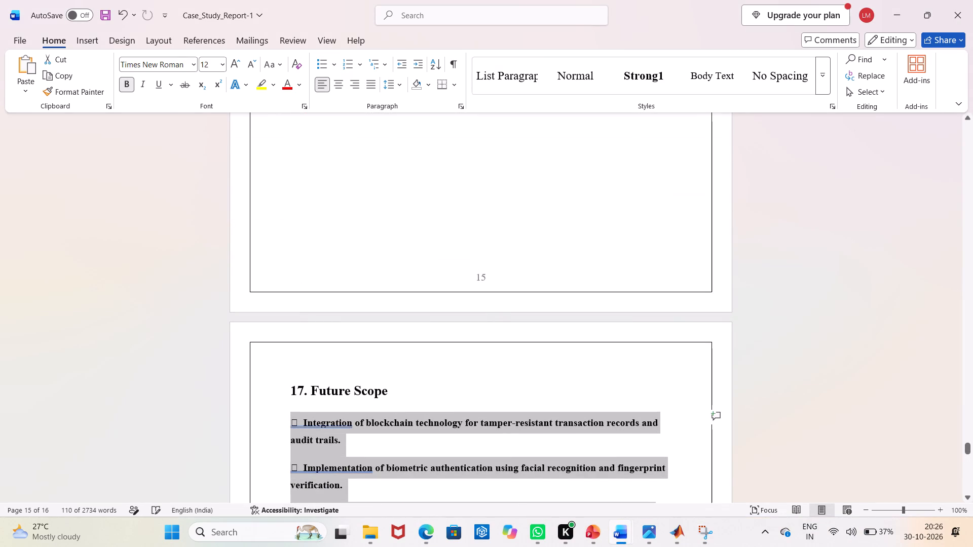
ctrl+click(324, 64)
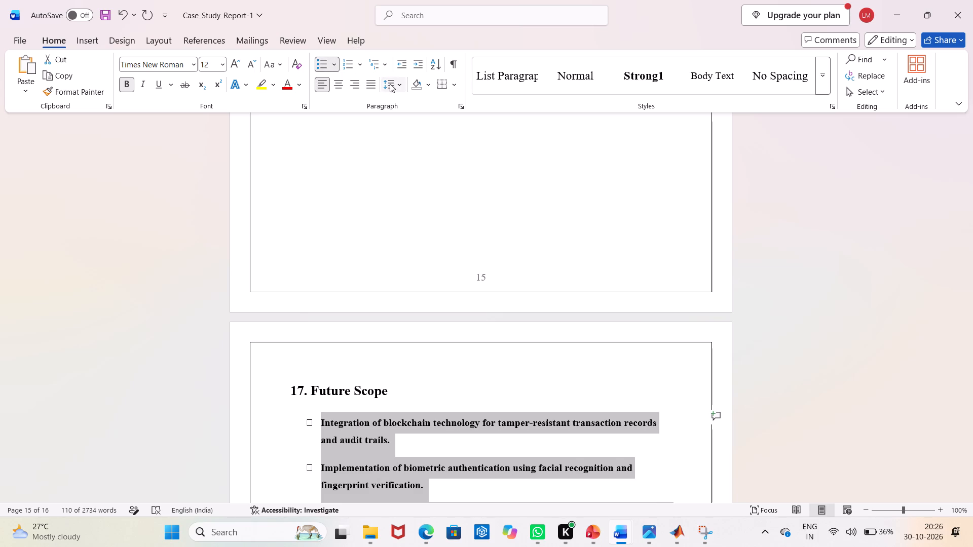
ctrl+click(390, 84)
ctrl+click(417, 130)
ctrl+click(133, 83)
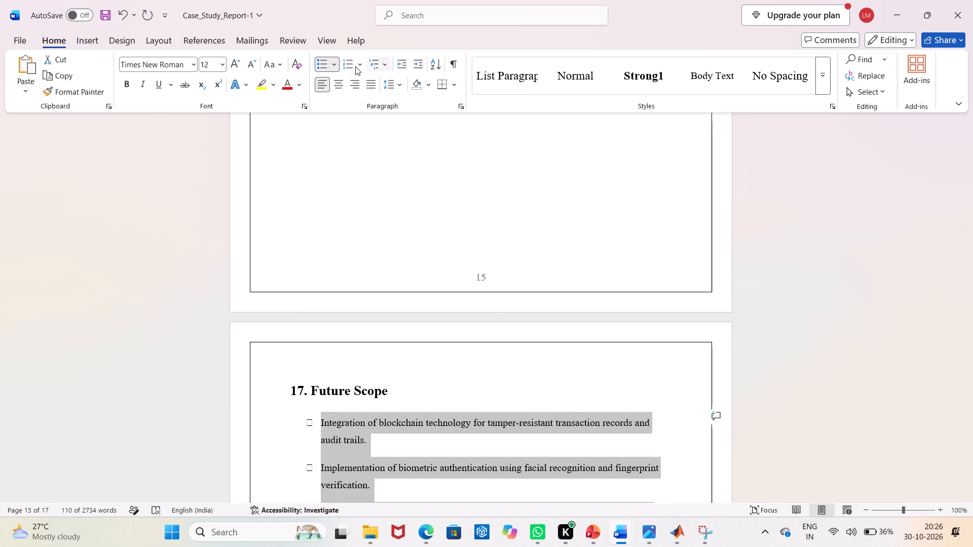
Replace the box bullets of the section 17, Future Scope, list with solid round bullets.
ctrl+click(325, 69)
ctrl+click(334, 65)
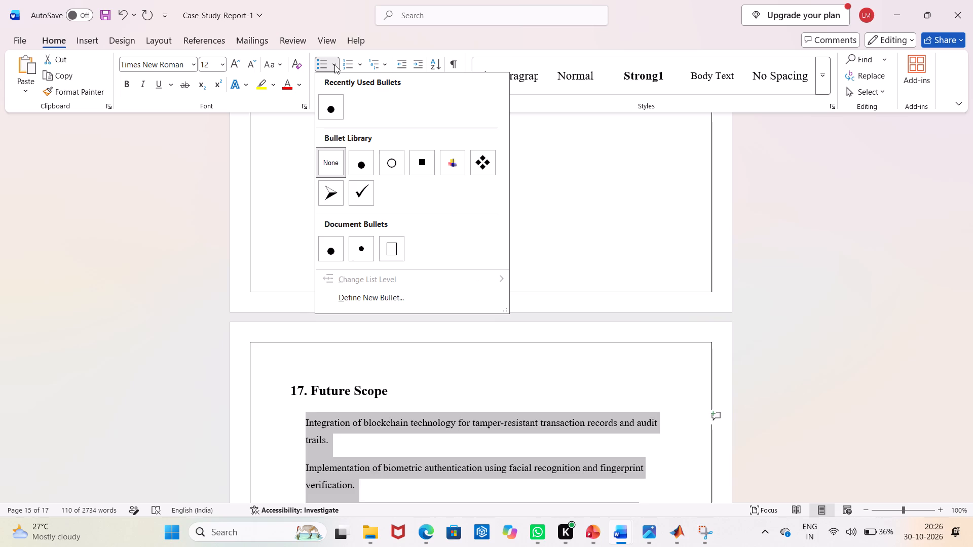
ctrl+click(357, 160)
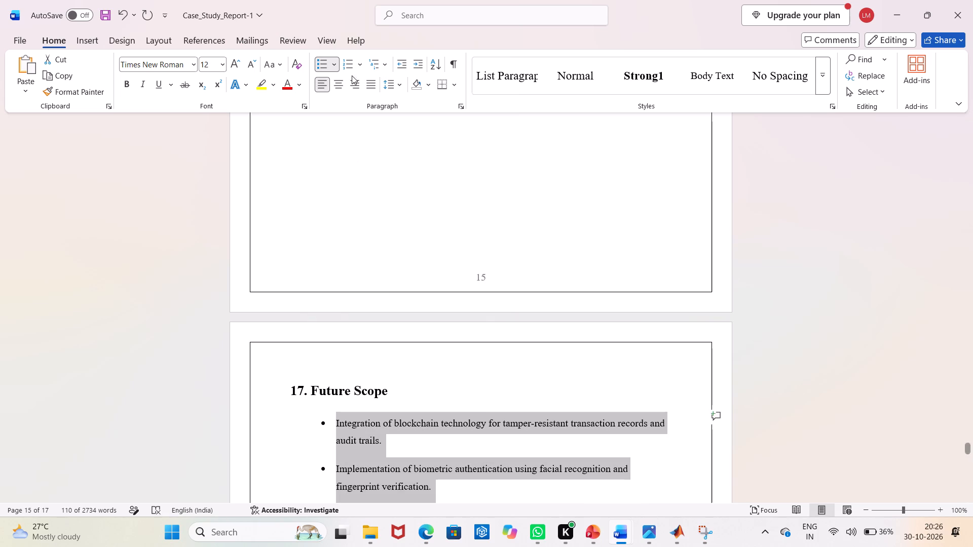
ctrl+click(336, 64)
ctrl+click(338, 110)
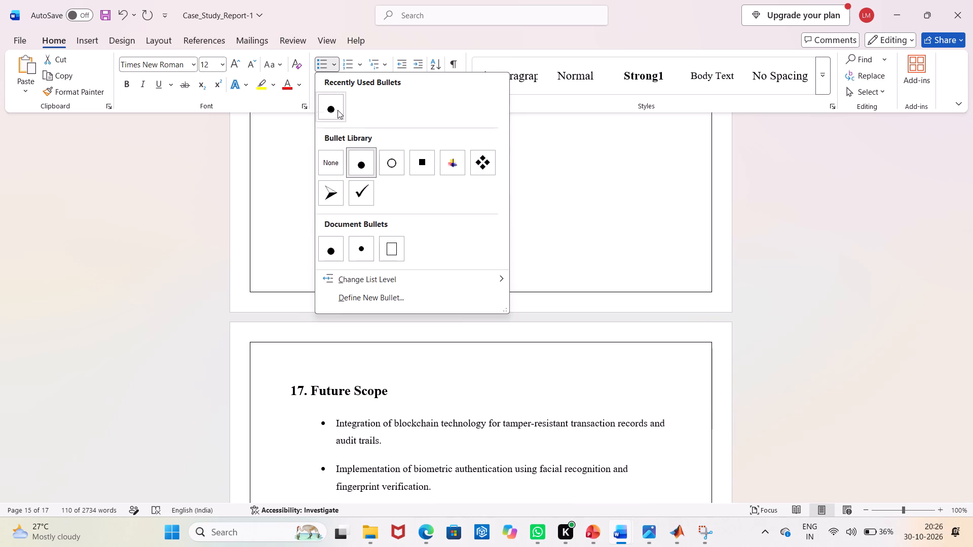
Reduce the indent of the Future Scope bullet list so its bullets sit close to the heading's margin.
ctrl+scroll(379, 275, down, 3)
ctrl+scroll(359, 310, up, 2)
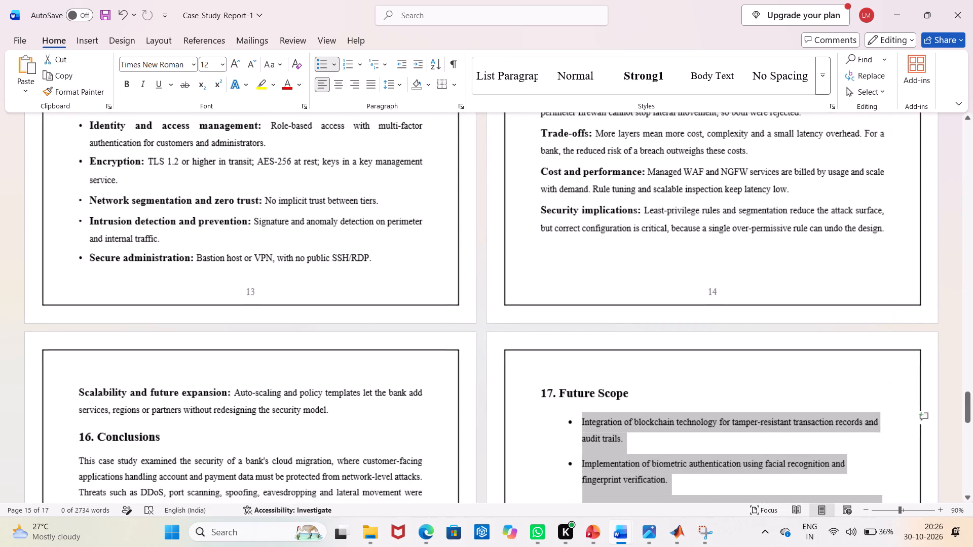
ctrl+scroll(583, 364, up, 3)
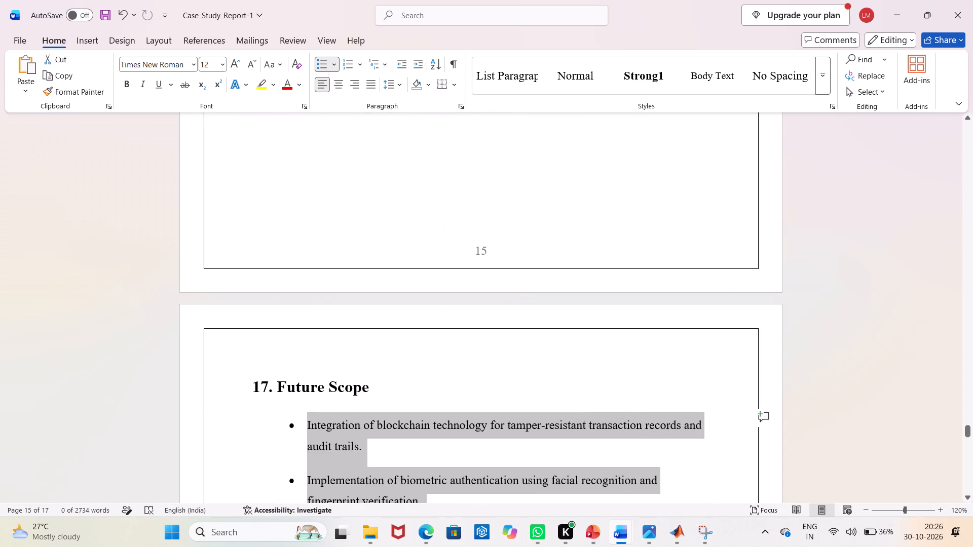
ctrl+click(332, 340)
ctrl+scroll(327, 365, down, 3)
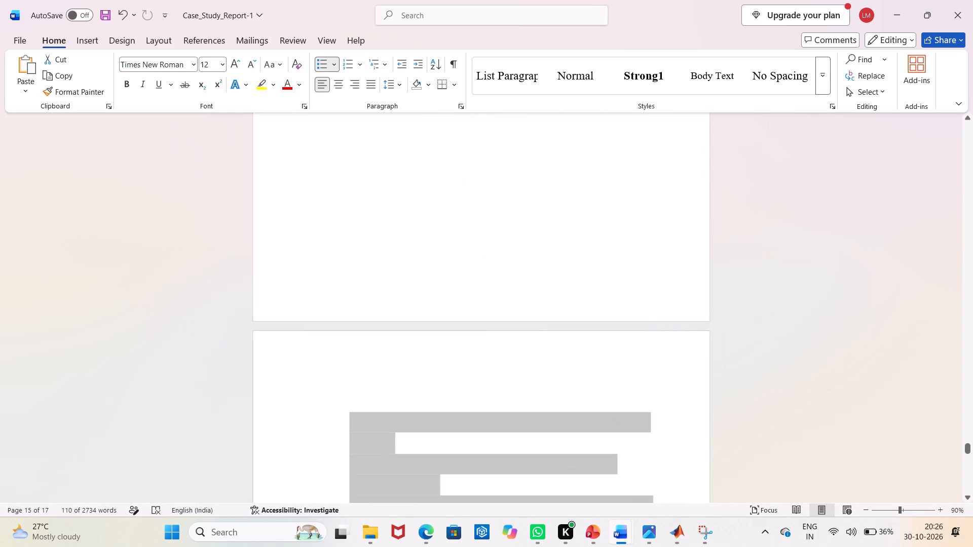
ctrl+scroll(323, 380, up, 2)
ctrl+click(307, 419)
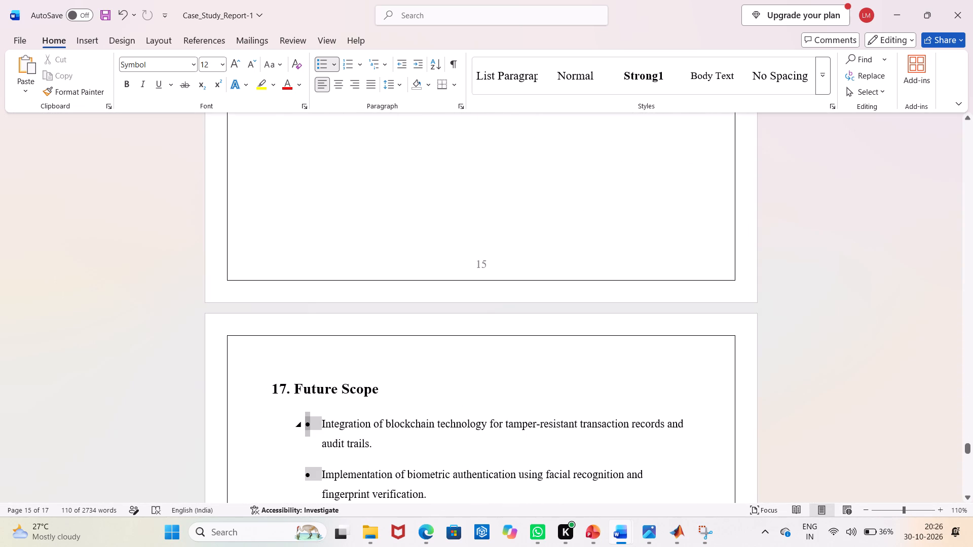
ctrl+drag(305, 422, 292, 419)
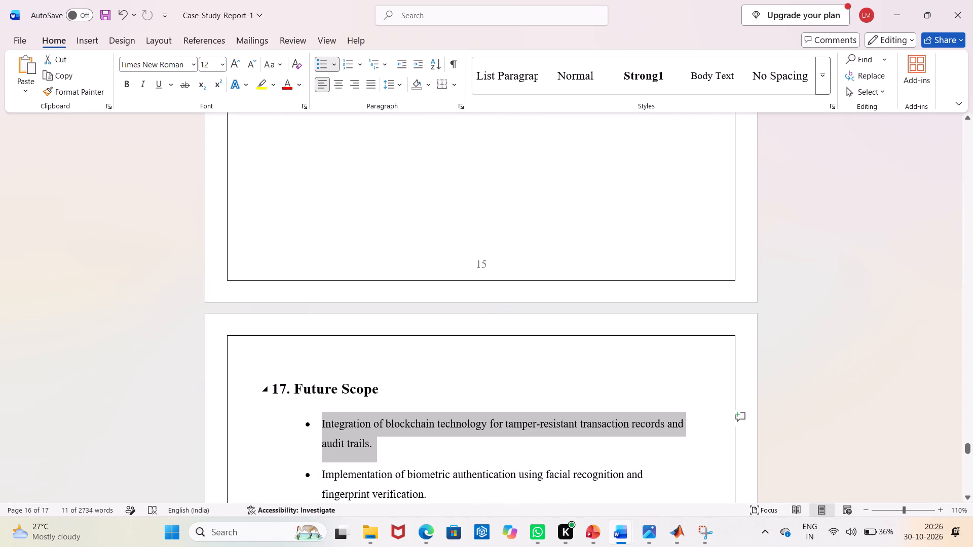
ctrl+click(309, 411)
ctrl+click(464, 372)
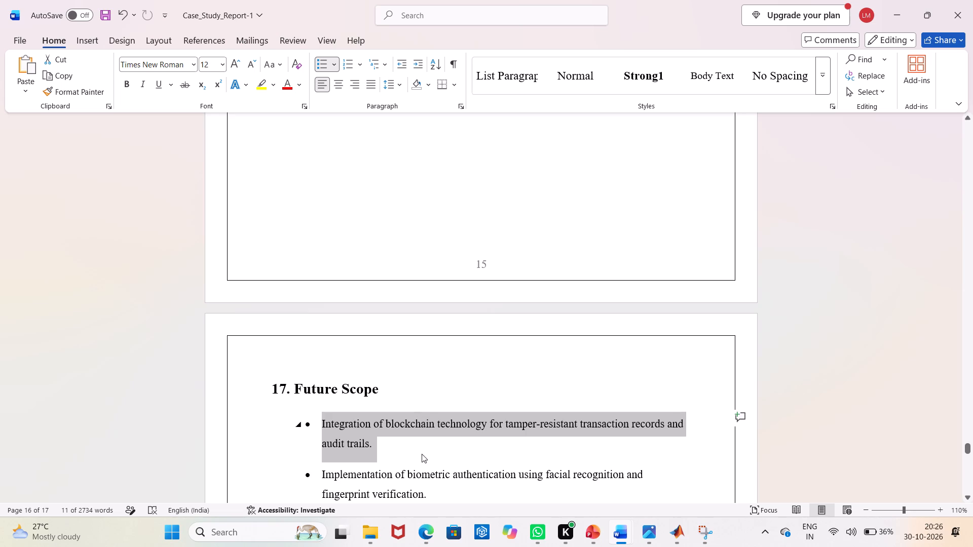
ctrl+click(422, 454)
ctrl+click(312, 423)
ctrl+double_click(306, 420)
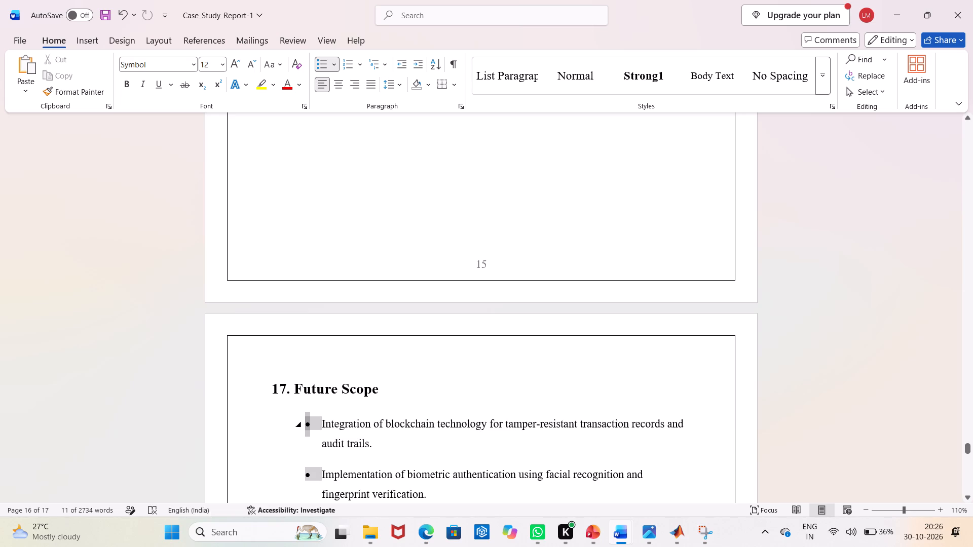
ctrl+drag(306, 421, 277, 416)
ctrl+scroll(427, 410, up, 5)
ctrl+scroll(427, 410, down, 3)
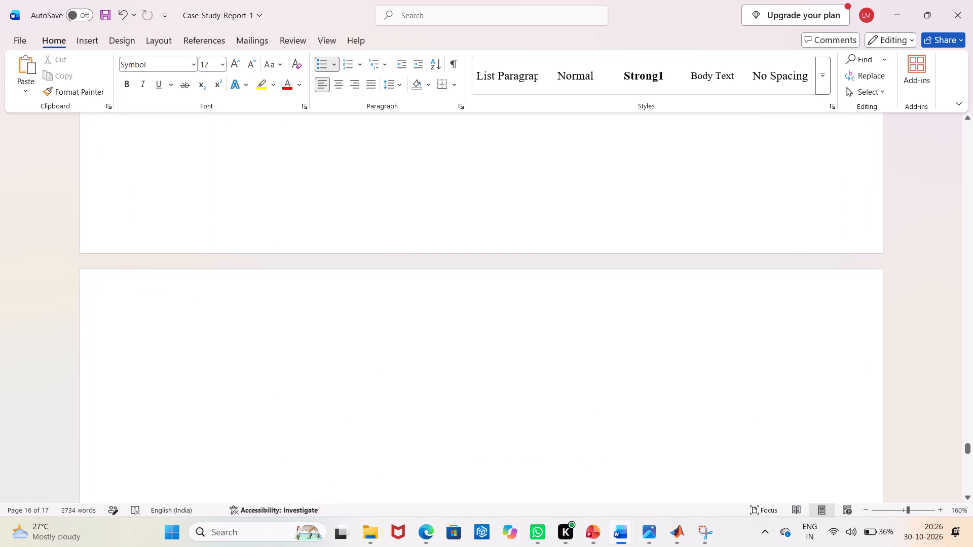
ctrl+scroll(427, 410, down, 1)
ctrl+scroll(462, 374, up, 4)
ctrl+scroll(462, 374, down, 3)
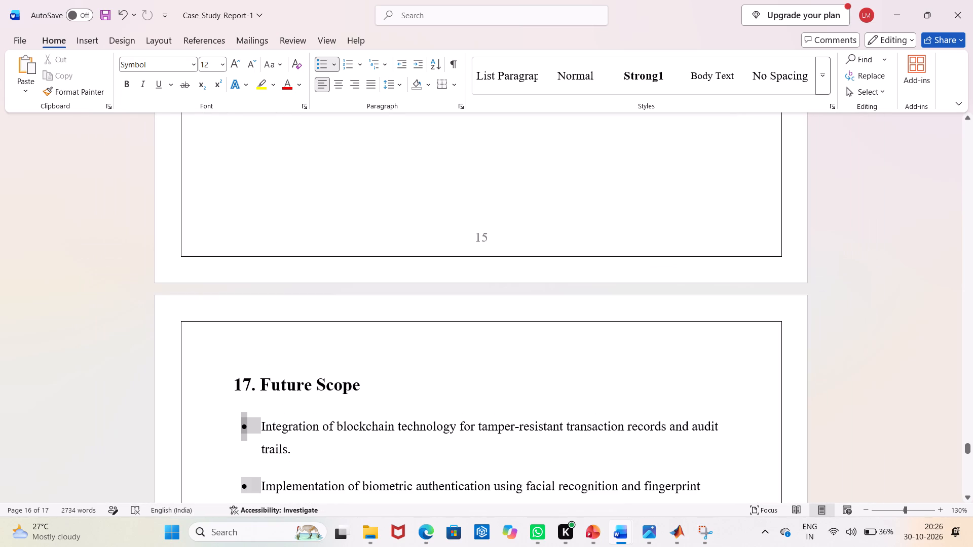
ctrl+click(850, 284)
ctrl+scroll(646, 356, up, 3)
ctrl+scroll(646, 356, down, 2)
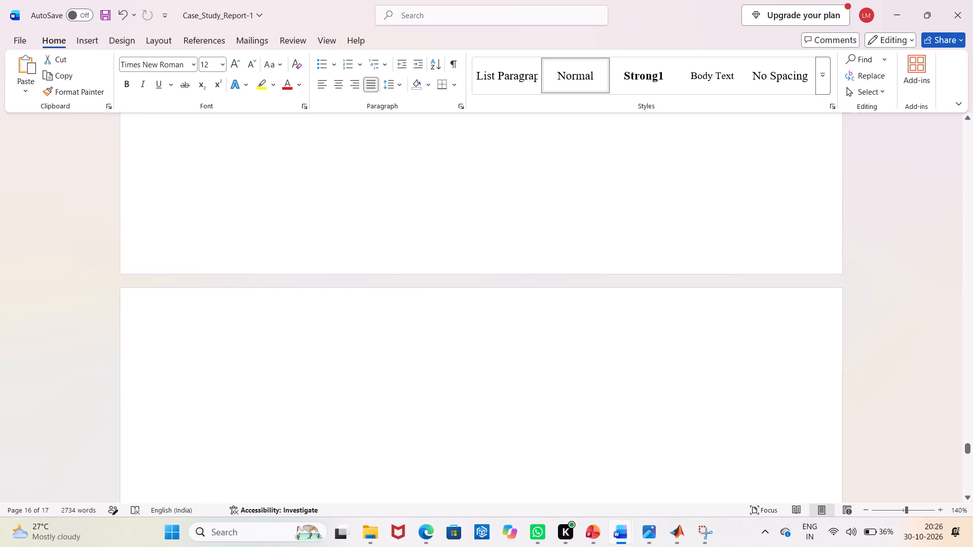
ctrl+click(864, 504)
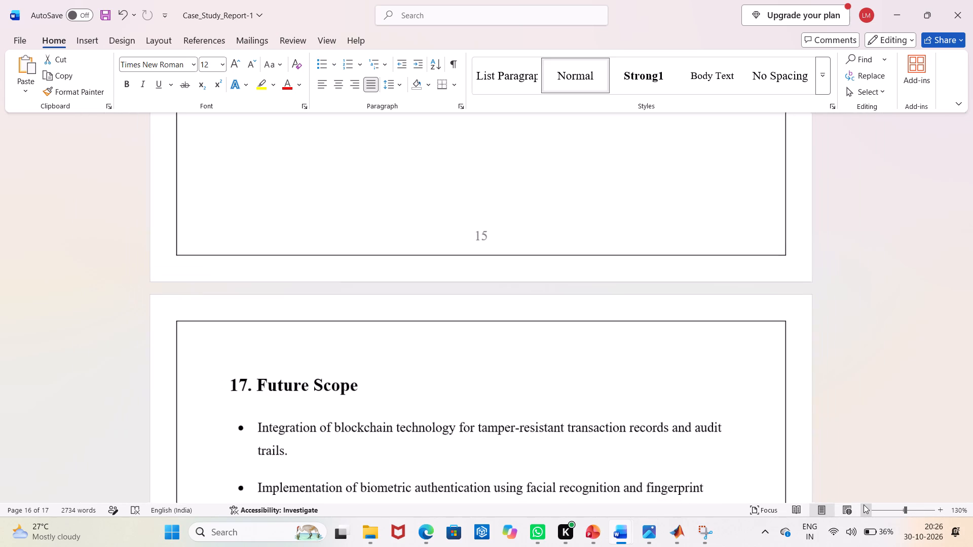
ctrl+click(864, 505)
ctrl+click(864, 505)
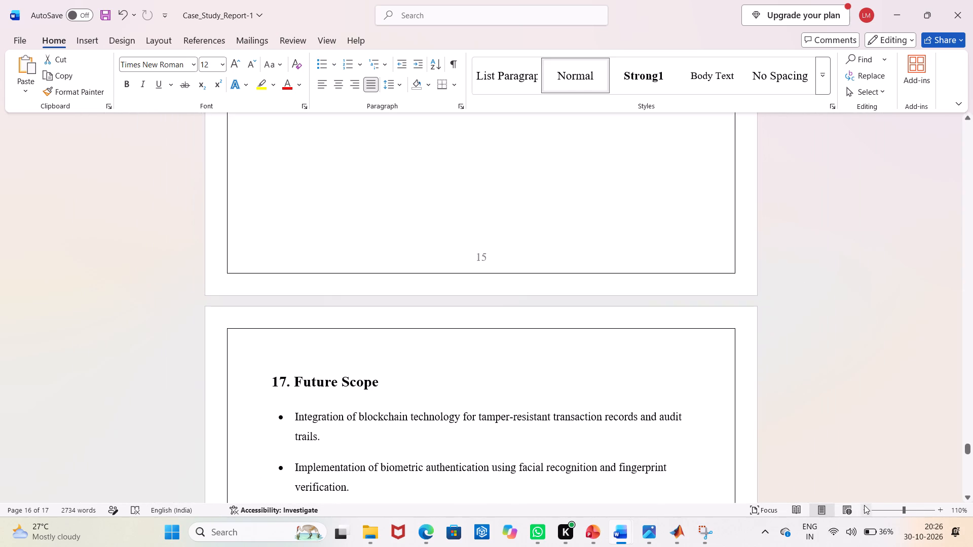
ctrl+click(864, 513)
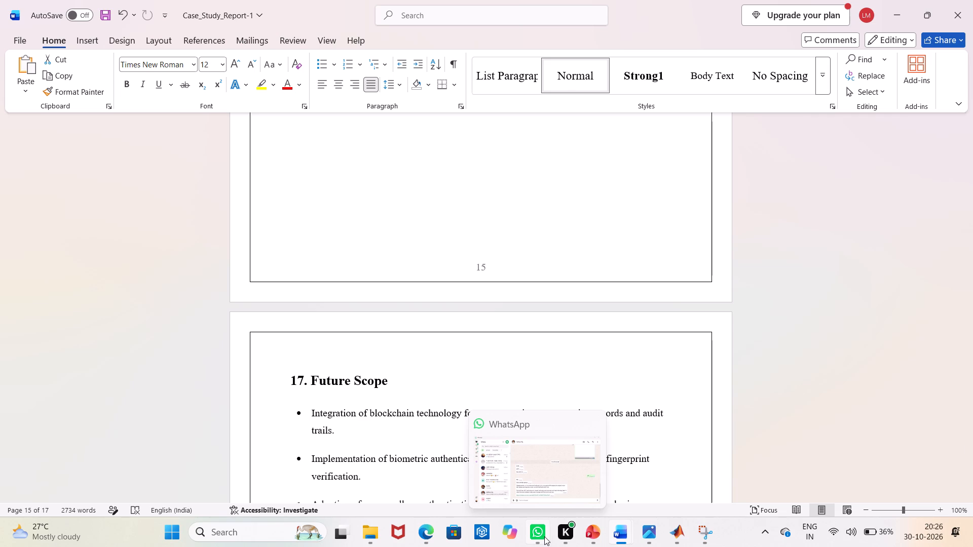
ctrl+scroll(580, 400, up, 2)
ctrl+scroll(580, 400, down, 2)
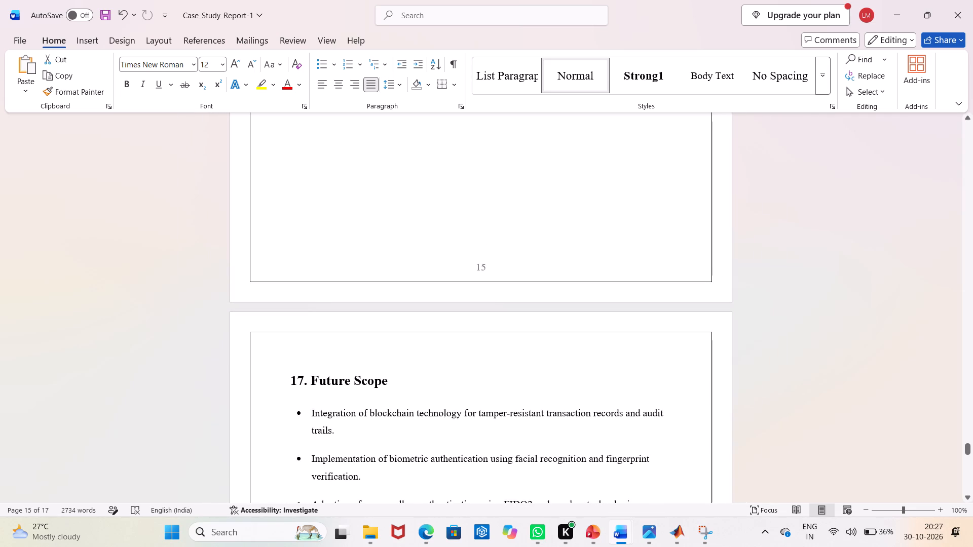
Bring the 17. Future Scope heading up to page 15, on its own line directly below the Conclusions paragraph.
ctrl+drag(965, 452, 965, 439)
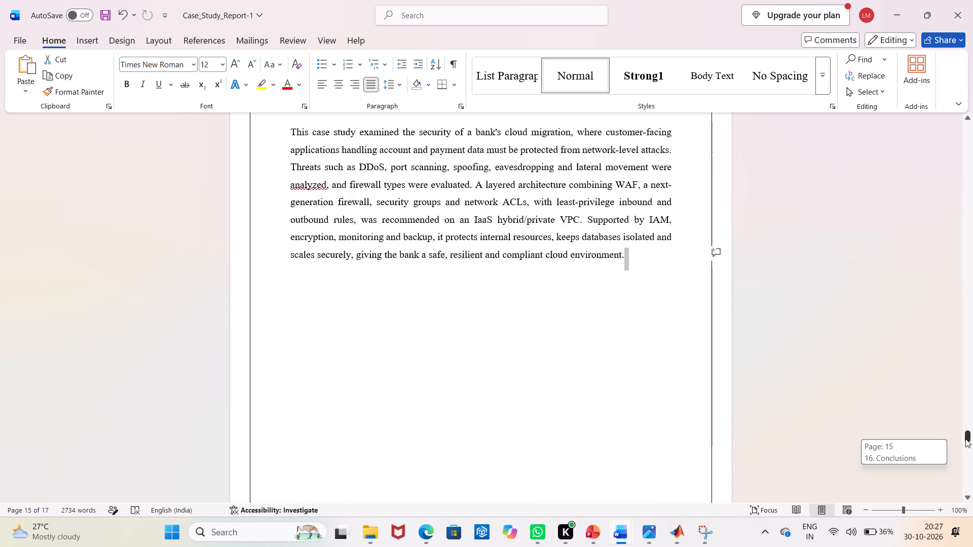
ctrl+drag(965, 439, 965, 437)
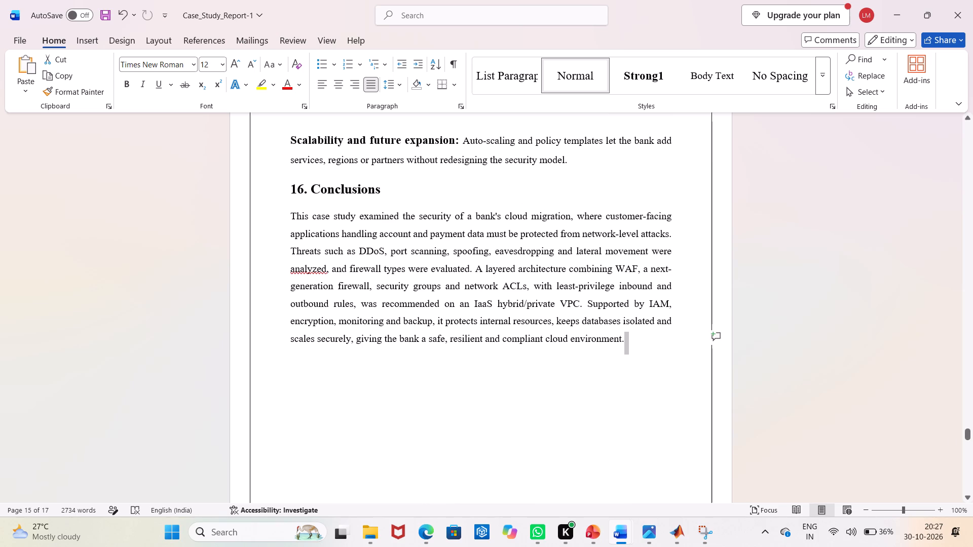
ctrl+click(551, 422)
ctrl+scroll(626, 410, down, 4)
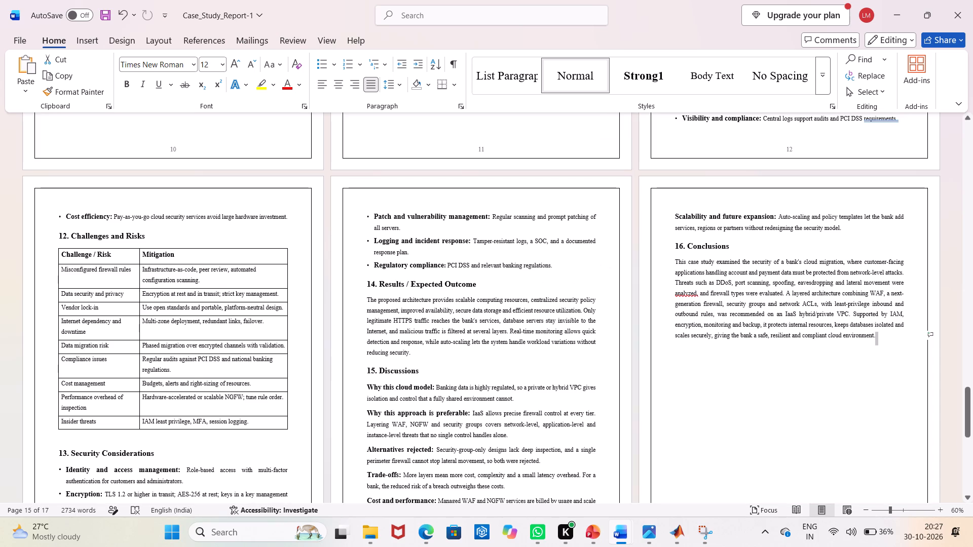
ctrl+scroll(633, 404, up, 3)
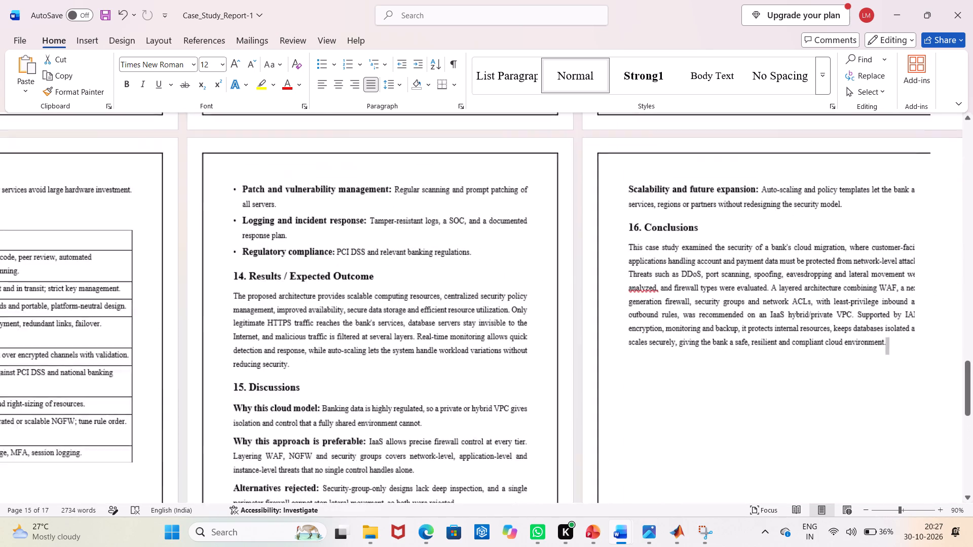
ctrl+scroll(633, 404, up, 4)
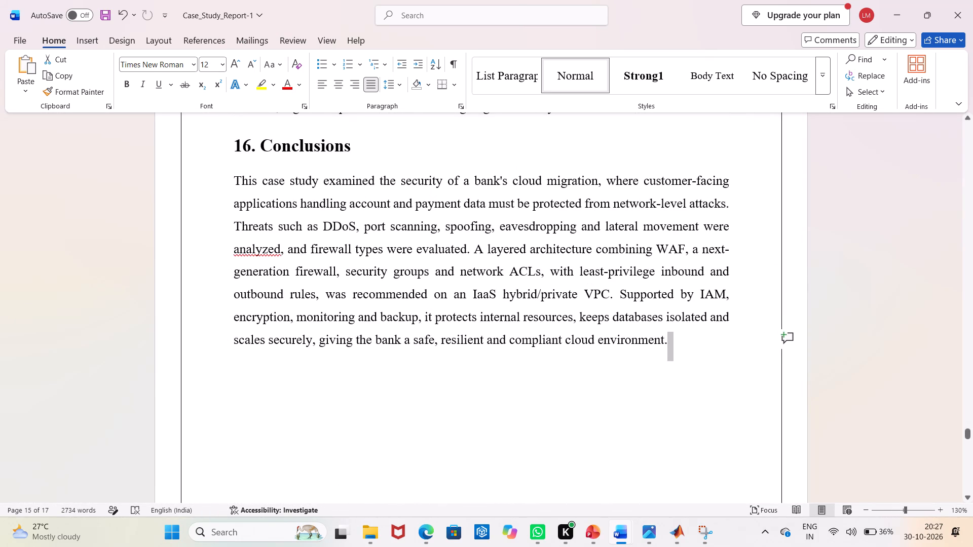
ctrl+click(752, 366)
ctrl+click(742, 382)
ctrl+click(633, 401)
key(ctrl+Right)
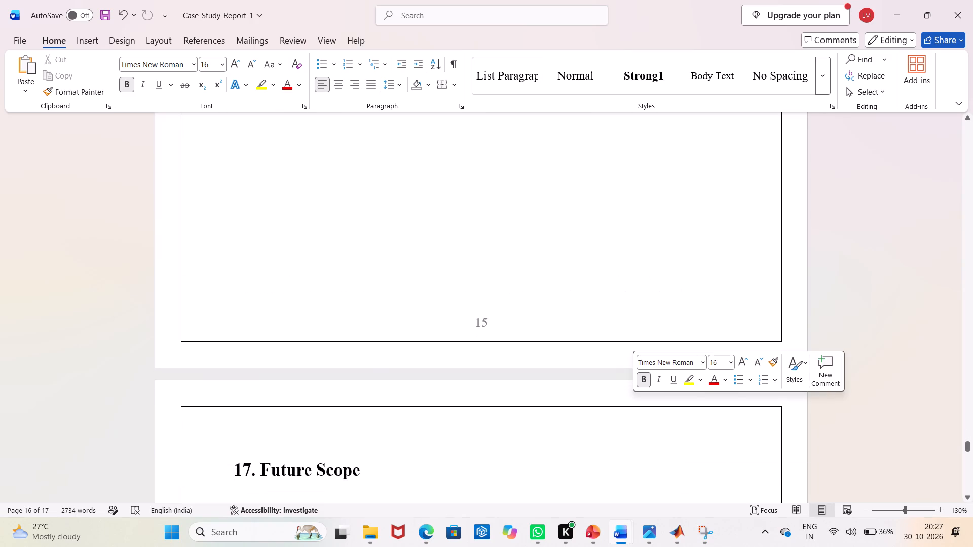
key(BackSpace)
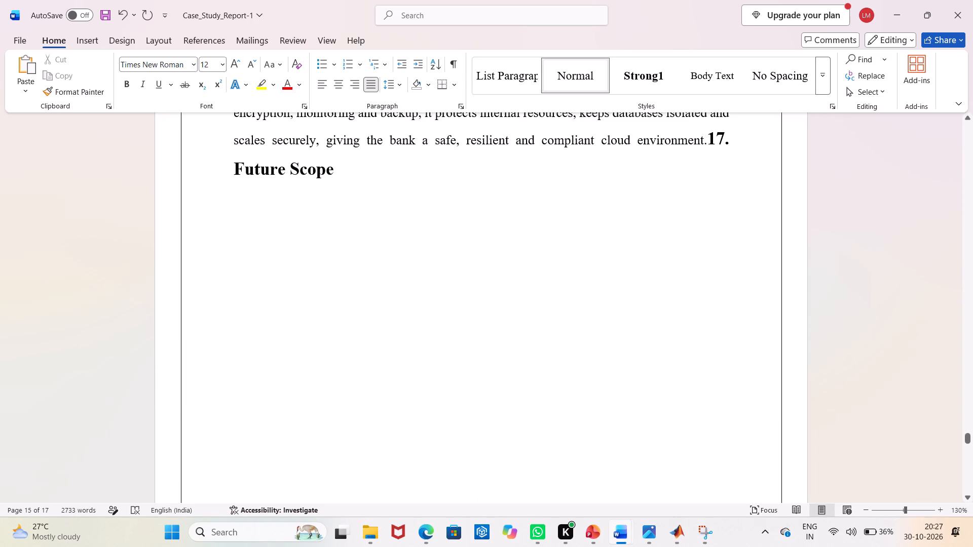
key(shift+Return)
Pull the first Future Scope item, without its bullet, up to a new line below the heading on page 15.
key(Down)
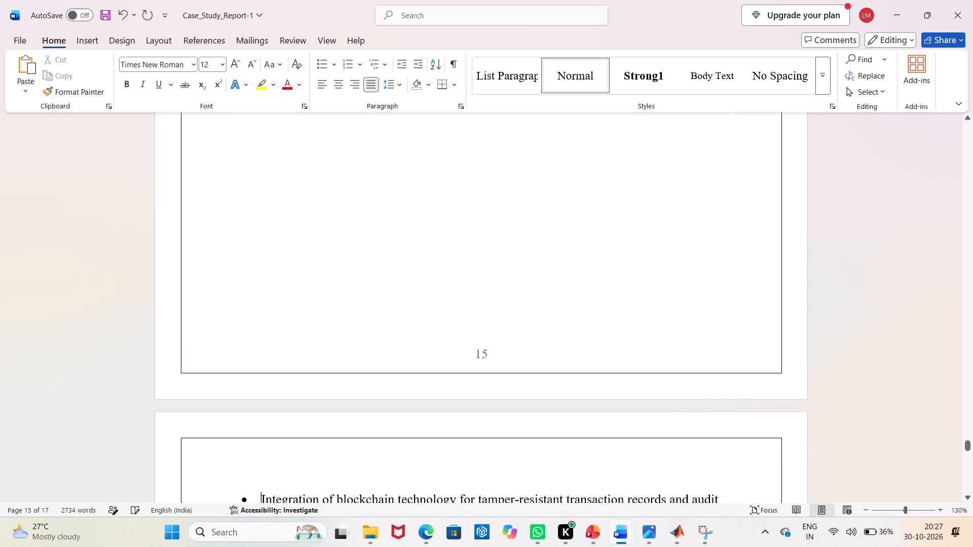
key(BackSpace)
key(BackSpace)
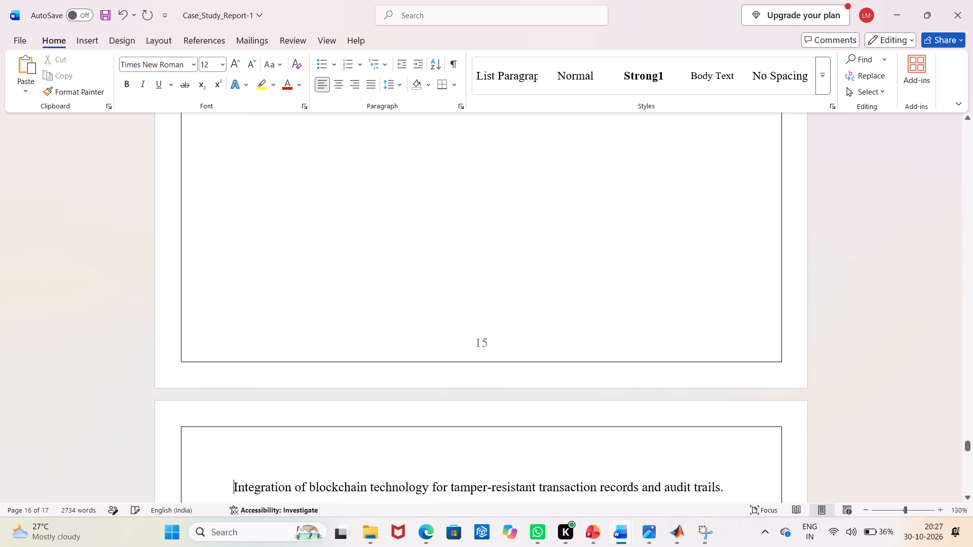
key(BackSpace)
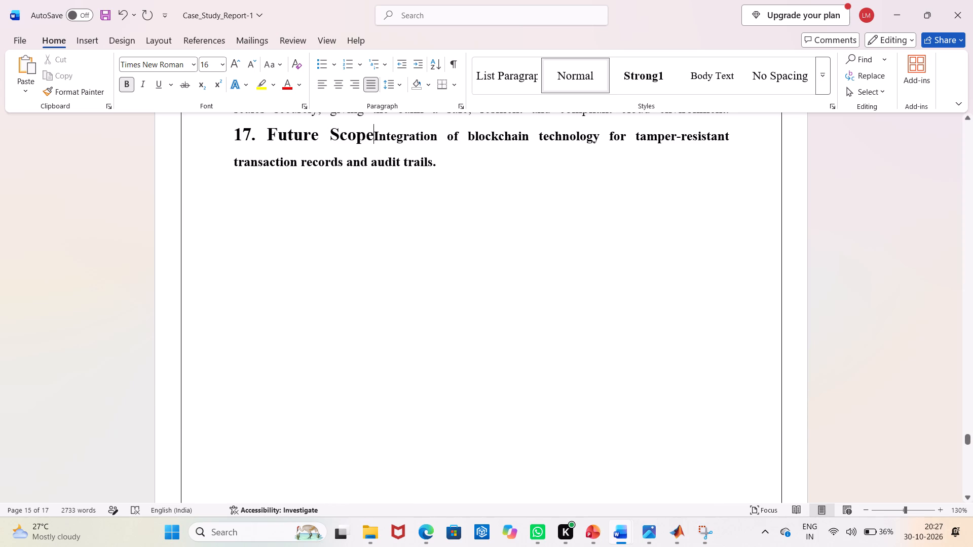
key(shift+Return)
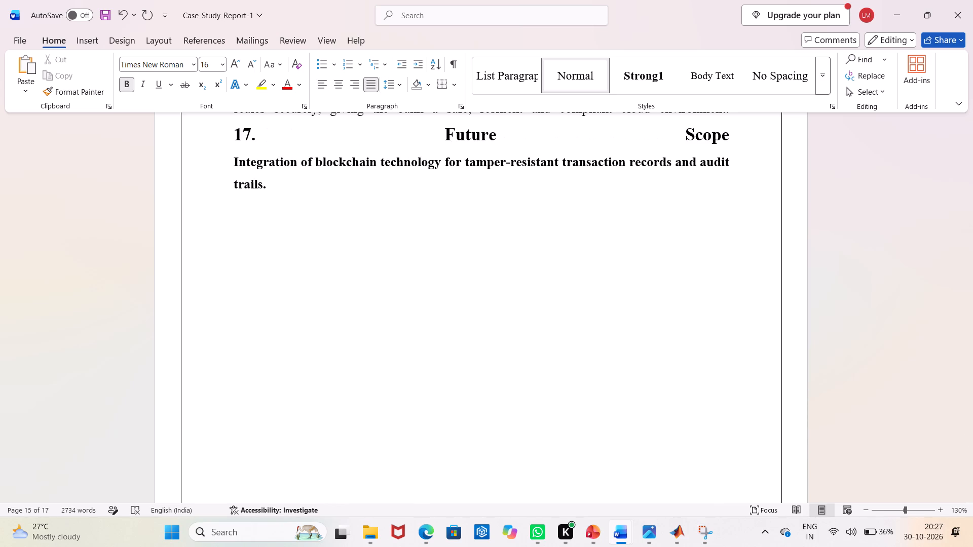
scroll(688, 444, up, 3)
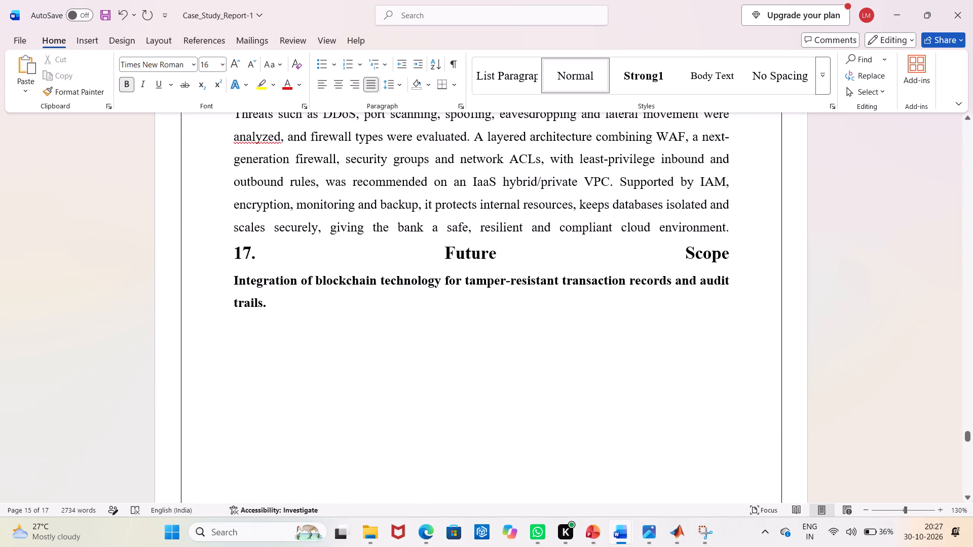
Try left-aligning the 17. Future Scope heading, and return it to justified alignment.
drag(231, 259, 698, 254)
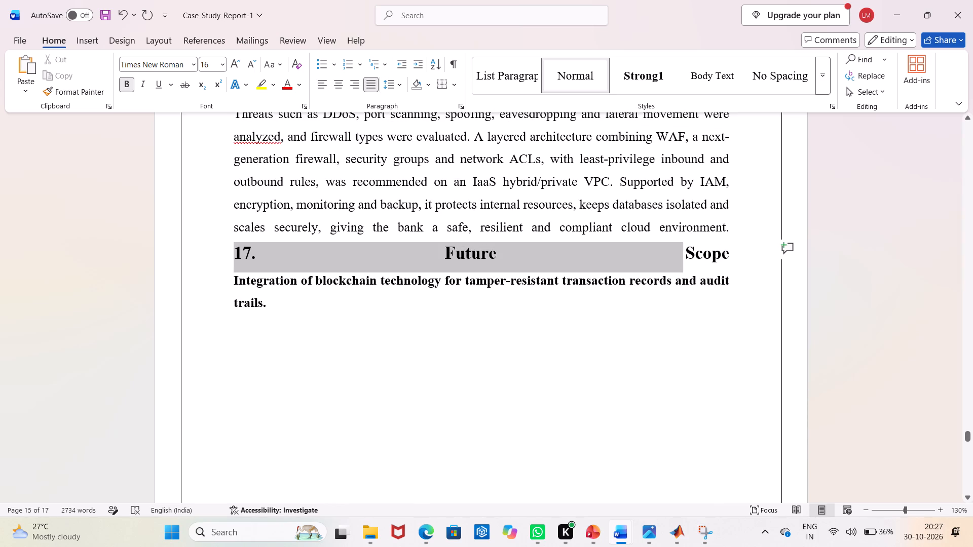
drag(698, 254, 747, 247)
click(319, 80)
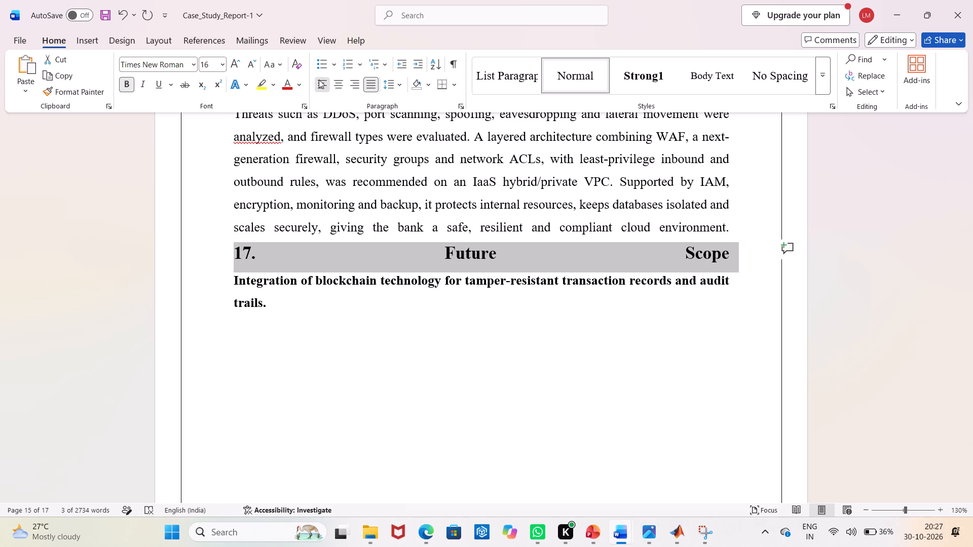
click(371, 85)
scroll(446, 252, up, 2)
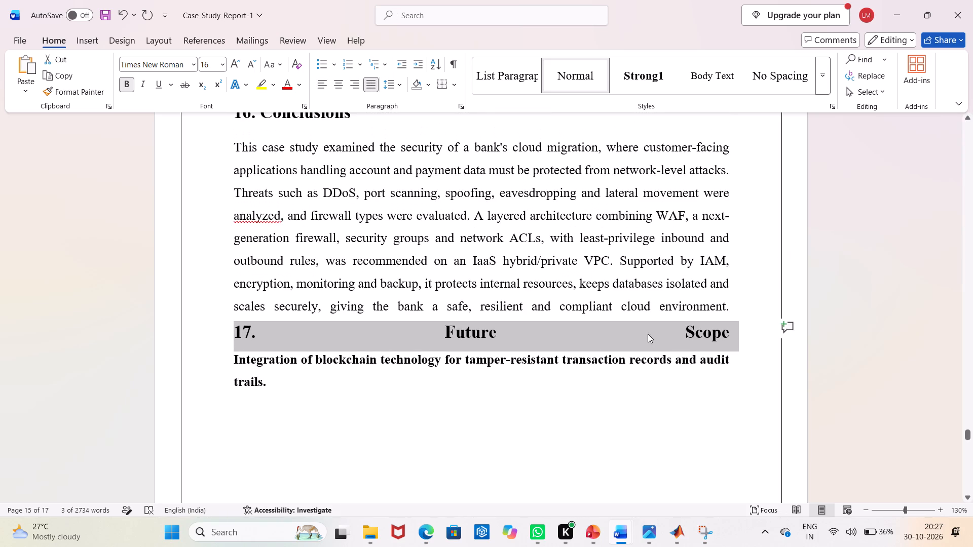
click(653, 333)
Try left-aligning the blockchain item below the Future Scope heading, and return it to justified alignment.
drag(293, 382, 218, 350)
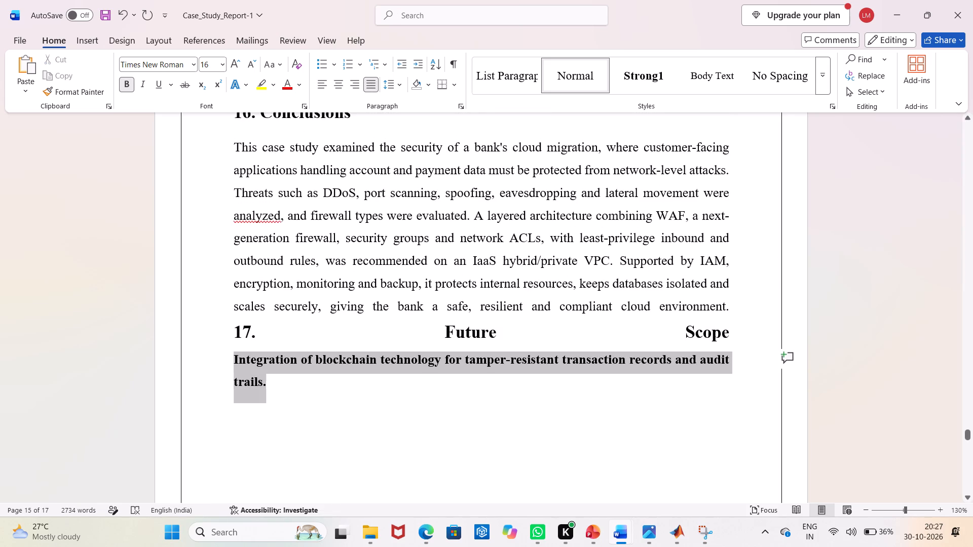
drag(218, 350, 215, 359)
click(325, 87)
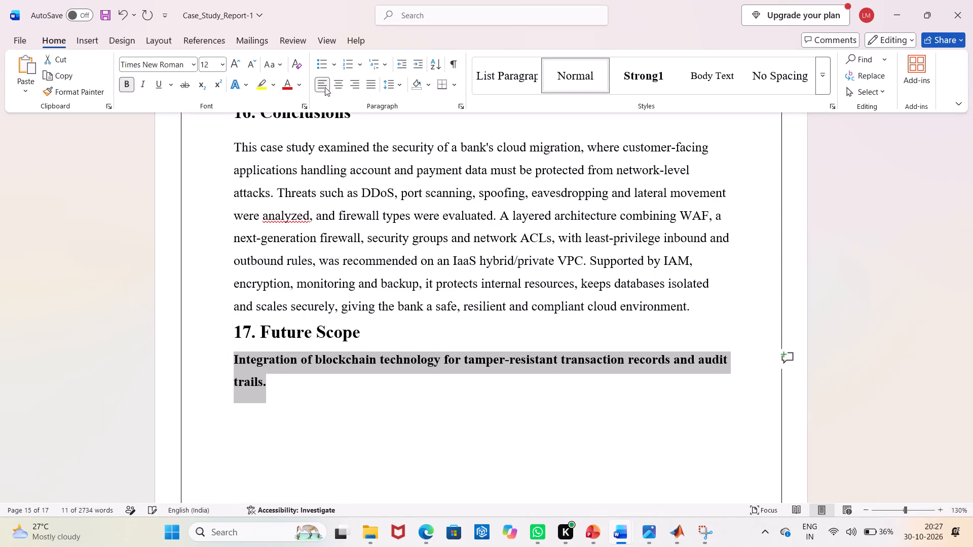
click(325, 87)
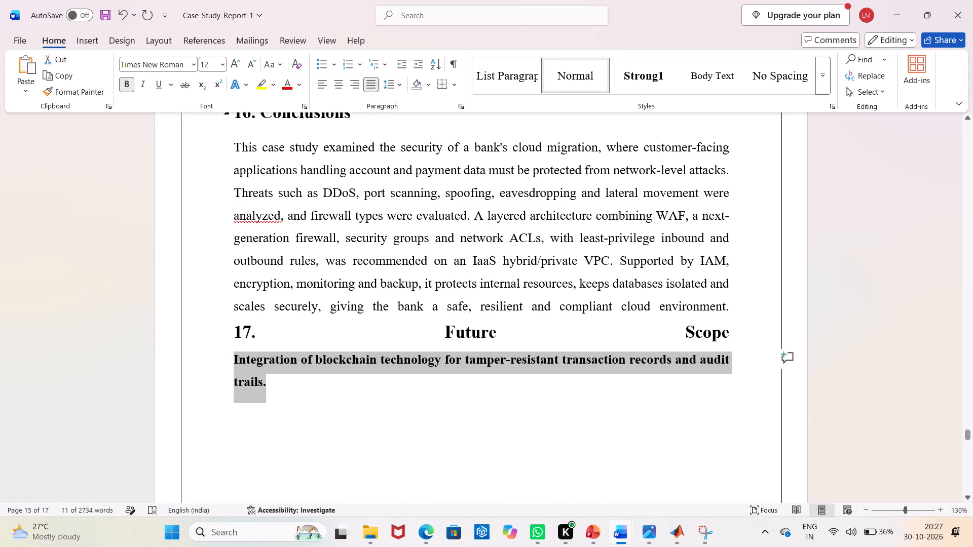
Undo the Future Scope edits back to the original bullet list that starts with AI-based threat detection.
scroll(676, 384, down, 18)
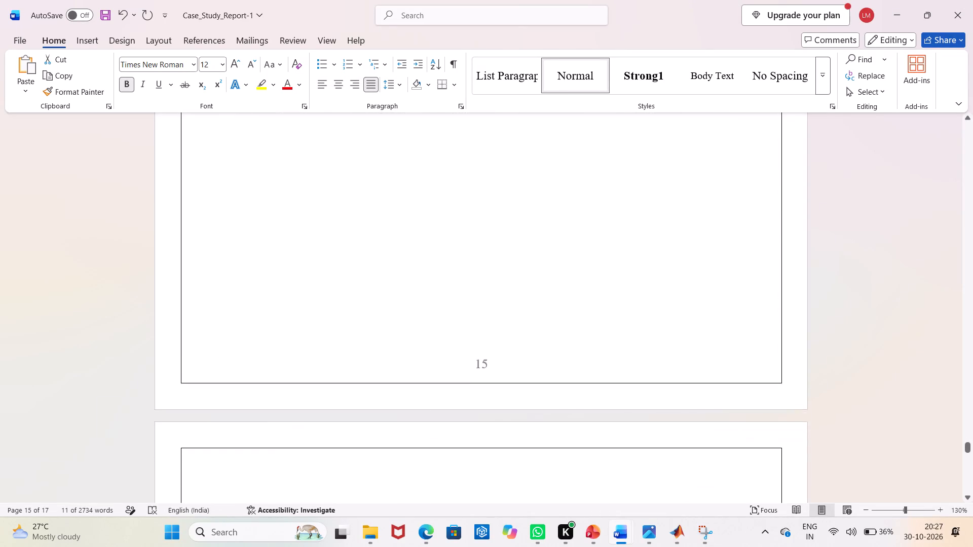
scroll(677, 384, down, 3)
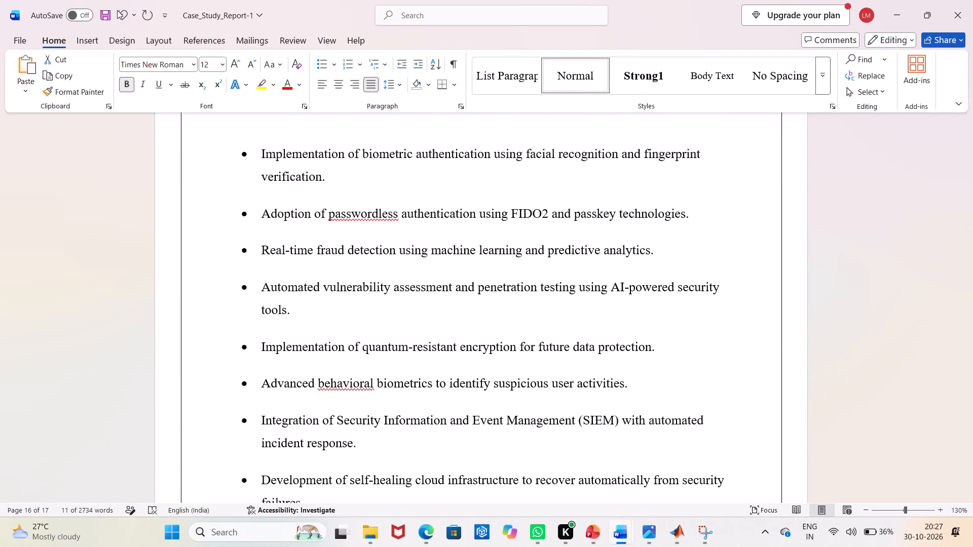
triple_click(117, 10)
double_click(118, 15)
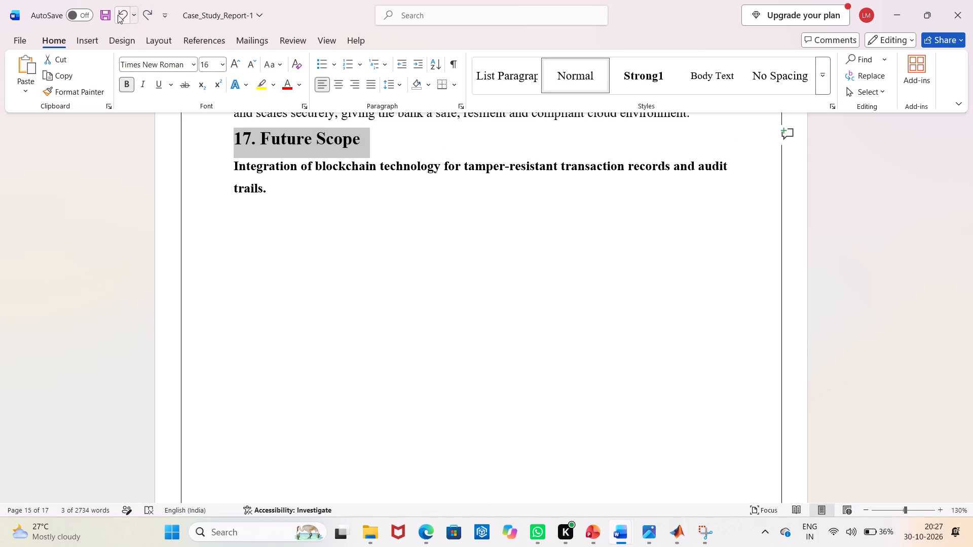
click(118, 15)
click(119, 15)
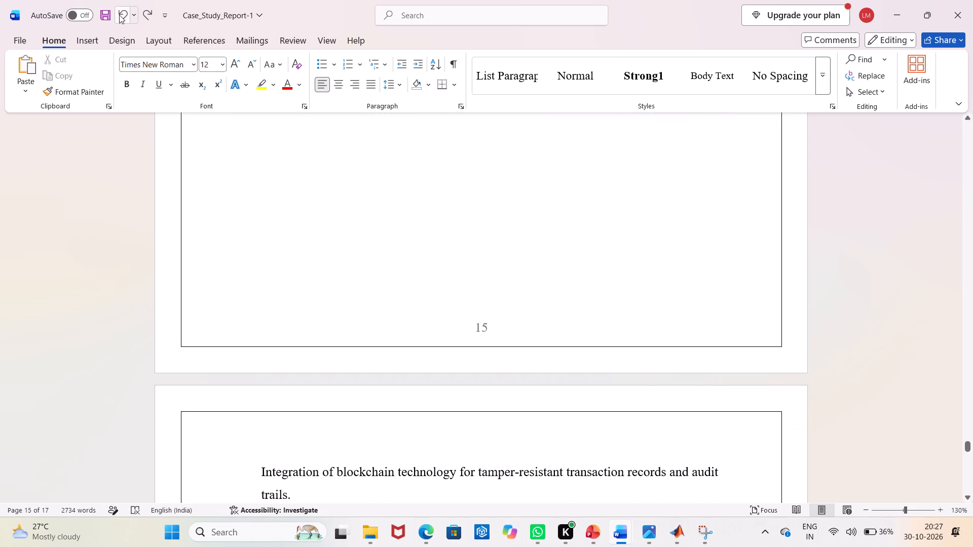
click(119, 15)
click(119, 15)
click(119, 15)
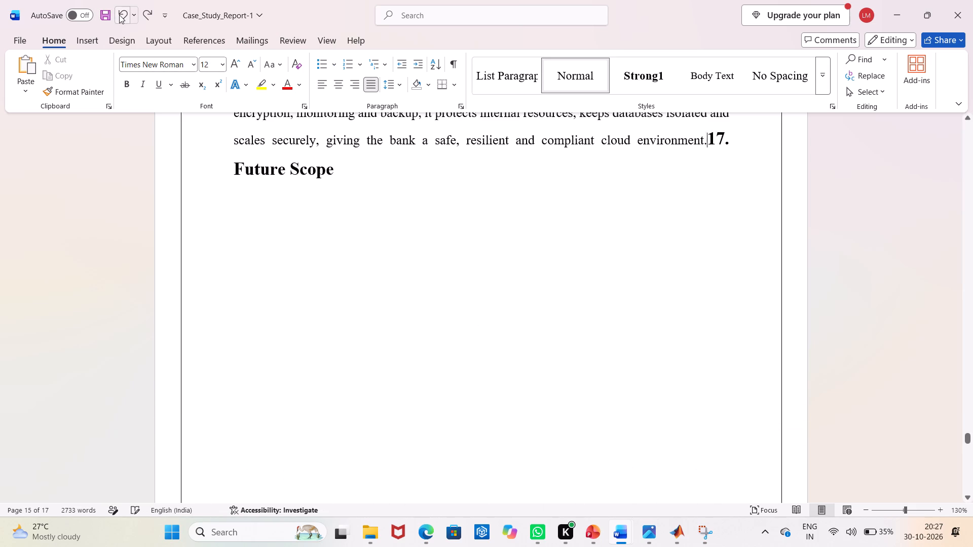
click(119, 15)
click(119, 15)
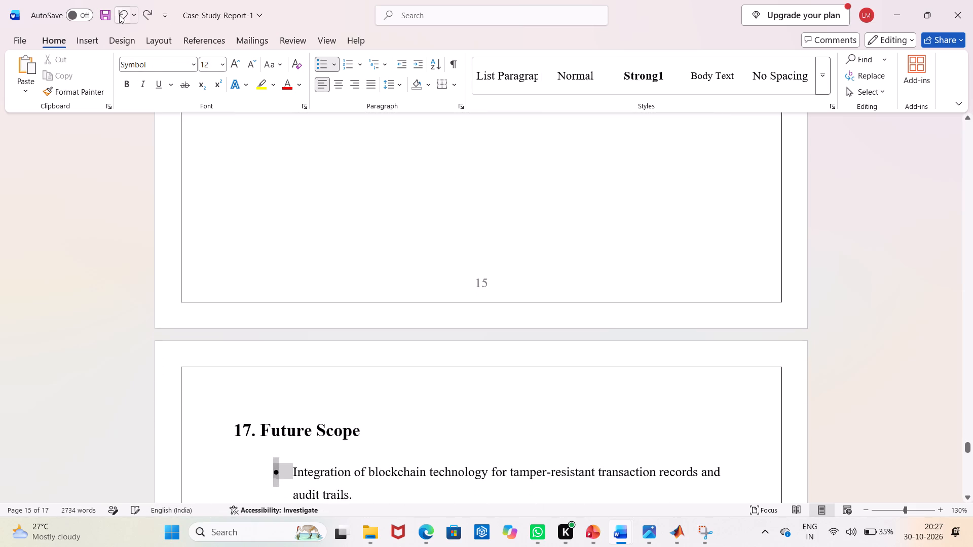
click(119, 15)
click(119, 15)
click(119, 15)
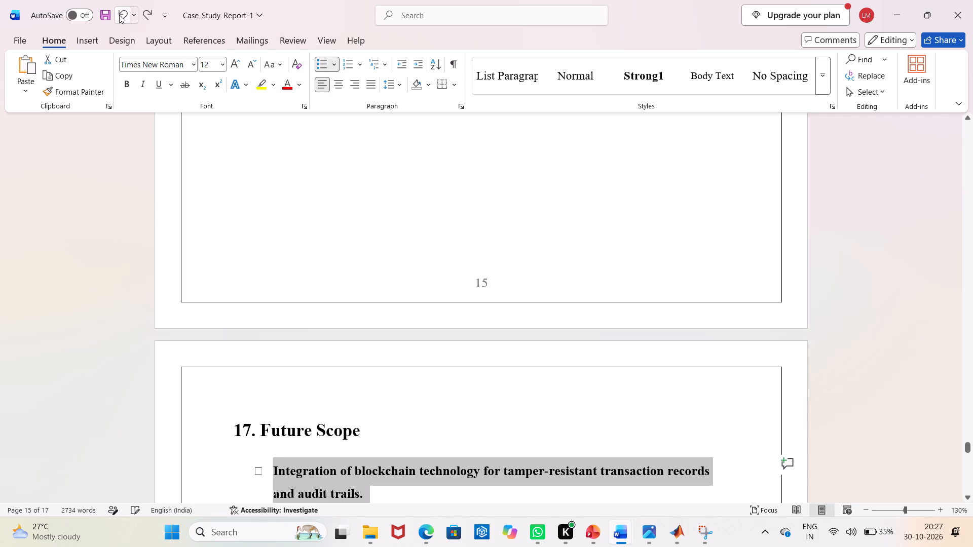
click(119, 15)
click(119, 15)
click(119, 15)
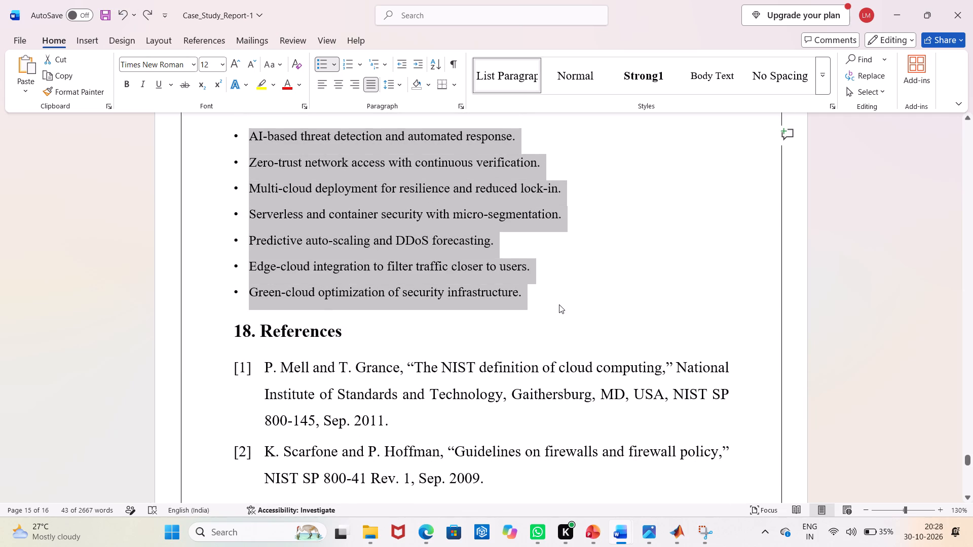
Replace all the original Future Scope bullet items with the copied list that starts with blockchain technology integration.
scroll(559, 304, up, 2)
click(263, 225)
drag(259, 215, 260, 218)
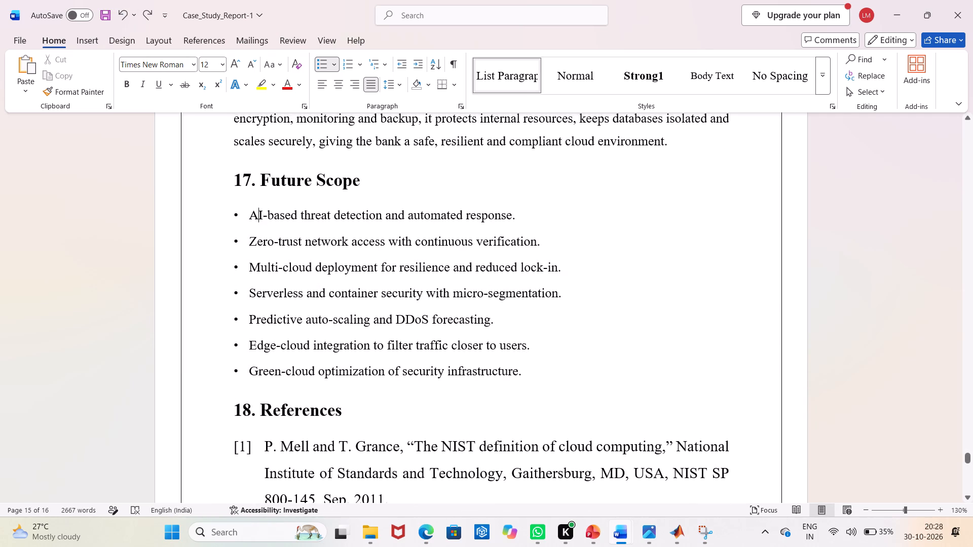
drag(260, 218, 523, 363)
click(245, 205)
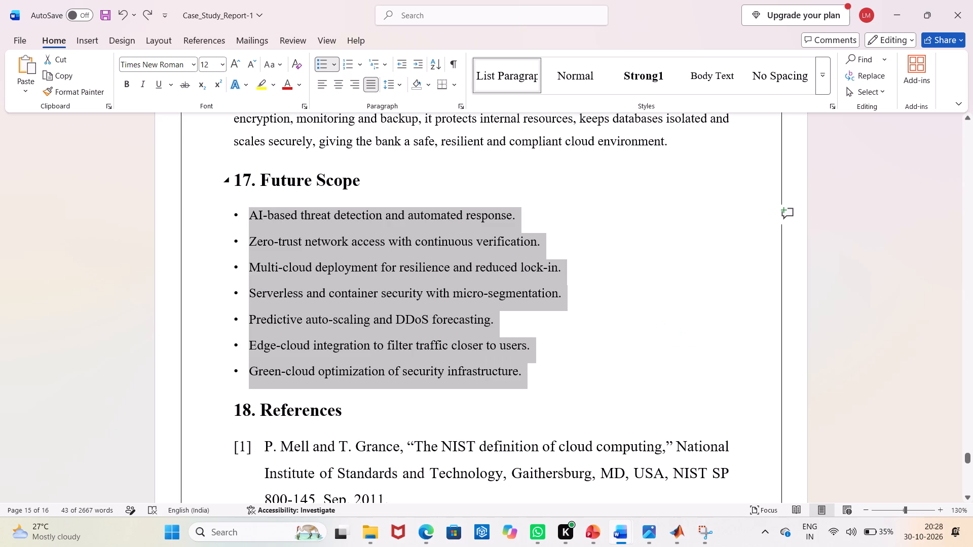
drag(263, 212, 458, 345)
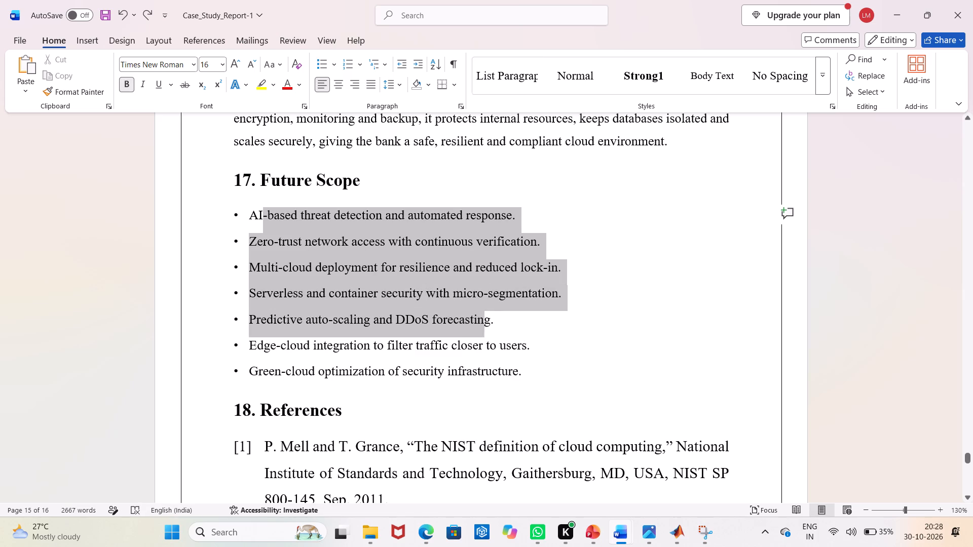
drag(458, 345, 518, 369)
key(ctrl+v)
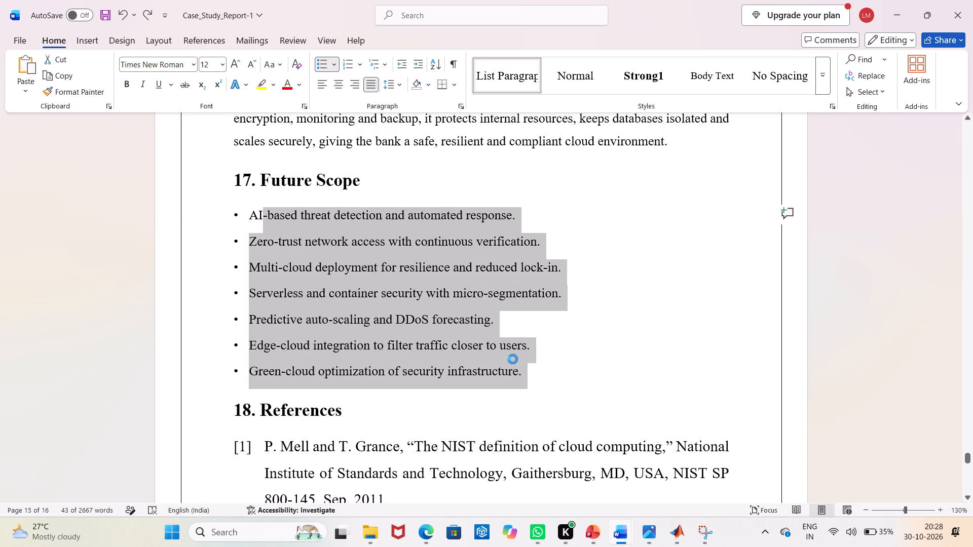
scroll(458, 289, up, 10)
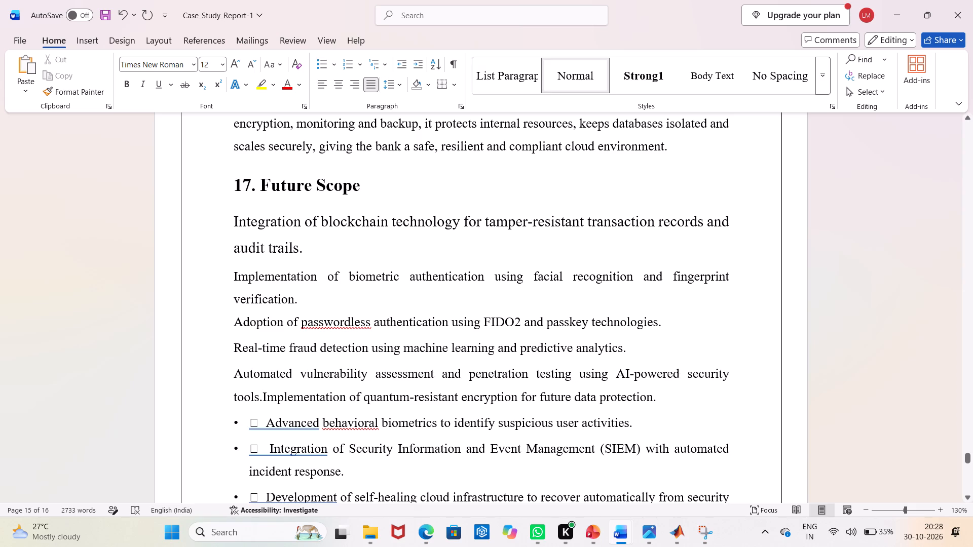
Split the quantum-resistant encryption item from the vulnerability assessment item onto its own line.
key(Return)
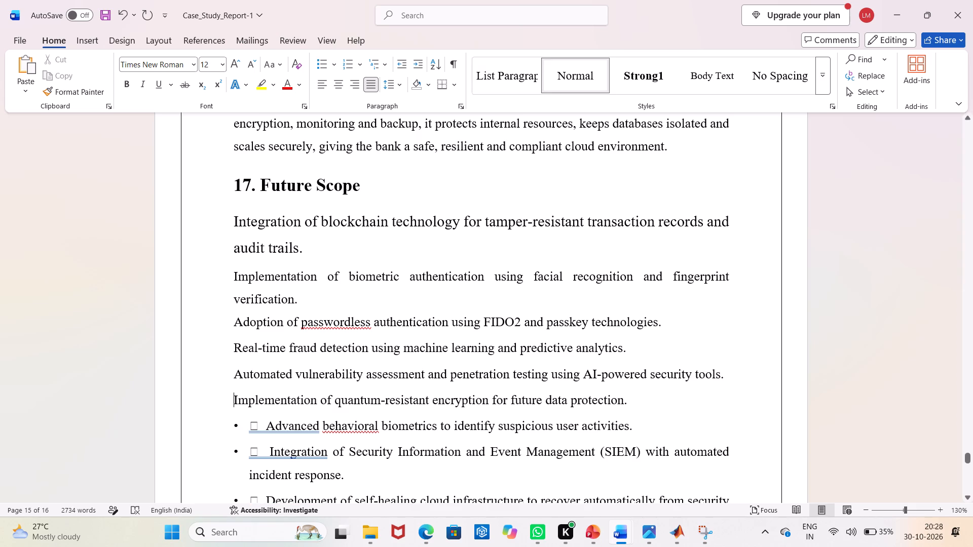
Remove the bullet, box symbol and indent before the Advanced behavioral biometrics item.
click(267, 424)
key(BackSpace)
key(BackSpace)
key(BackSpace)
key(BackSpace)
key(BackSpace)
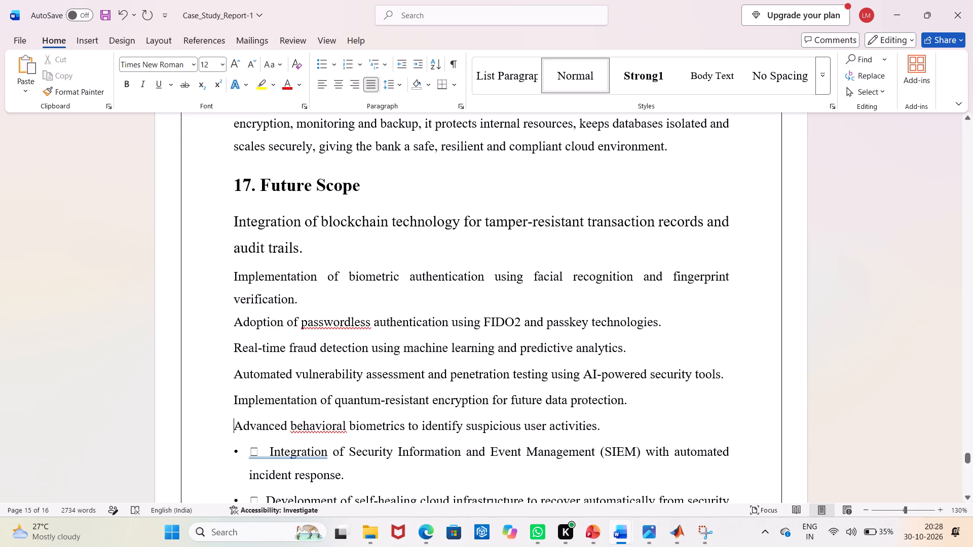
Remove the bullet, box symbol and indent before the Security Information and Event Management (SIEM) item.
scroll(360, 395, down, 3)
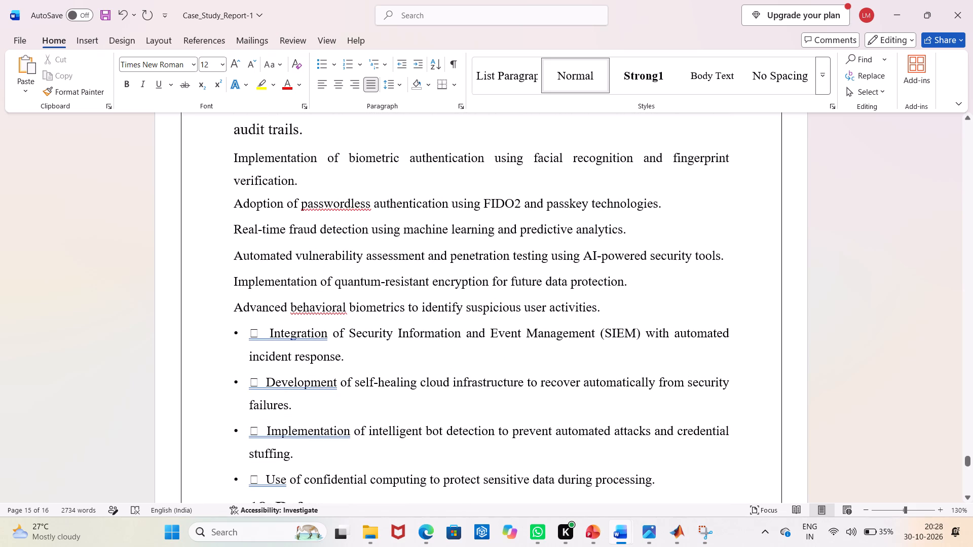
click(269, 333)
key(BackSpace)
key(BackSpace)
key(BackSpace)
key(BackSpace)
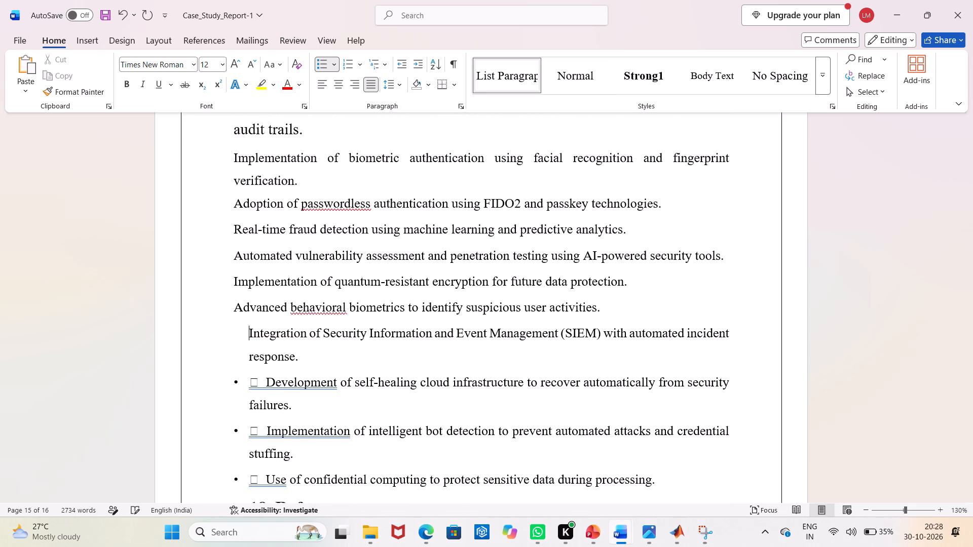
key(BackSpace)
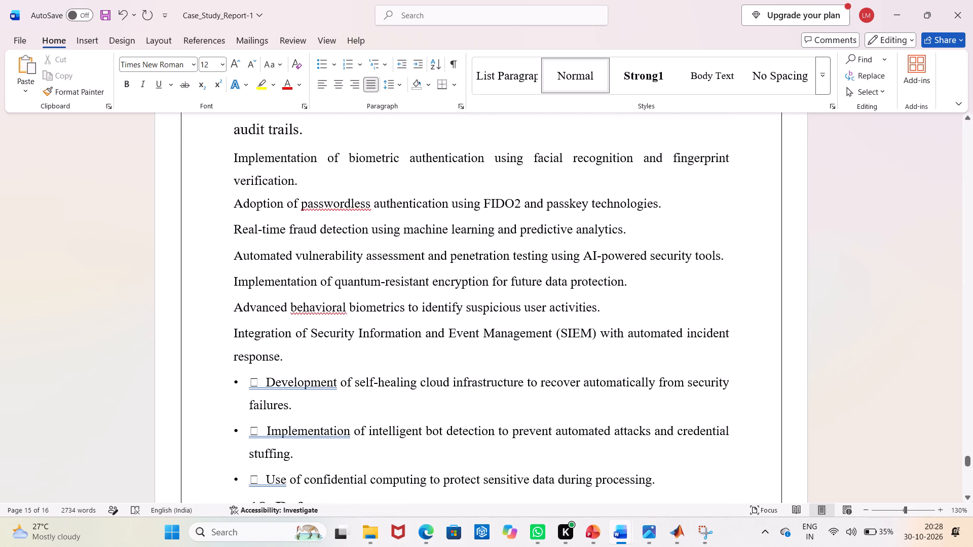
Remove the bullet, box symbol and indent before the self-healing cloud infrastructure item.
click(268, 382)
key(BackSpace)
key(BackSpace)
key(BackSpace)
key(BackSpace)
key(BackSpace)
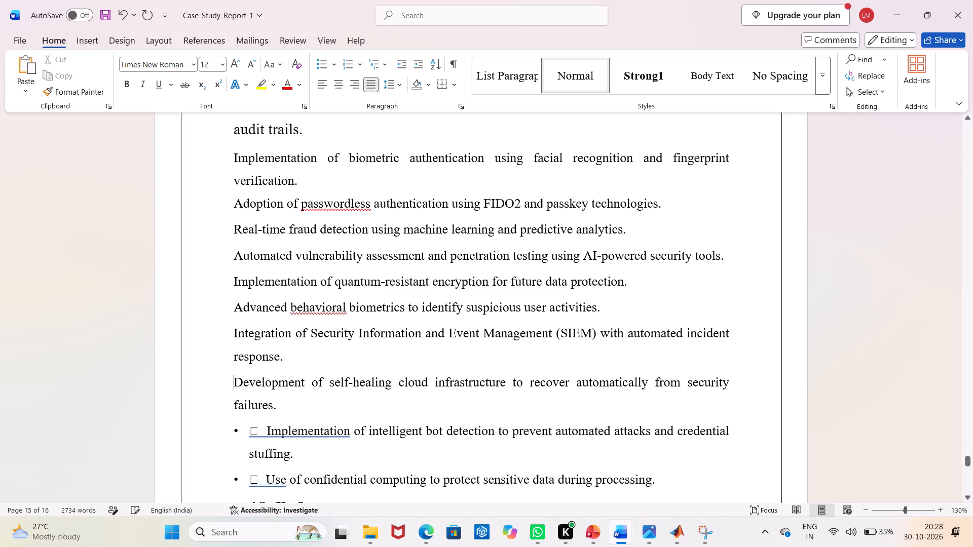
Remove the bullet, box symbol and indent before the intelligent bot detection item.
click(268, 430)
key(BackSpace)
key(BackSpace)
key(BackSpace)
key(BackSpace)
key(BackSpace)
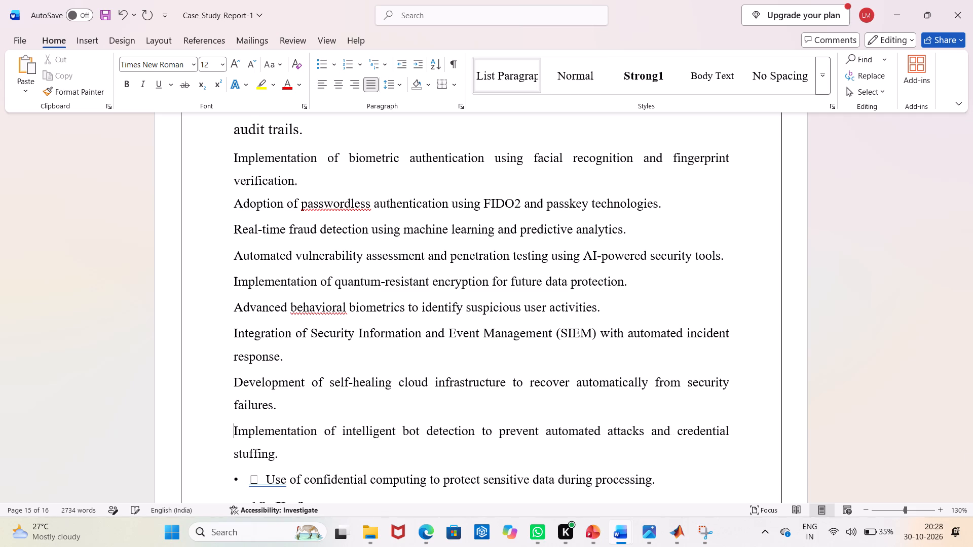
Remove the bullet, box symbol and indent before the confidential computing item, the last in Future Scope.
scroll(274, 424, down, 4)
click(266, 325)
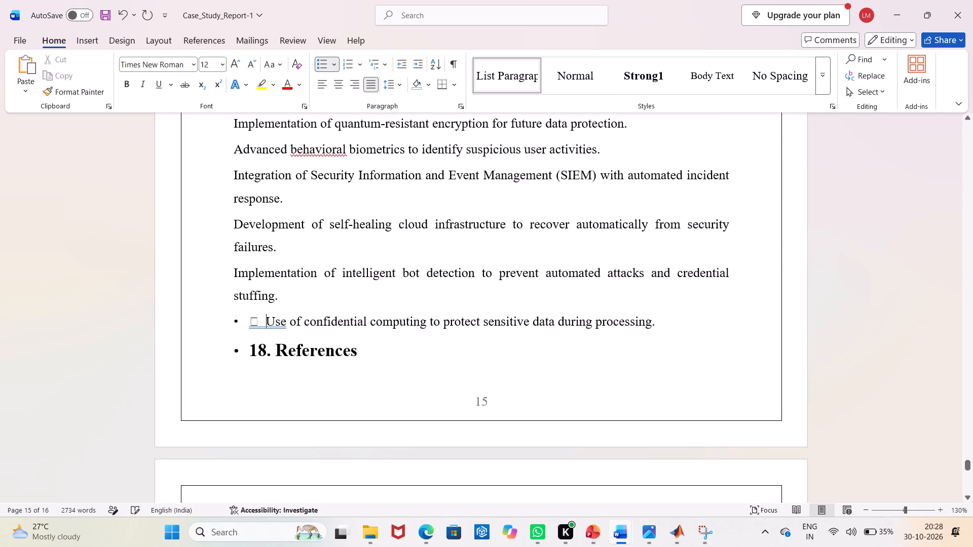
key(BackSpace)
key(BackSpace)
key(BackSpace)
key(BackSpace)
key(BackSpace)
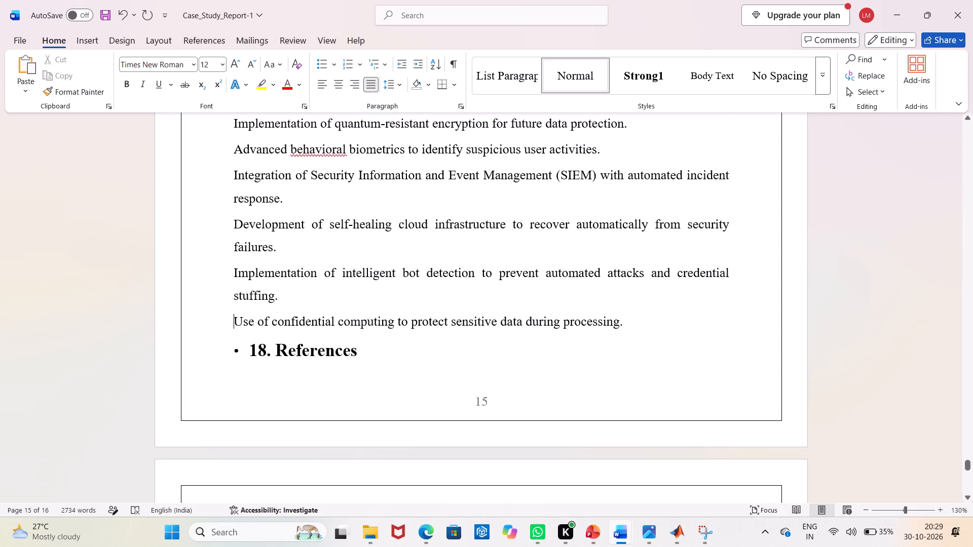
Apply solid round bullets to all Future Scope items, from blockchain integration through confidential computing.
drag(646, 328, 174, 143)
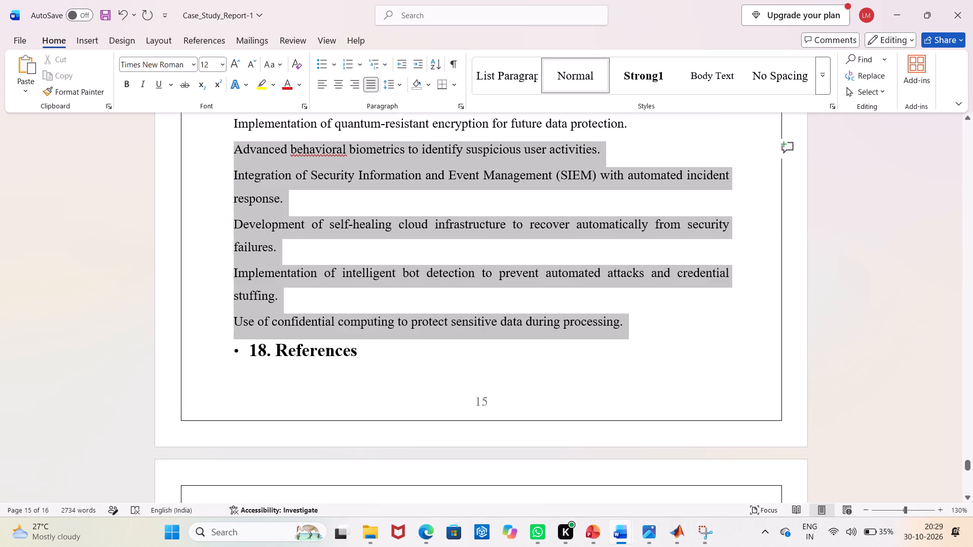
drag(174, 143, 197, 153)
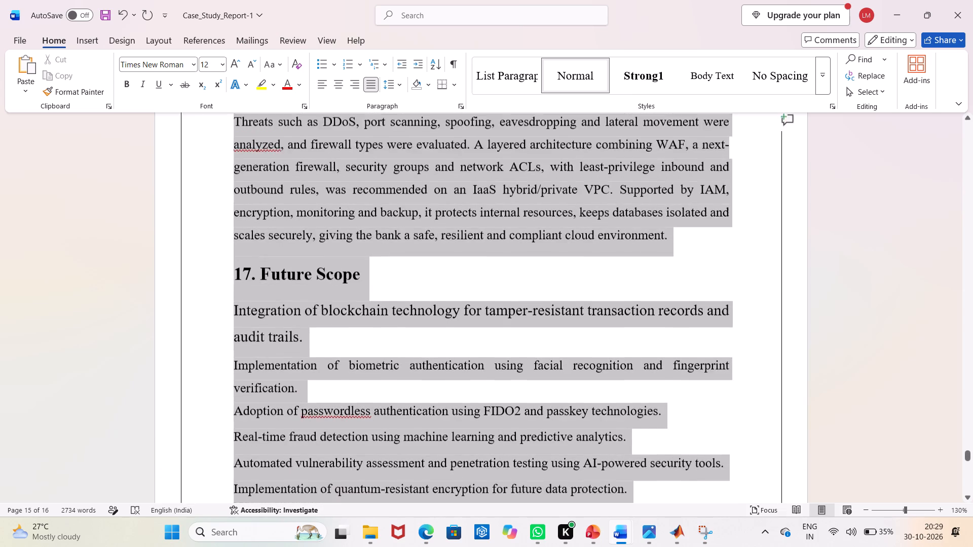
drag(197, 153, 209, 317)
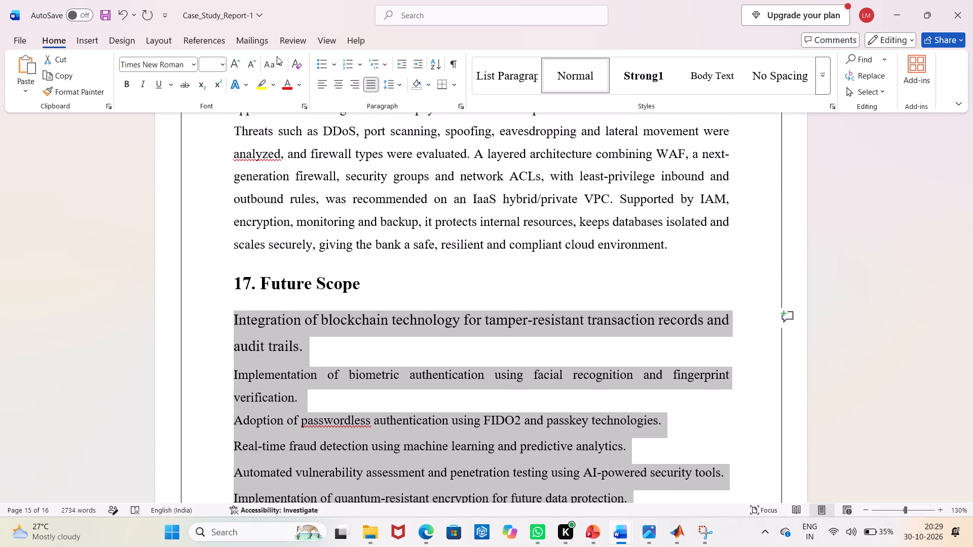
click(335, 65)
click(328, 107)
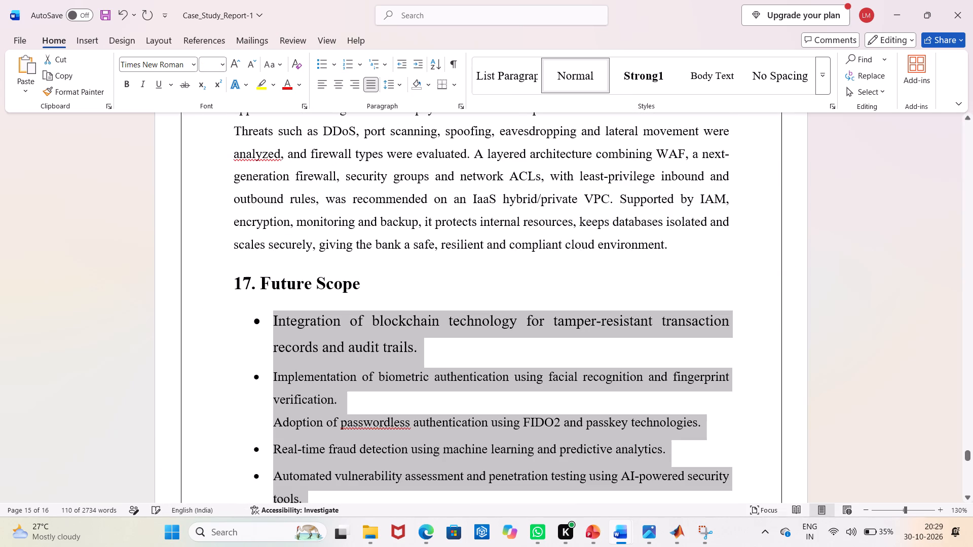
click(439, 264)
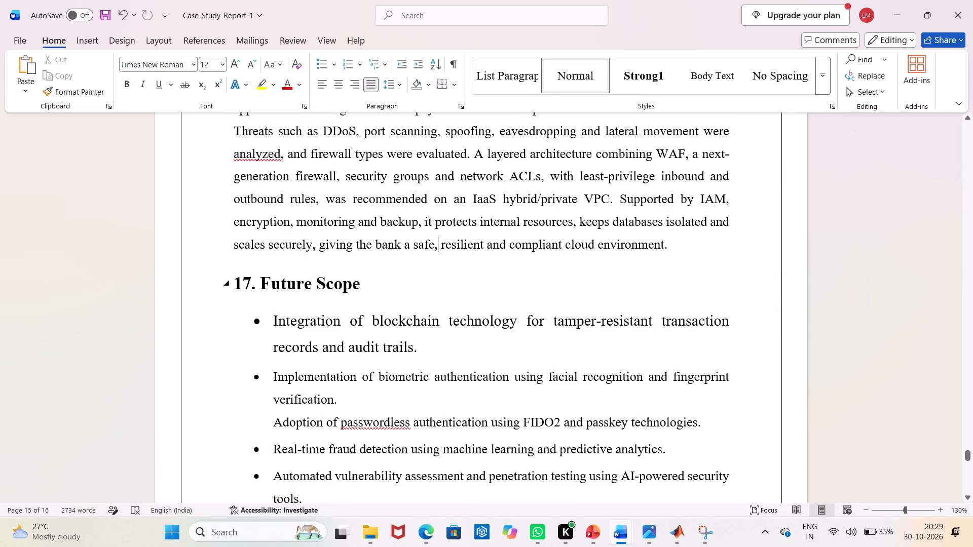
Reduce the indent of the Future Scope bullets so they line up with the heading's margin.
click(263, 317)
click(259, 319)
drag(259, 319, 259, 319)
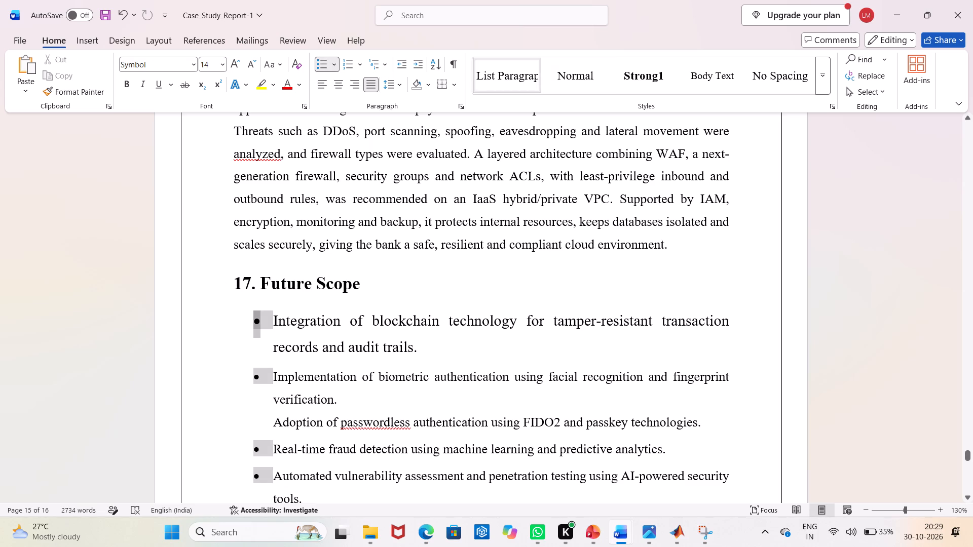
drag(259, 319, 233, 317)
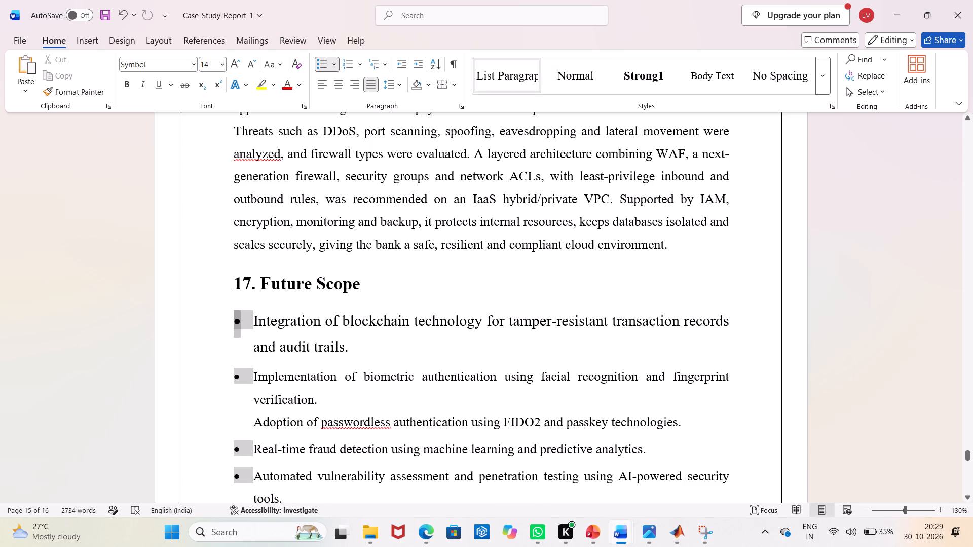
Set the text of all Future Scope bullet items, from blockchain integration through confidential computing, to font size 12.
click(393, 352)
scroll(393, 349, down, 15)
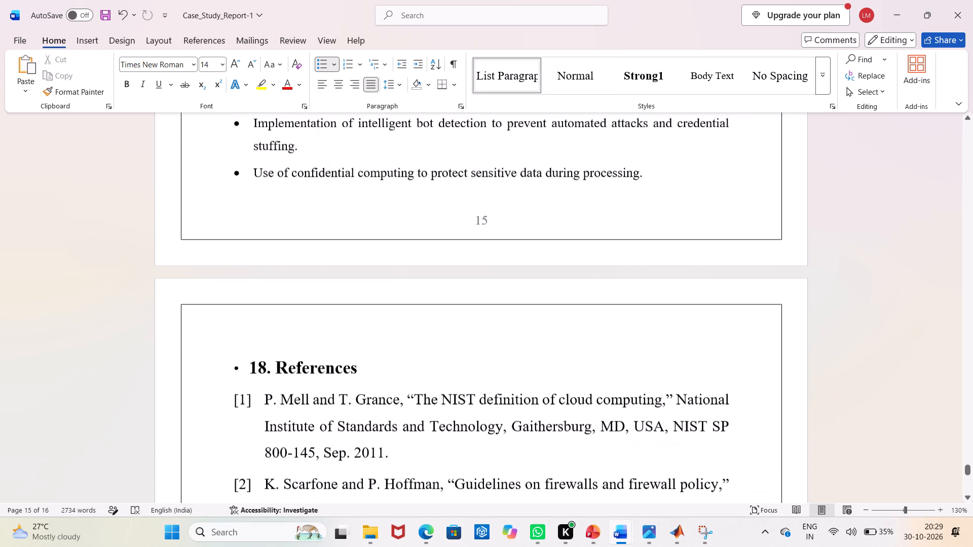
scroll(394, 347, up, 5)
drag(678, 339, 594, 320)
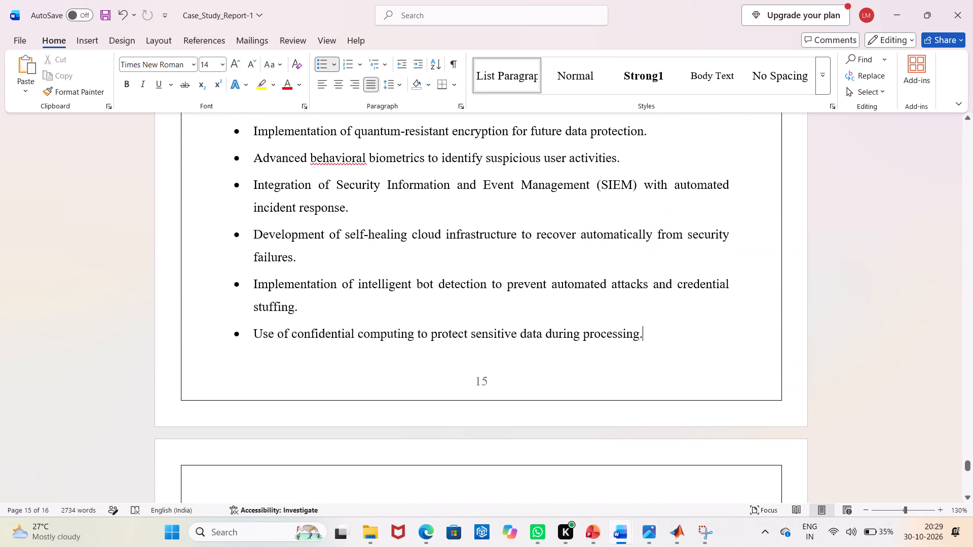
drag(594, 320, 236, 191)
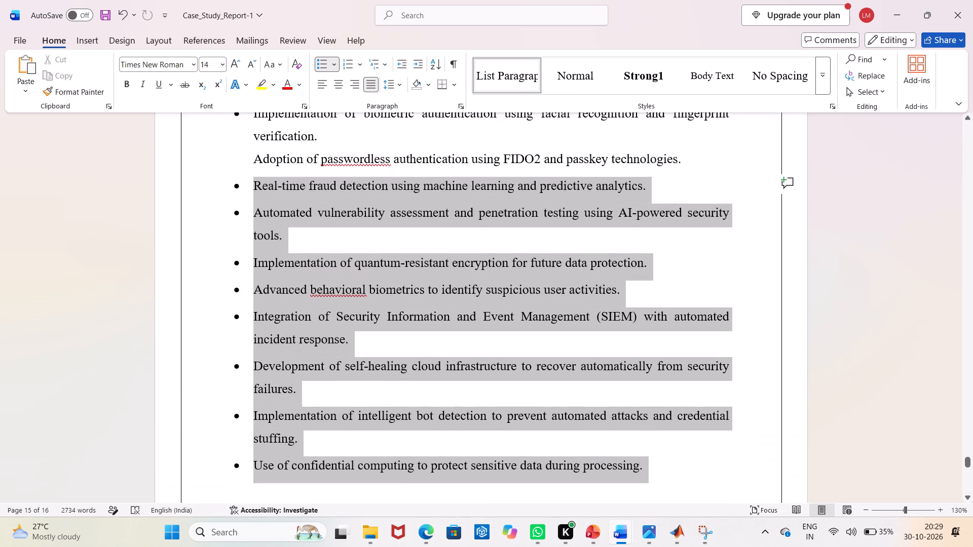
drag(236, 191, 251, 263)
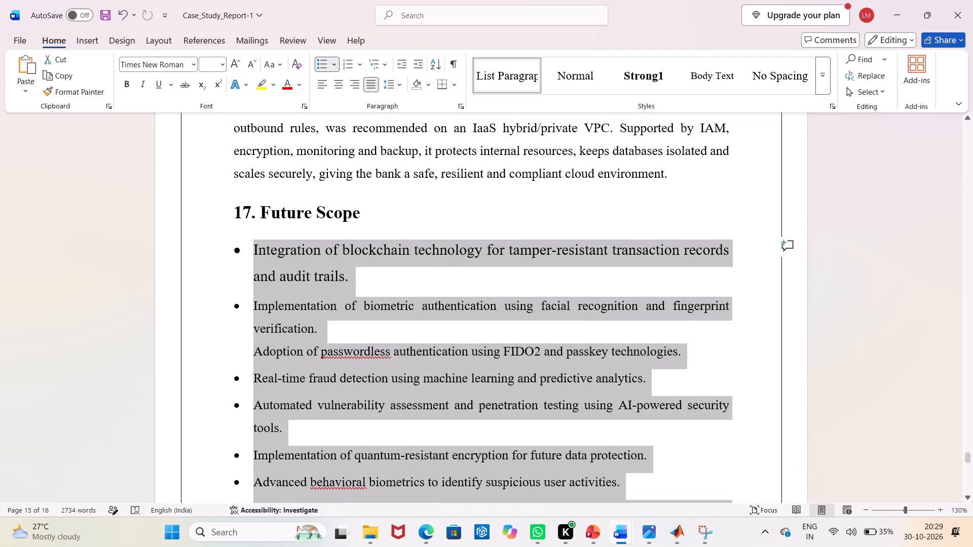
click(220, 65)
click(208, 136)
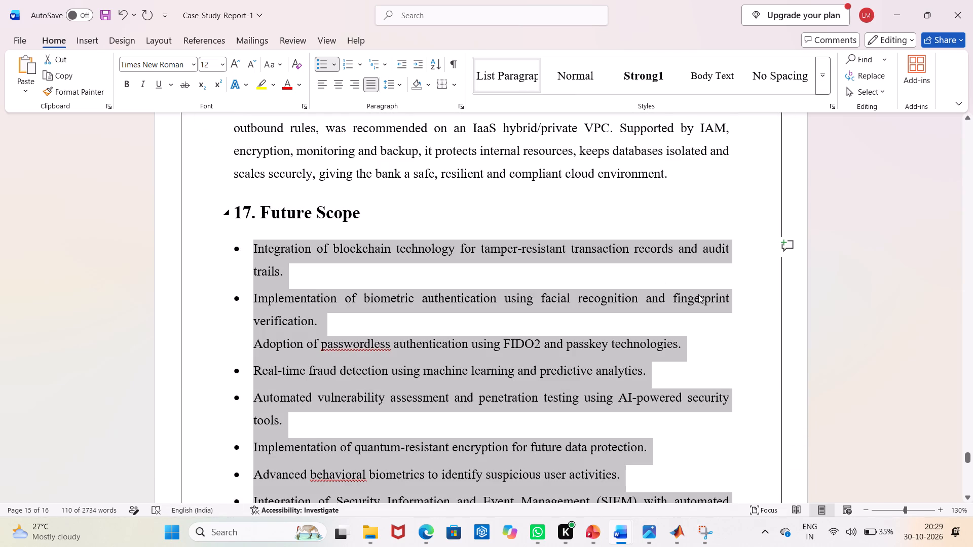
click(835, 281)
Examine the Conclusions paragraph's font size and look over the Future Scope list down to the References section.
scroll(702, 369, up, 8)
scroll(702, 369, down, 1)
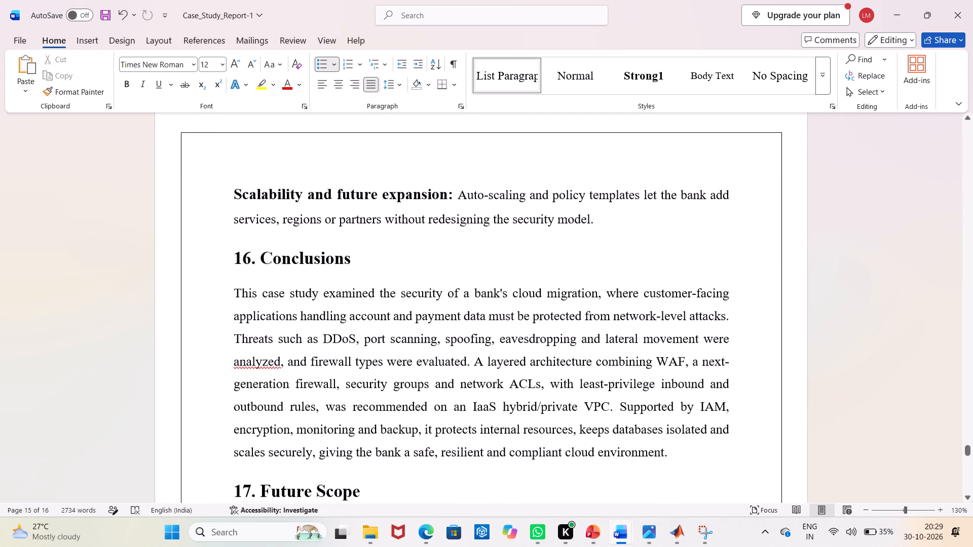
drag(679, 453, 542, 342)
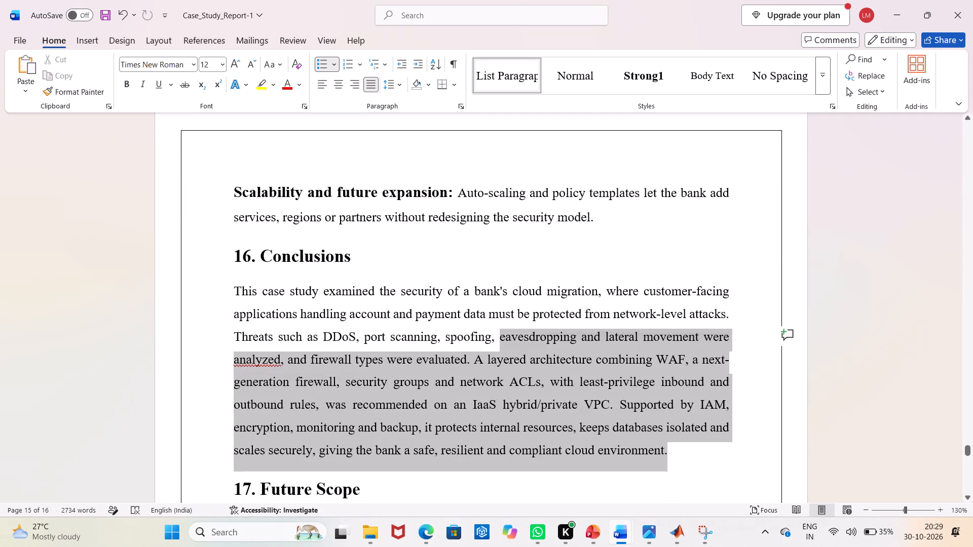
click(896, 335)
scroll(862, 356, down, 10)
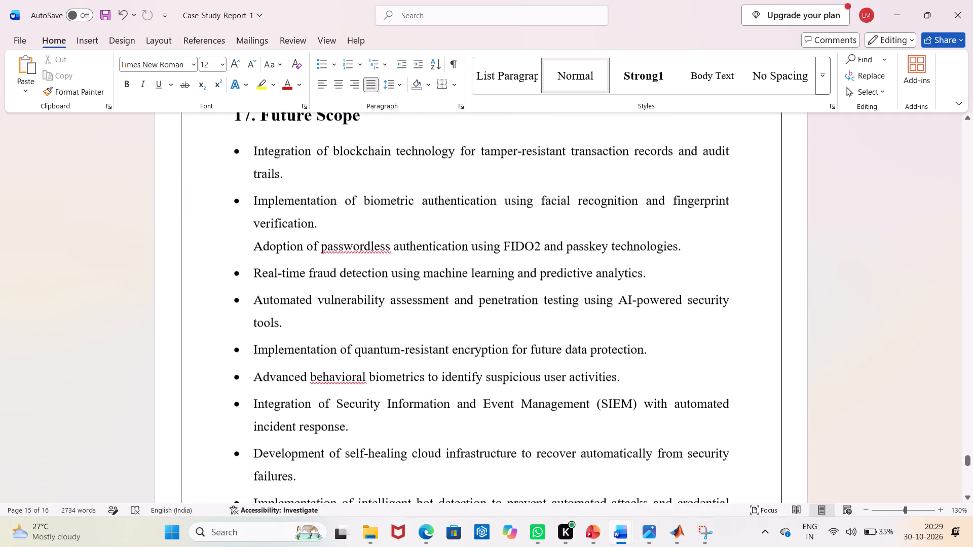
scroll(861, 356, down, 5)
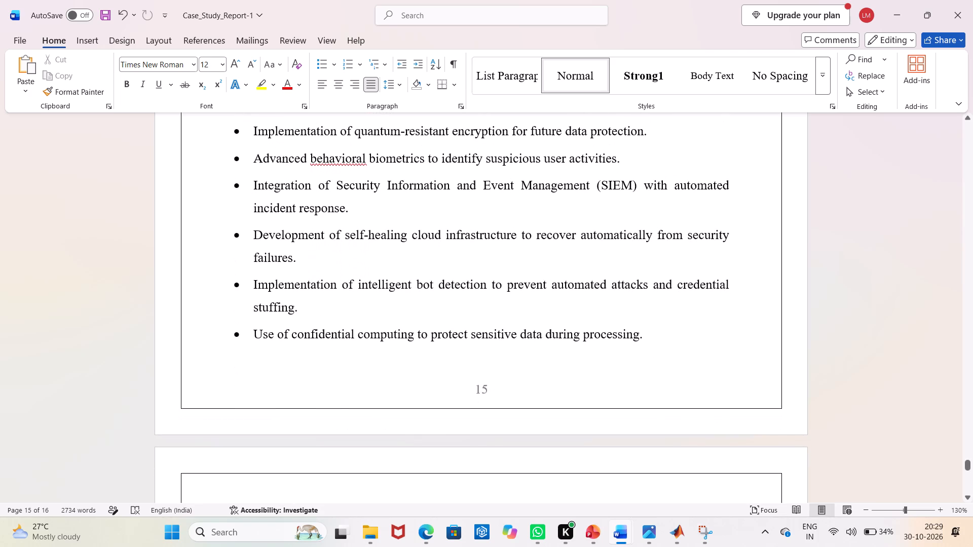
scroll(861, 356, down, 8)
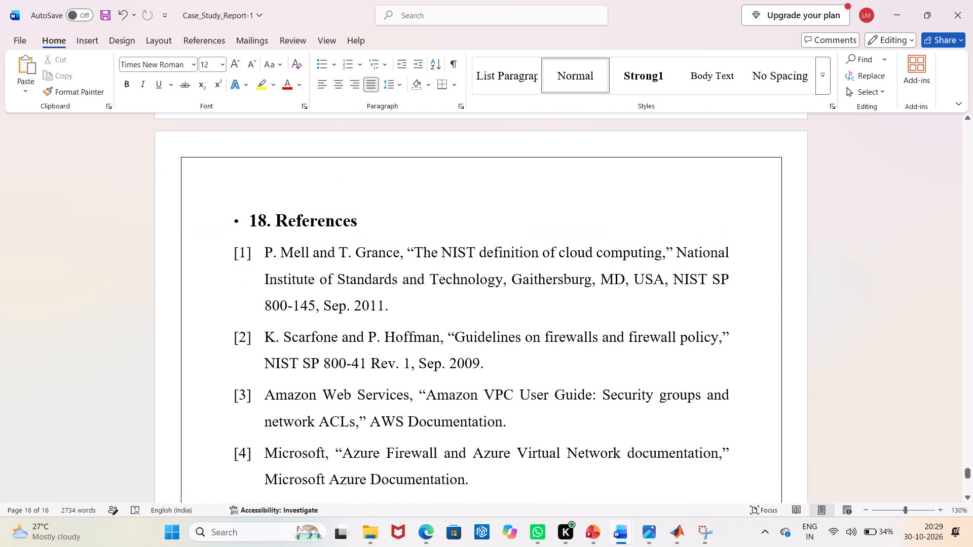
Remove the bullet and indent before the '18. References' heading so it aligns with the text margin.
click(250, 214)
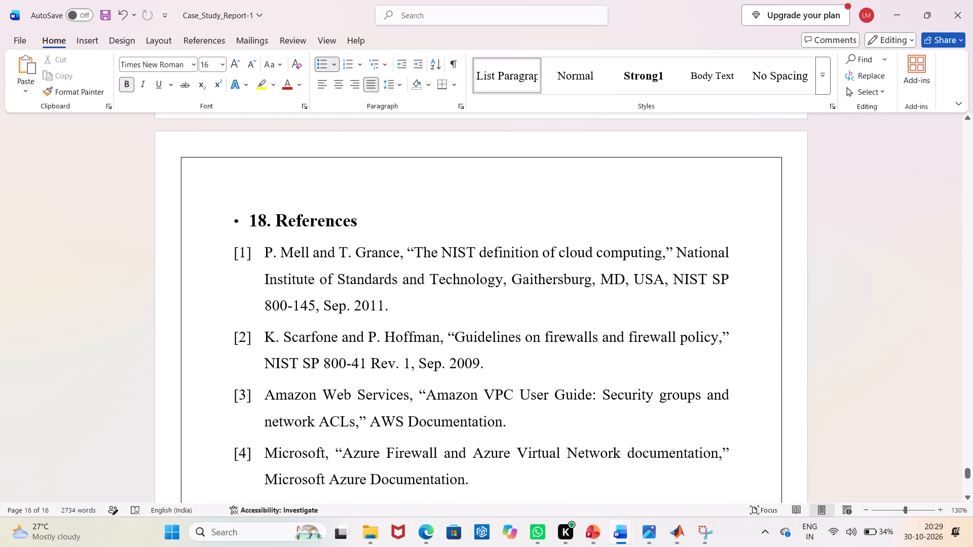
key(BackSpace)
key(BackSpace)
drag(361, 220, 227, 211)
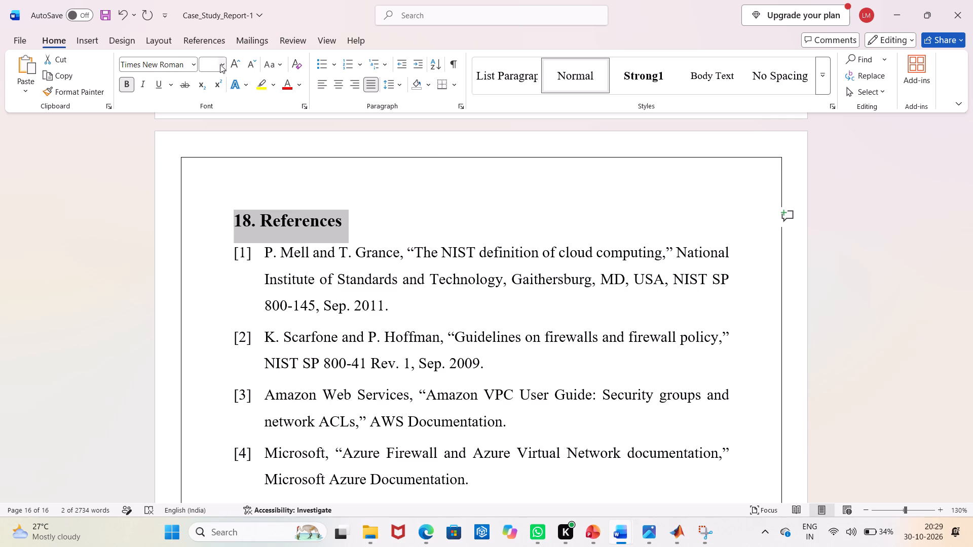
click(499, 200)
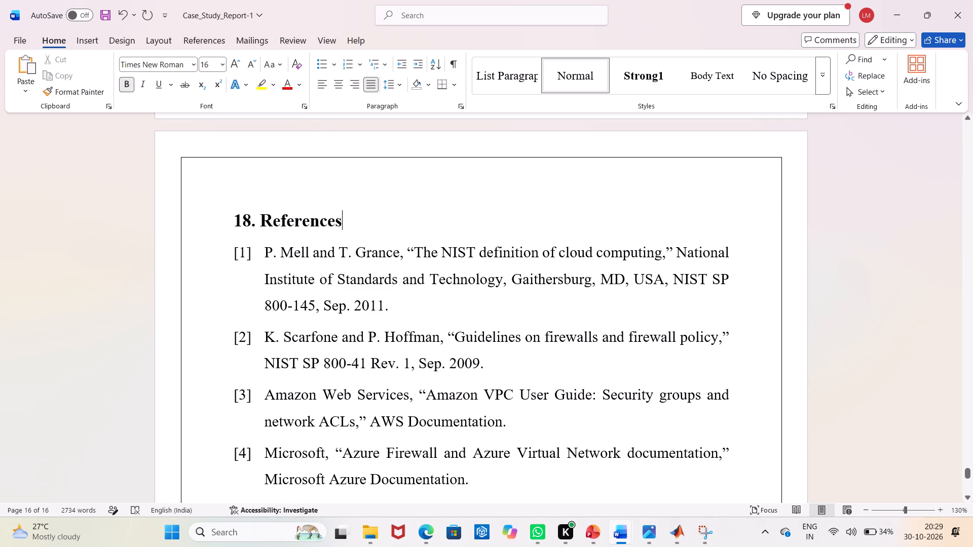
Relabel the first reference as '1.' and start new paragraphs at 'Institute' and '145', dropping the space and hyphen before them.
click(256, 250)
key(Right)
key(BackSpace)
key(BackSpace)
key(BackSpace)
key(BackSpace)
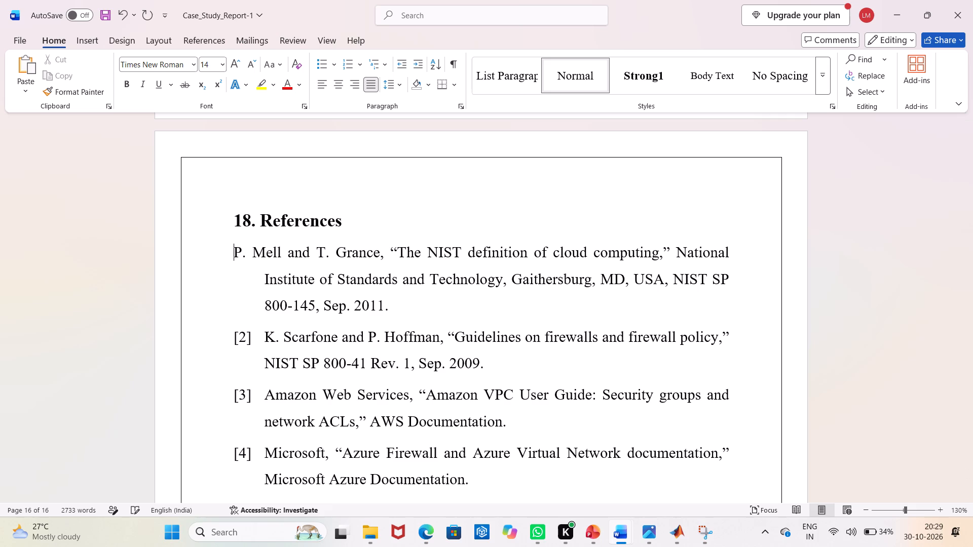
text(1.)
key(space)
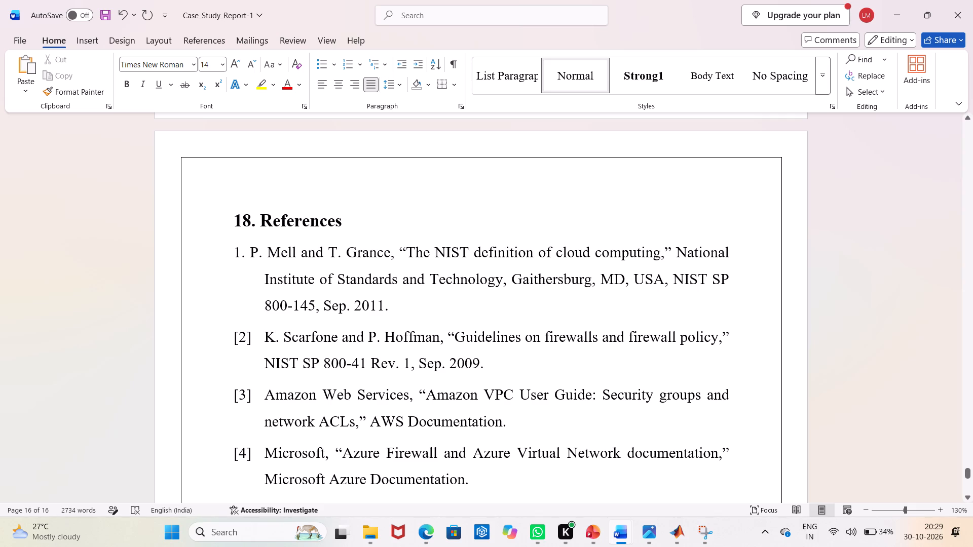
click(260, 277)
key(BackSpace)
key(Return)
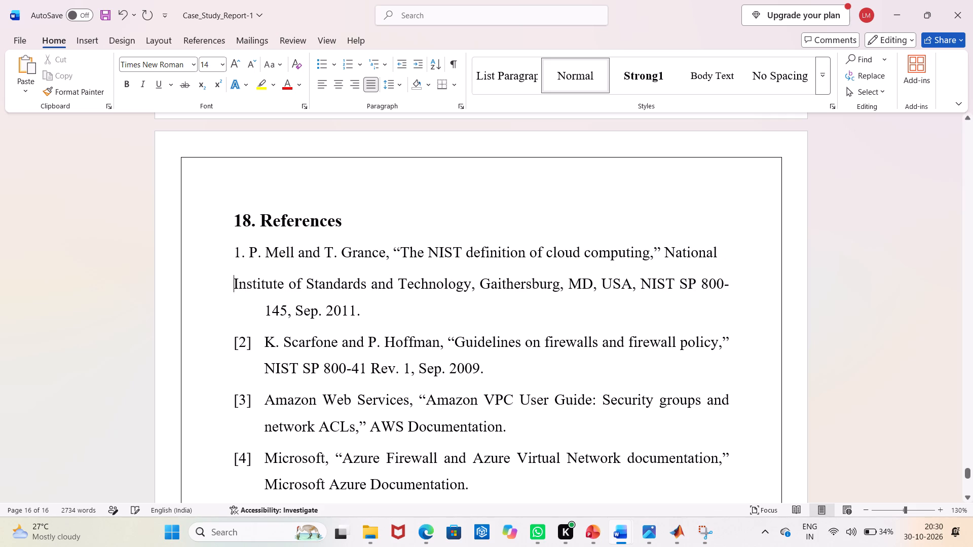
click(264, 310)
key(BackSpace)
key(Return)
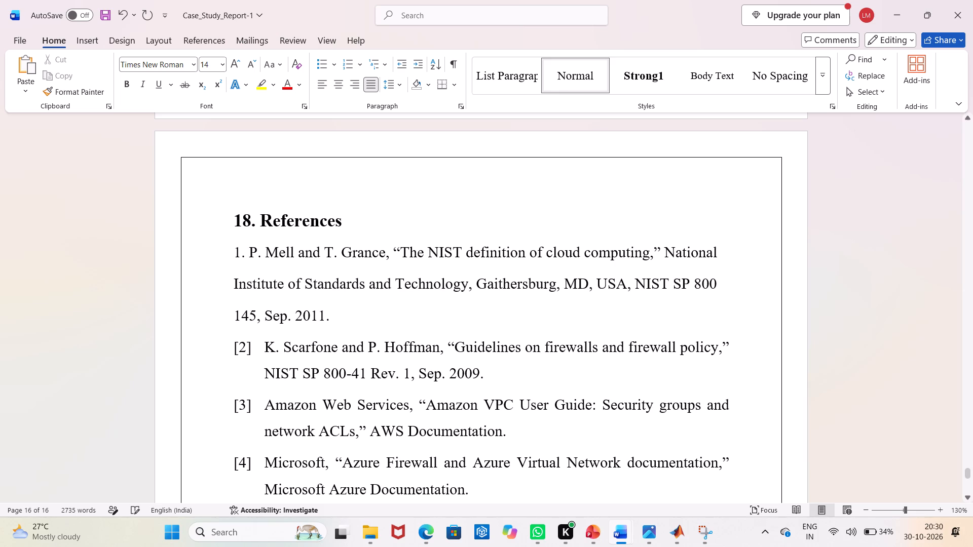
Relabel the firewall policy guidelines reference as '2.' and start a new paragraph at 'NIST SP 800-41' in place of the preceding space.
scroll(271, 319, down, 3)
click(265, 229)
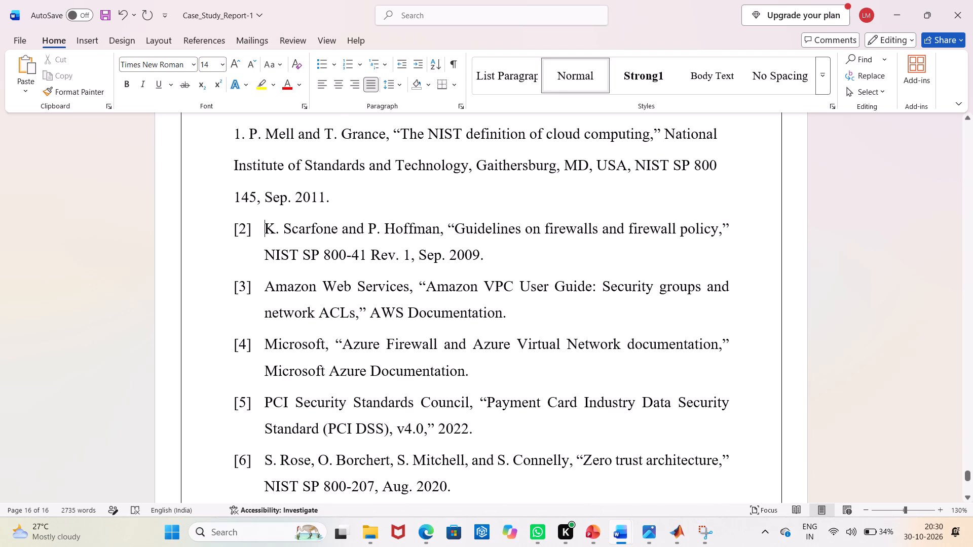
key(BackSpace)
key(BackSpace)
key(BackSpace)
key(BackSpace)
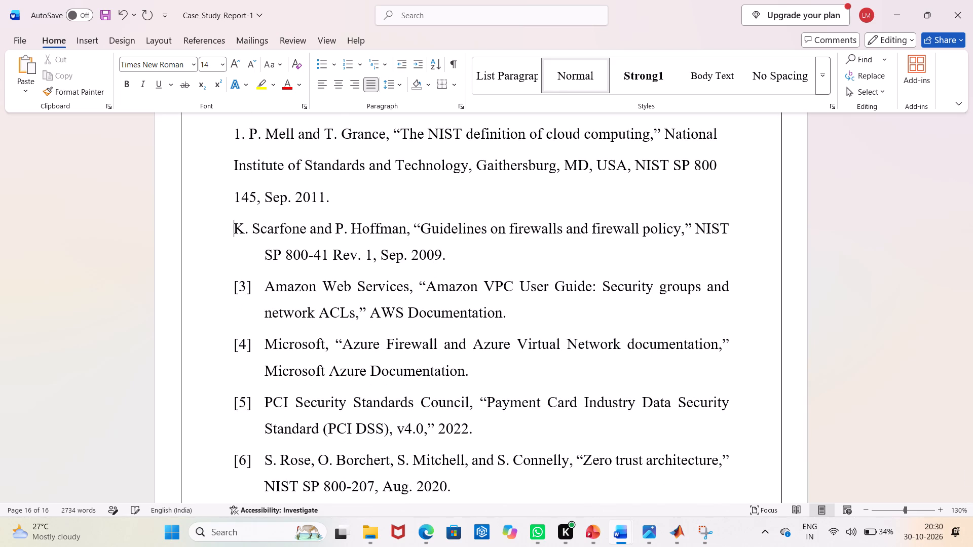
text(2.)
key(space)
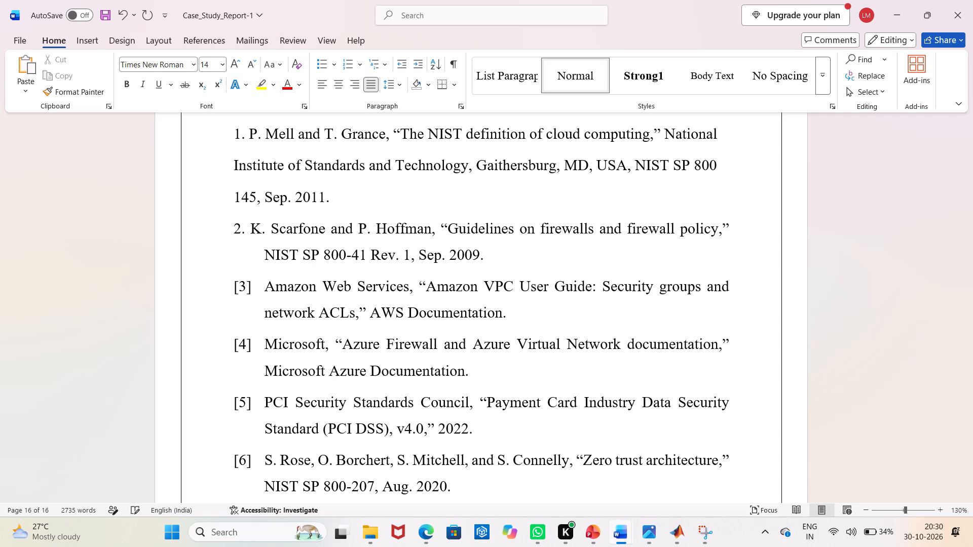
key(Down)
key(BackSpace)
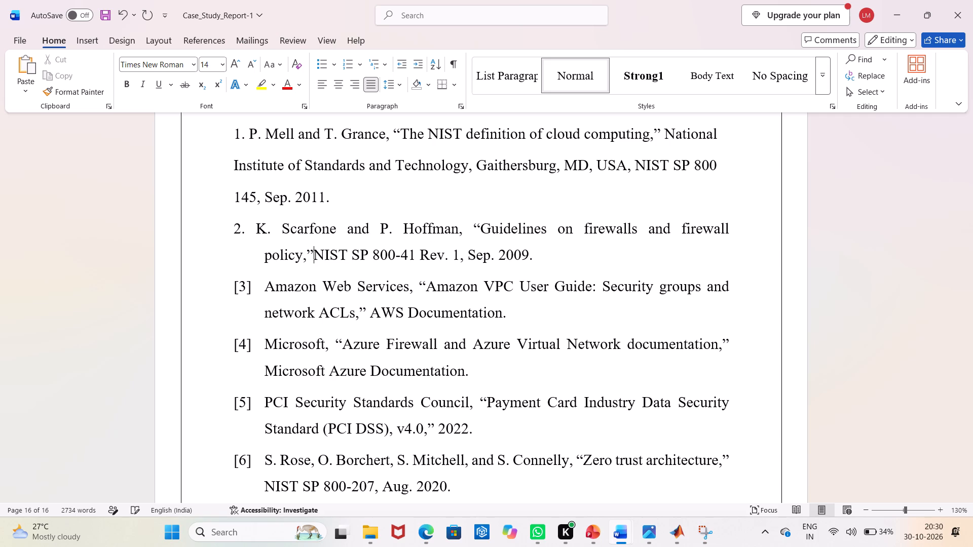
key(Return)
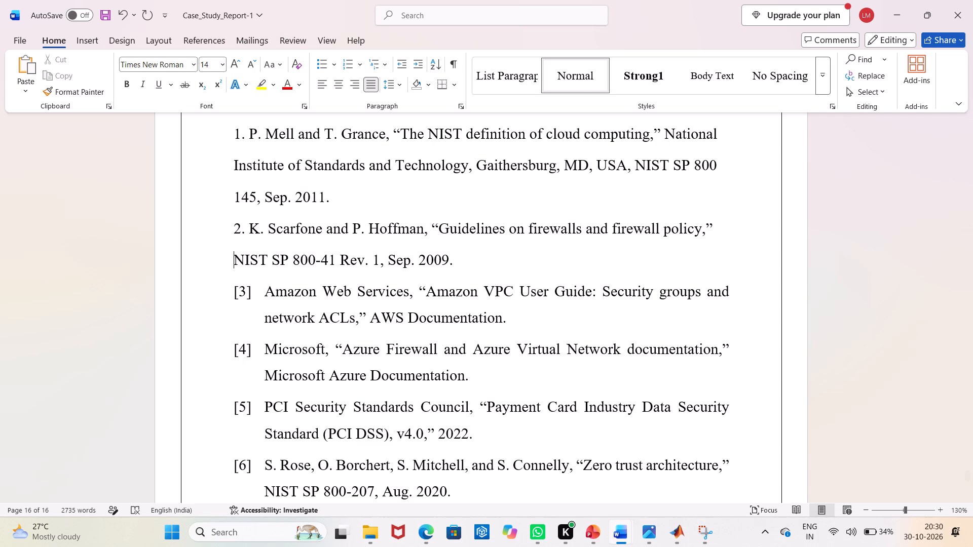
Relabel the Amazon Web Services reference as '3.' and start a new paragraph at 'network ACLs' so it begins at the margin.
click(265, 294)
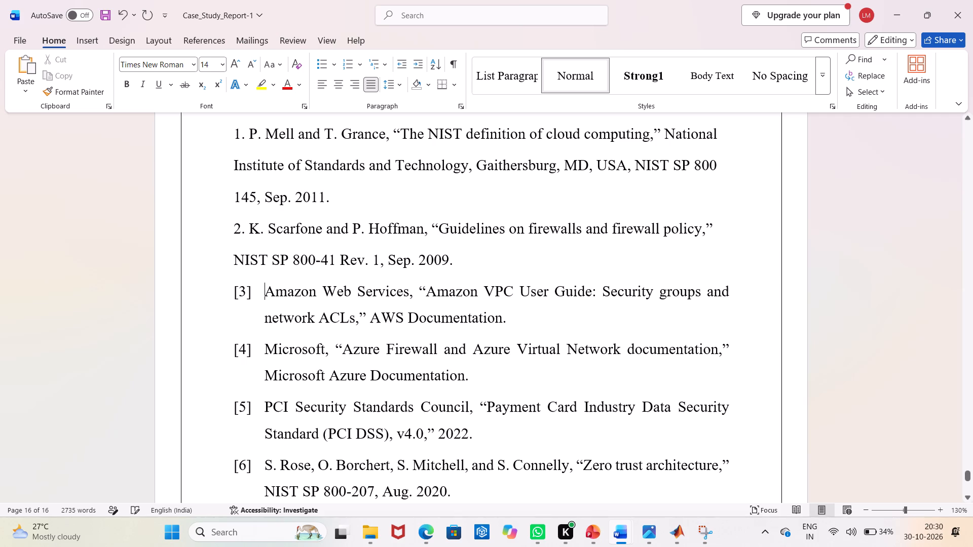
key(BackSpace)
key(BackSpace)
key(BackSpace)
key(BackSpace)
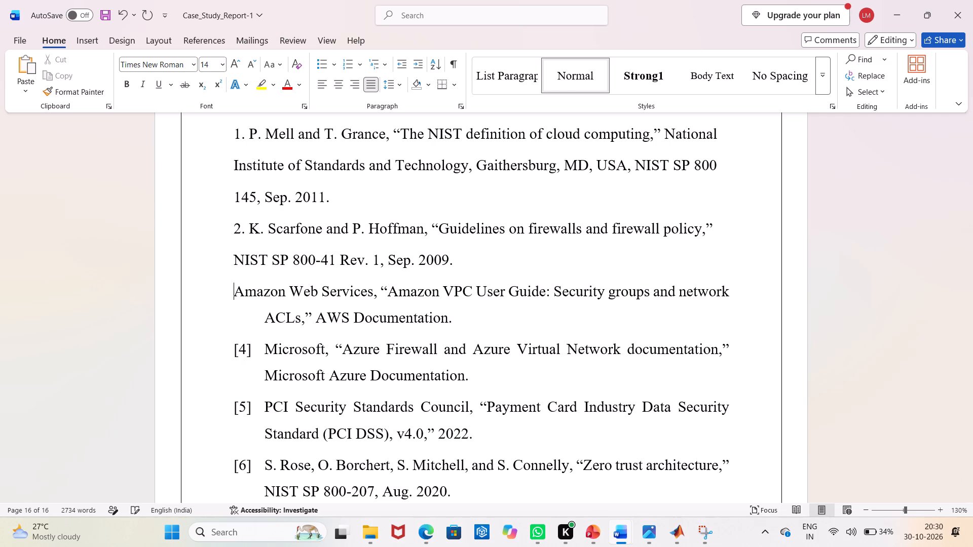
text(3.)
key(space)
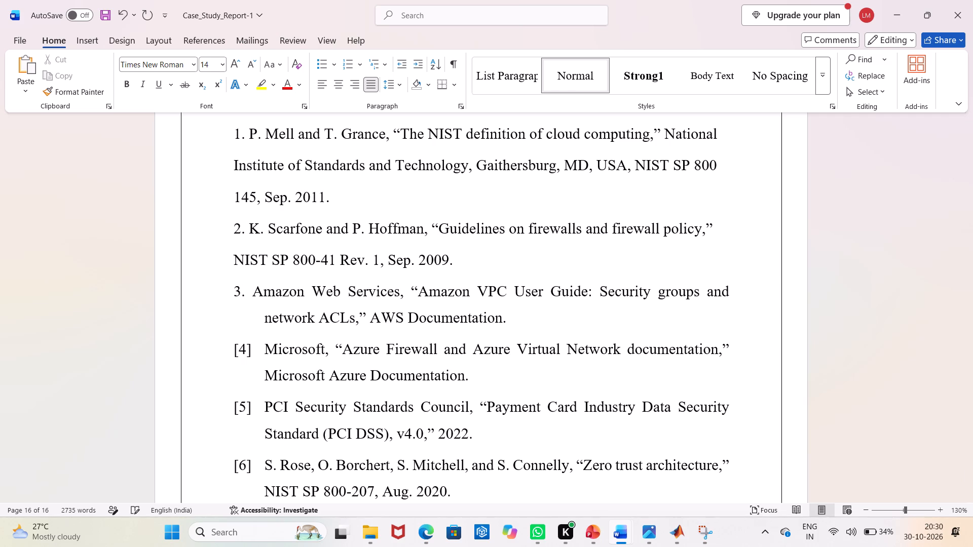
key(Right)
key(Down)
key(BackSpace)
key(BackSpace)
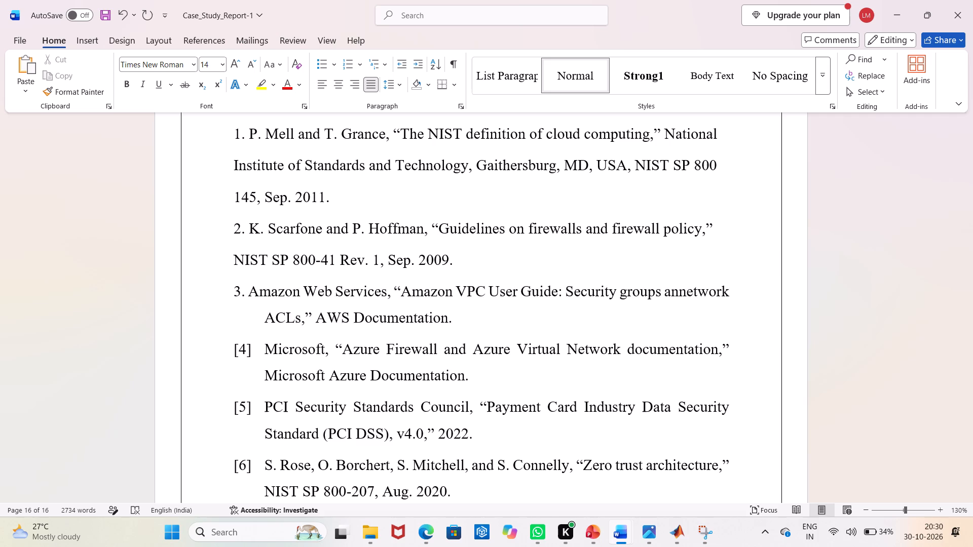
key(d)
key(shift+Return)
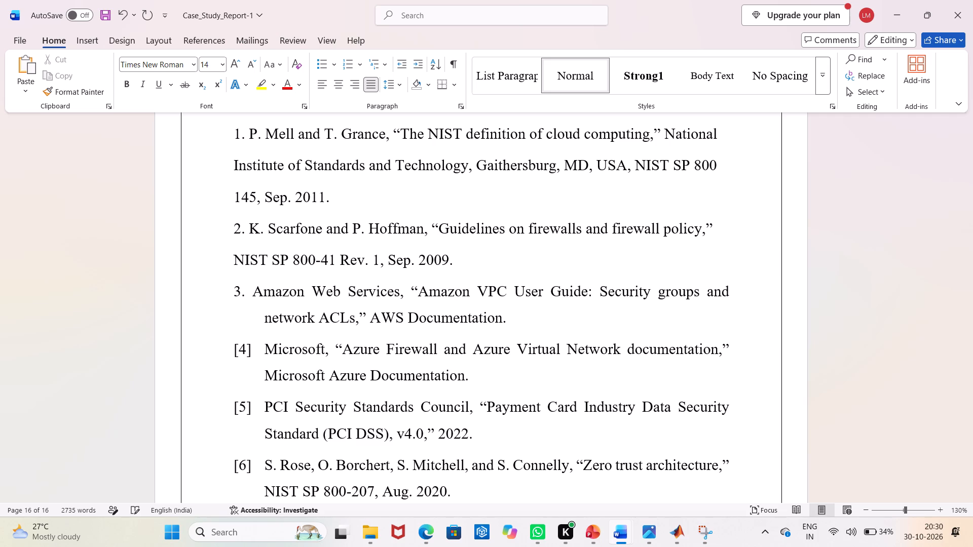
key(BackSpace)
key(Return)
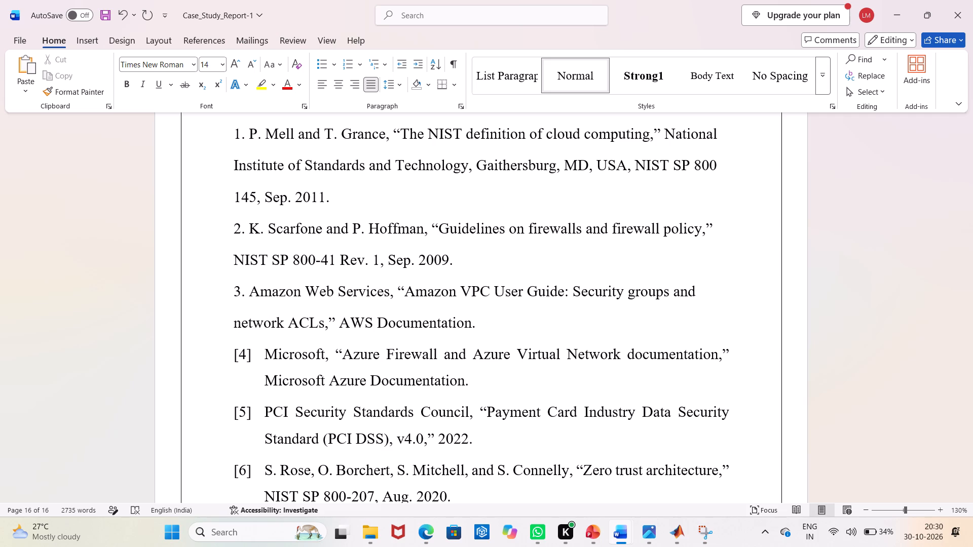
Relabel the Microsoft reference as '4.' and start a new unnumbered paragraph at 'Microsoft Azure Documentation' in place of the preceding space.
key(Down)
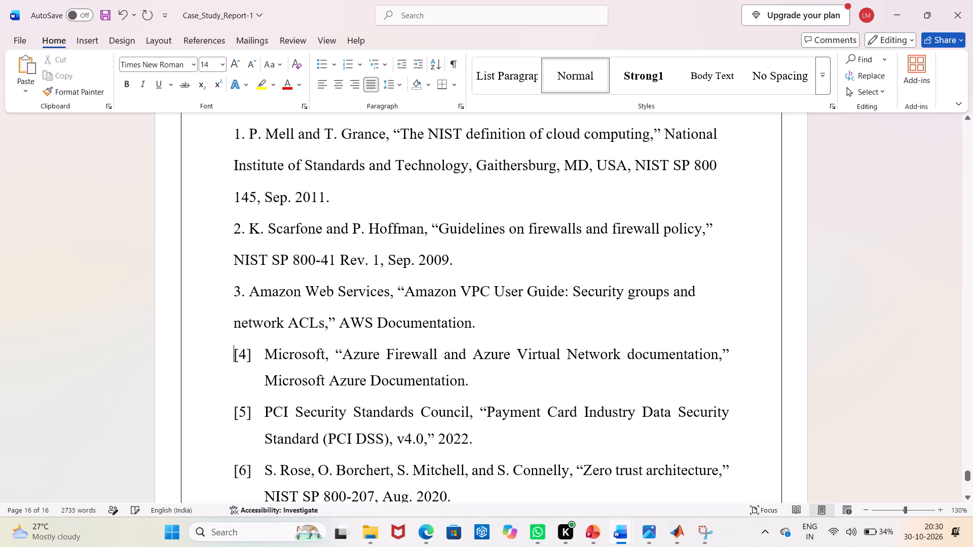
key(Right)
key(Right)
key(Right)
key(Right)
key(BackSpace)
key(BackSpace)
key(BackSpace)
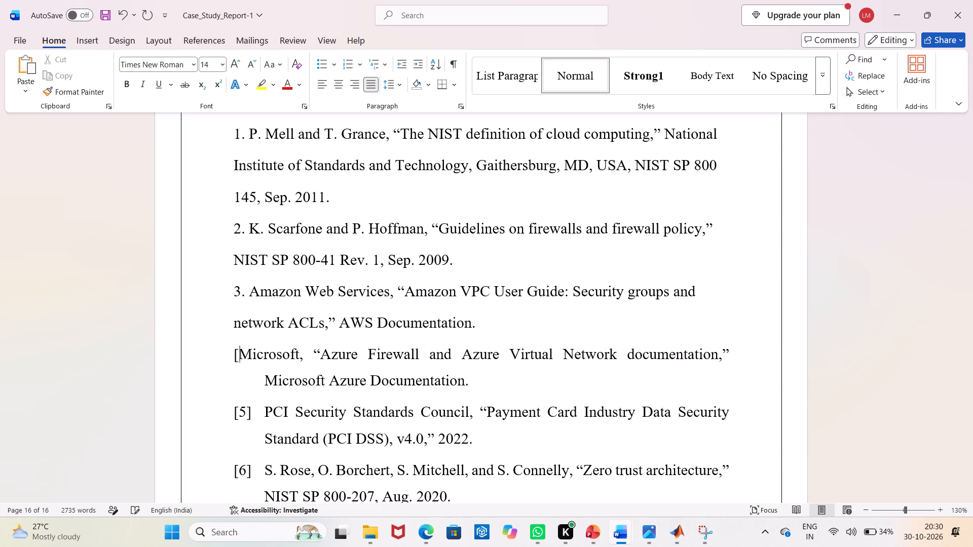
key(BackSpace)
text(4.)
key(space)
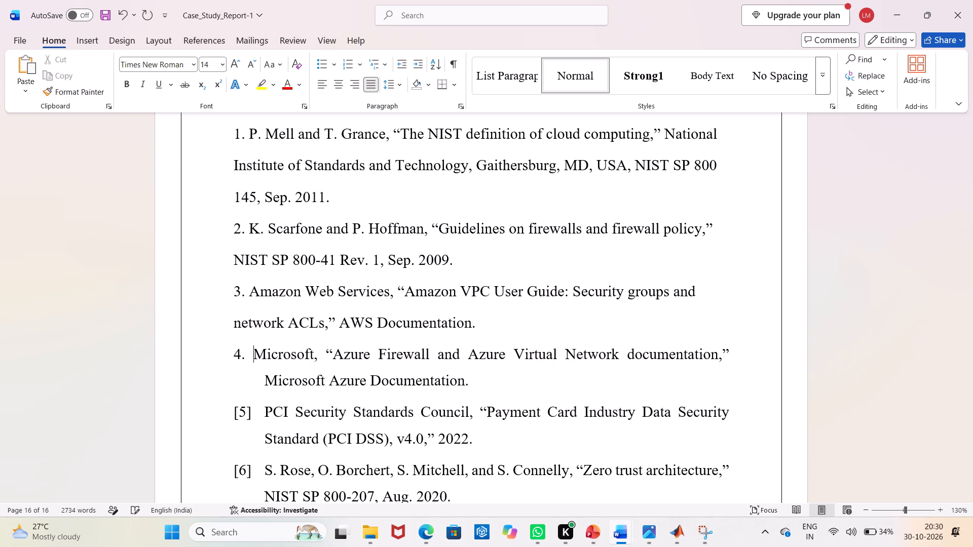
key(Down)
key(BackSpace)
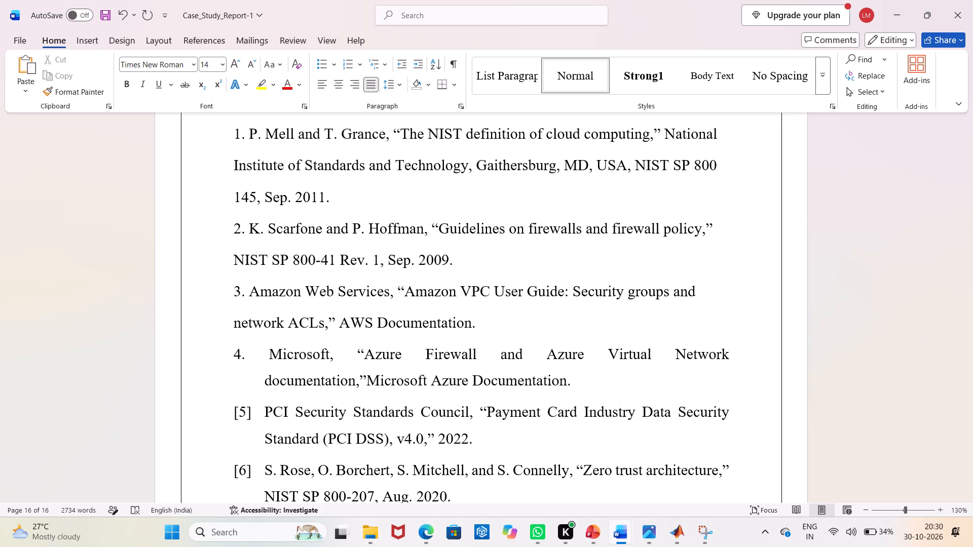
key(Return)
key(BackSpace)
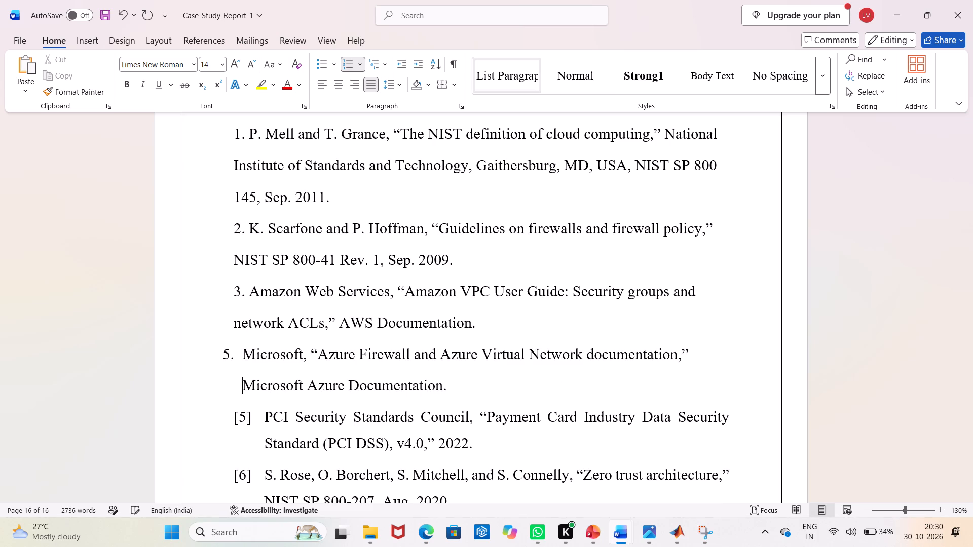
key(BackSpace)
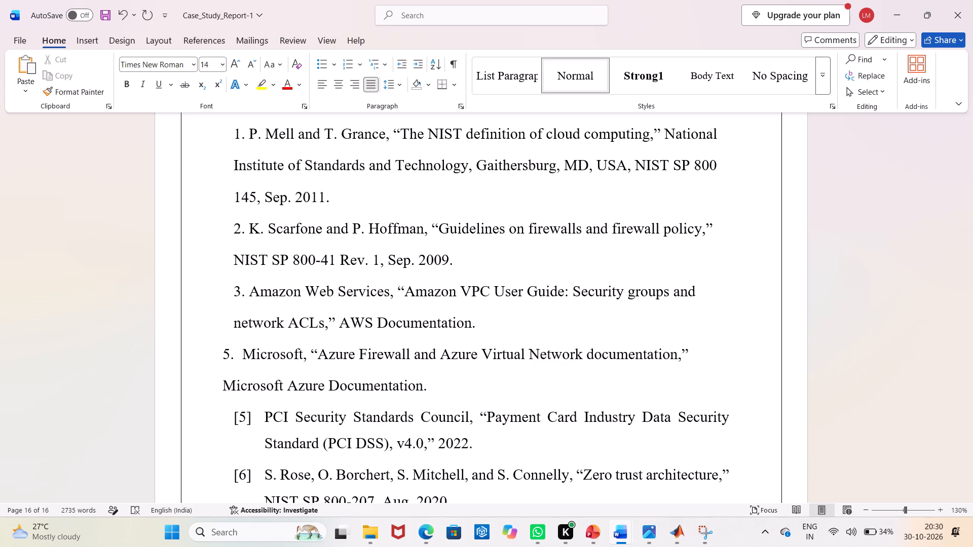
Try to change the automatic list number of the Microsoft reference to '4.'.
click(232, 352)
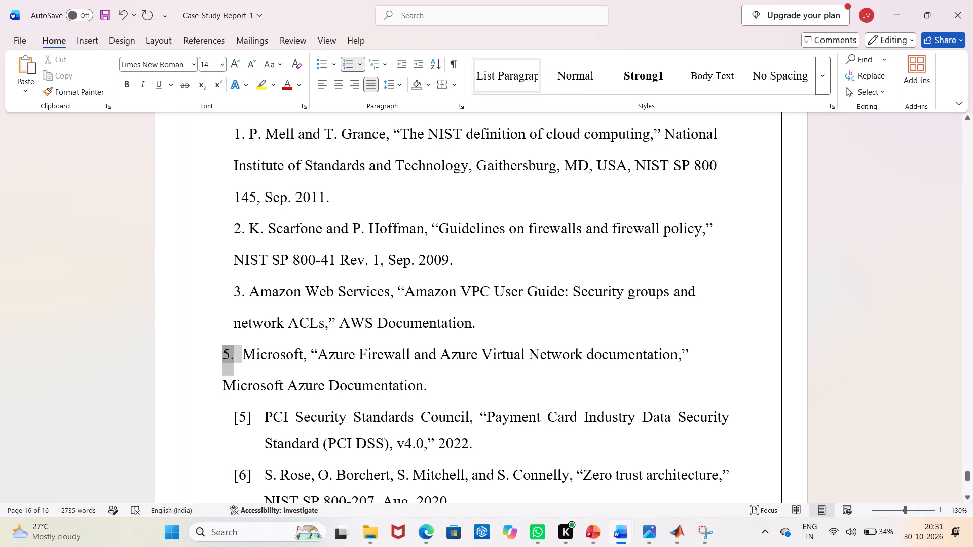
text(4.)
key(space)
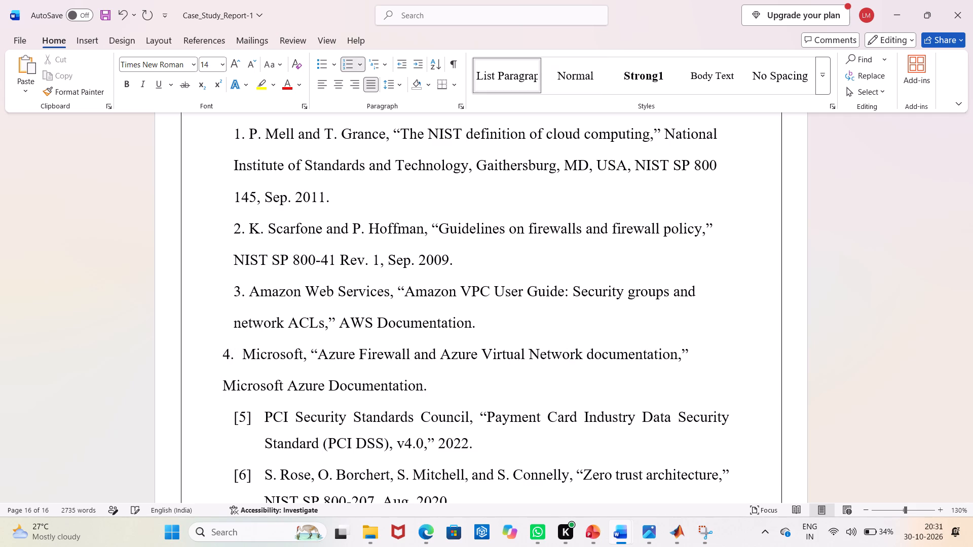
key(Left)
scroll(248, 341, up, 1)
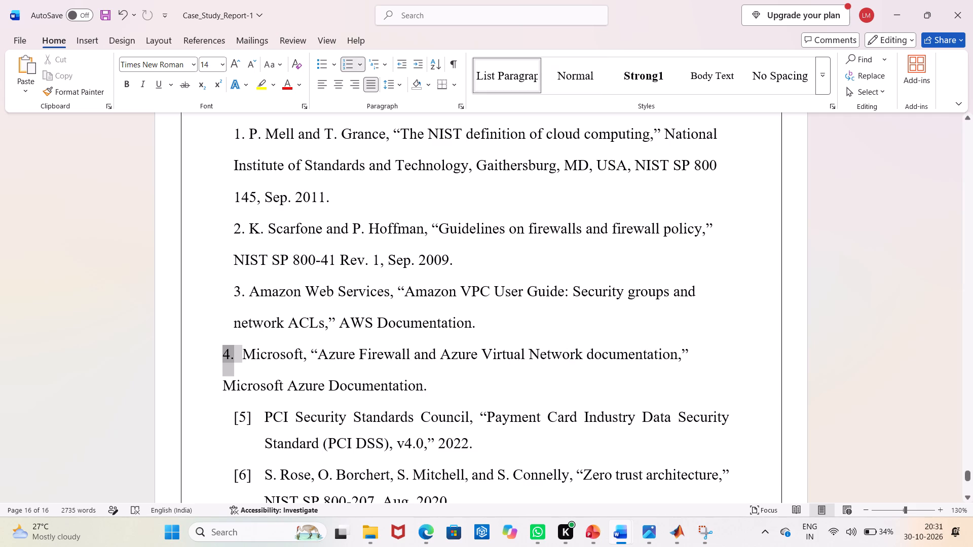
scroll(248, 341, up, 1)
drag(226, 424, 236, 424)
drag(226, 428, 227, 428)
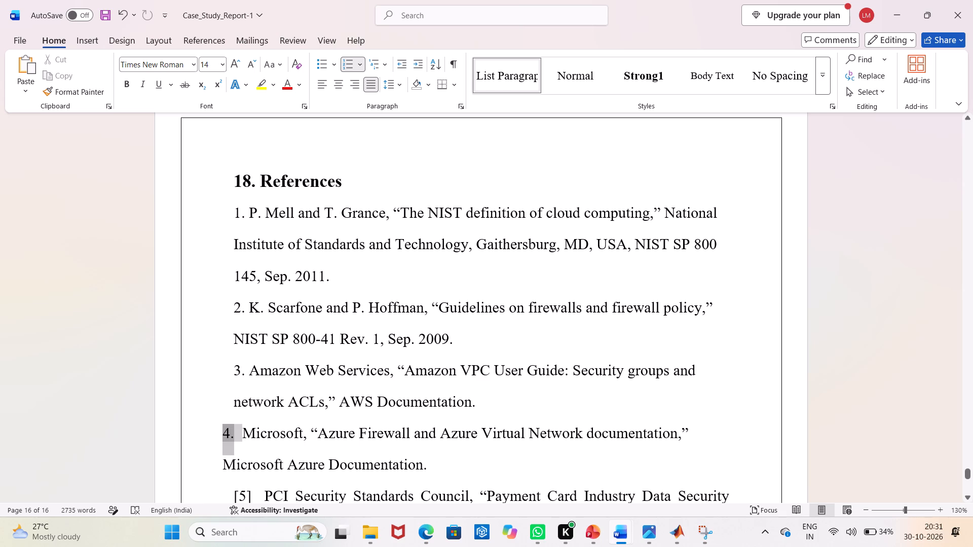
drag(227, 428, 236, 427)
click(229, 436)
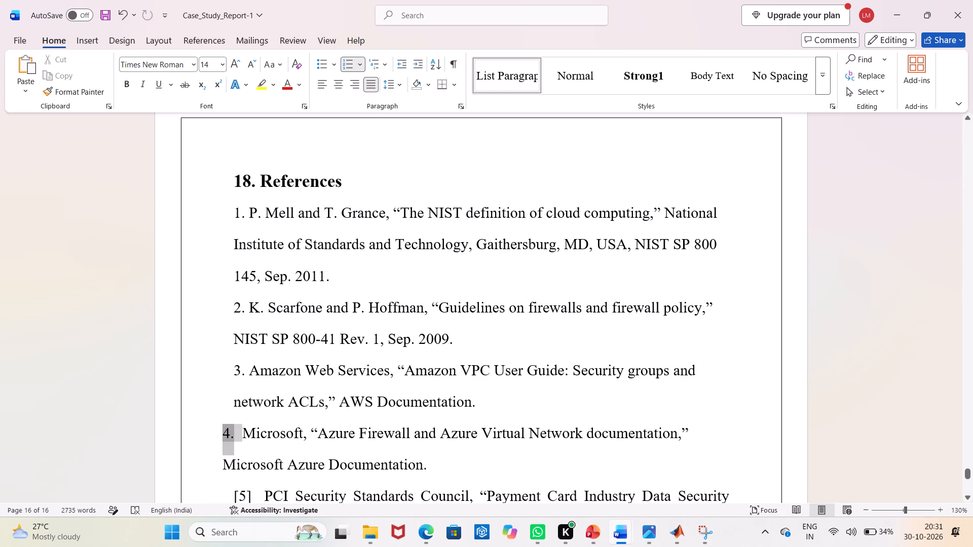
Replace the Microsoft reference's automatic number with a plain '4.' and align both its lines with the text margin.
click(239, 434)
key(BackSpace)
key(BackSpace)
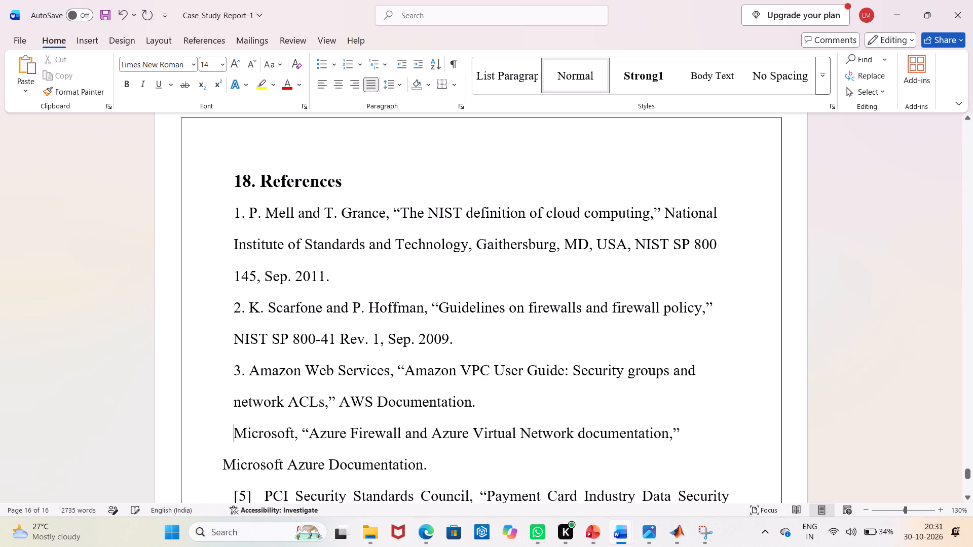
key(BackSpace)
key(Return)
text(4.)
key(space)
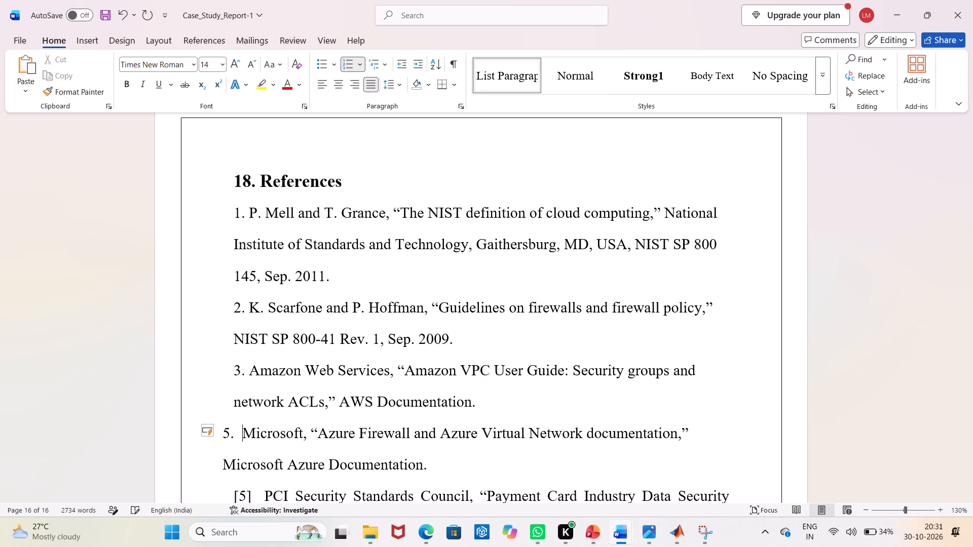
key(BackSpace)
key(BackSpace)
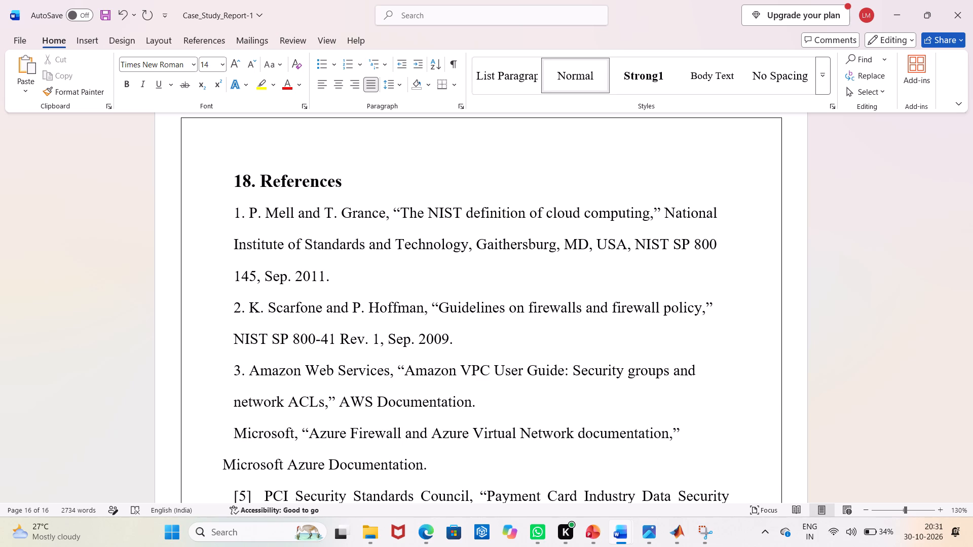
text(4.)
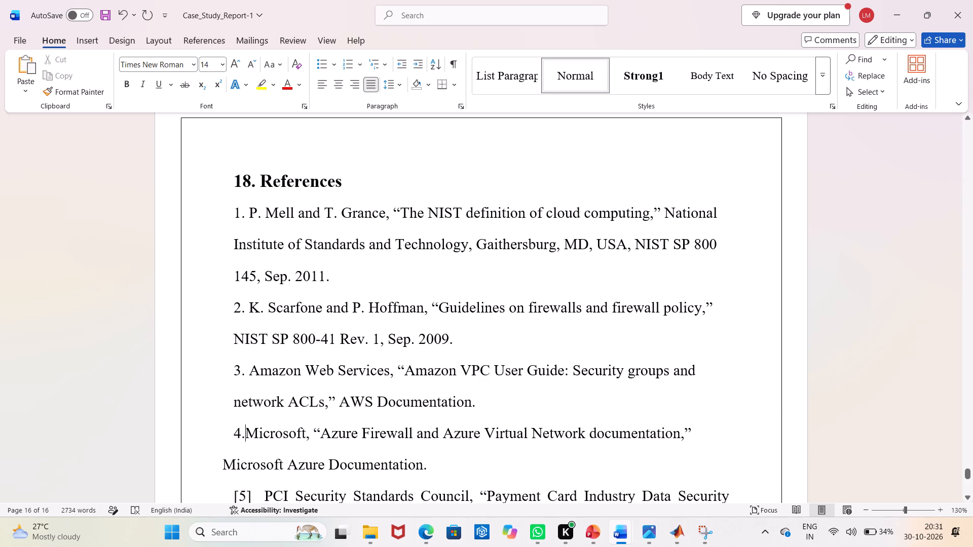
click(221, 464)
key(BackSpace)
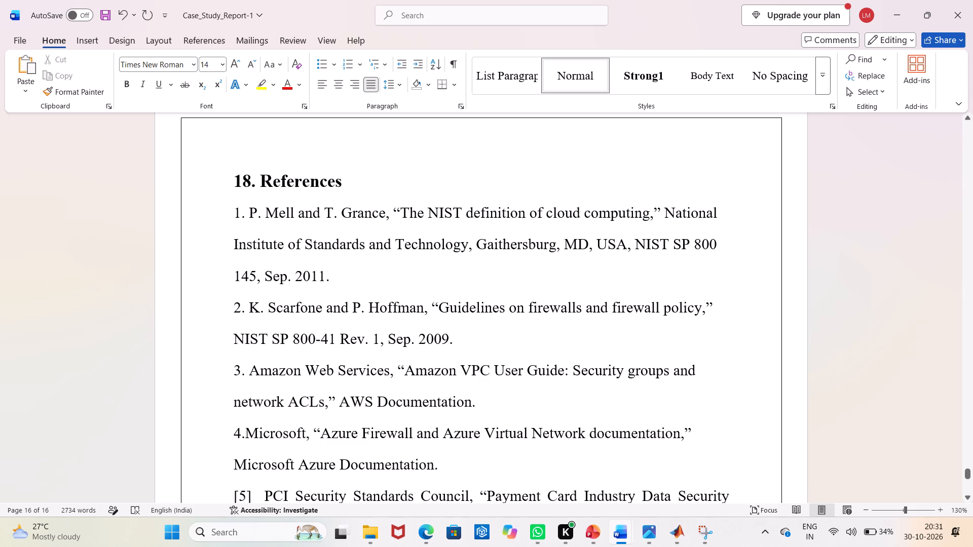
Relabel the PCI Security Standards Council reference as '5.' and start a new unnumbered paragraph at 'Standard (PCI DSS)' in place of the space.
scroll(322, 414, down, 5)
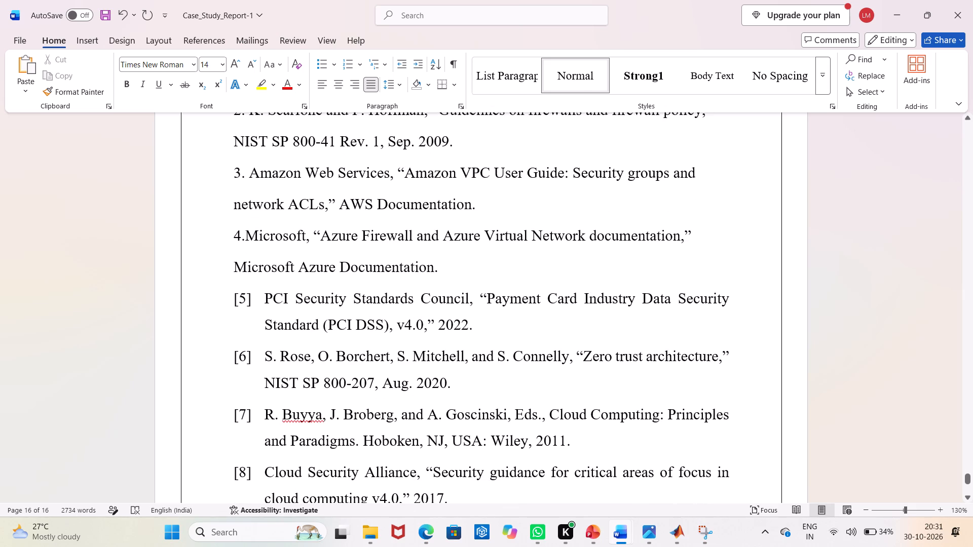
click(265, 296)
key(BackSpace)
key(BackSpace)
key(BackSpace)
key(BackSpace)
text(5.)
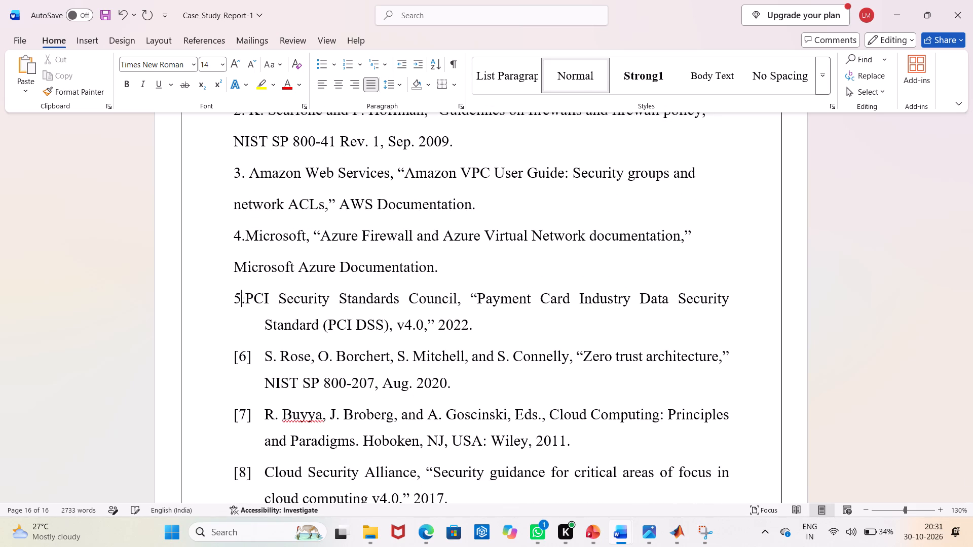
key(space)
key(Down)
key(Down)
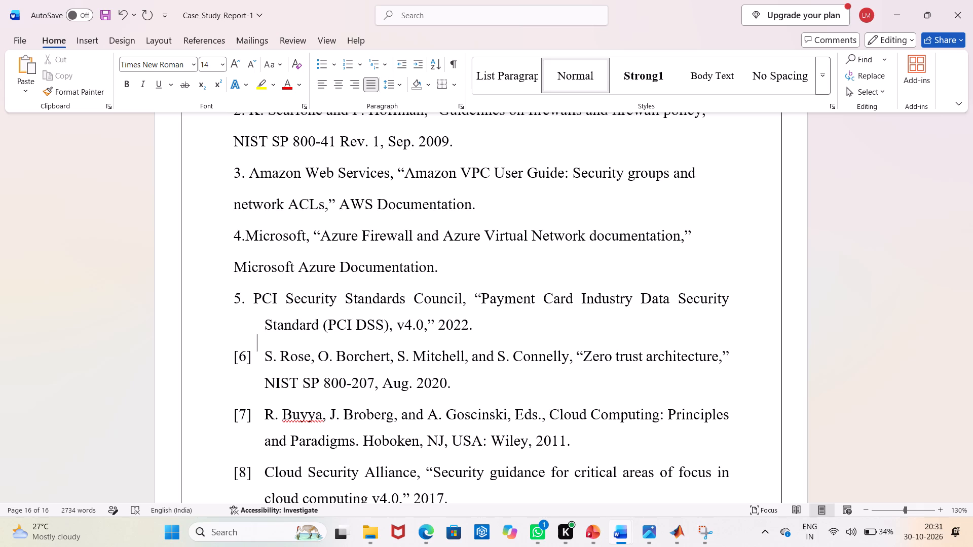
key(Up)
key(BackSpace)
key(Return)
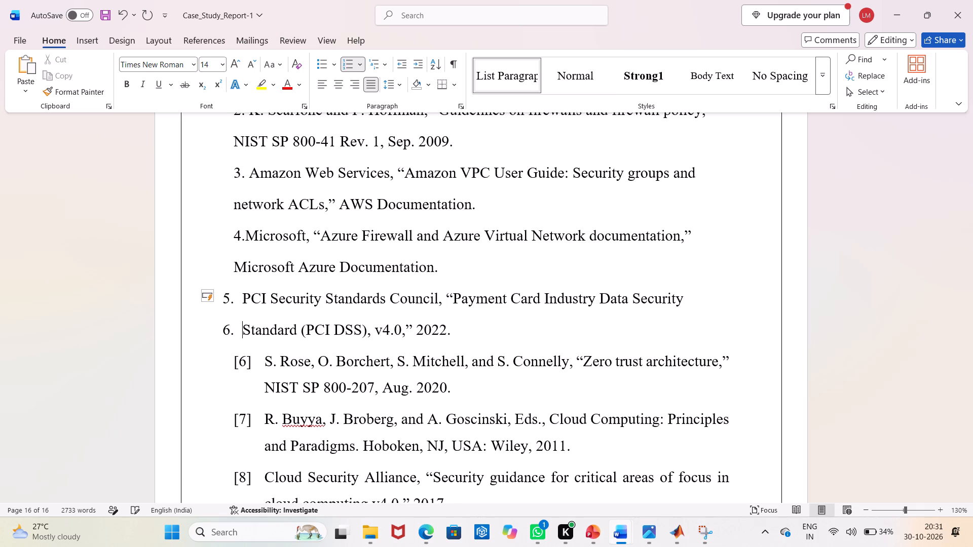
key(BackSpace)
key(BackSpace)
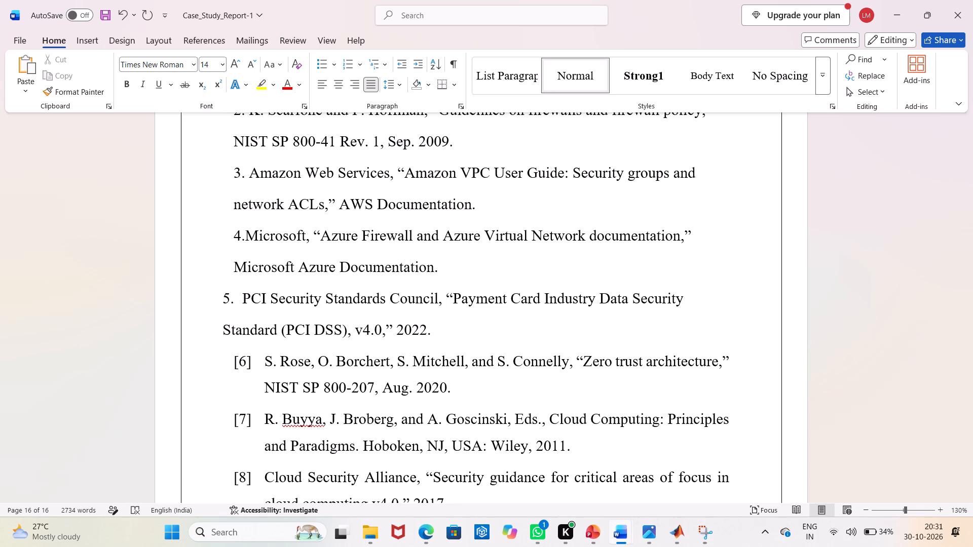
Replace the PCI reference's automatic number with a plain '5.' and align both its lines with the text margin.
key(Up)
key(BackSpace)
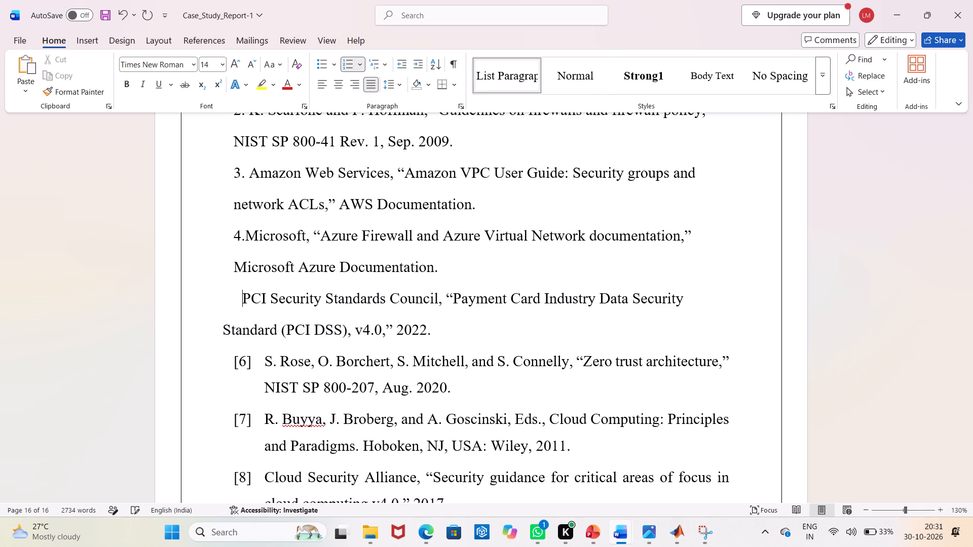
text(5.)
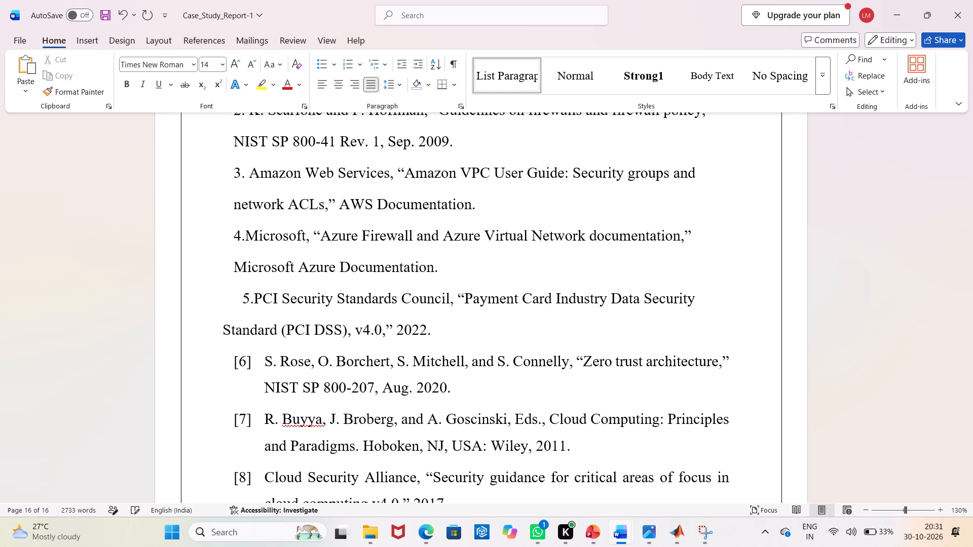
key(Down)
key(Left)
key(Left)
key(Left)
key(Left)
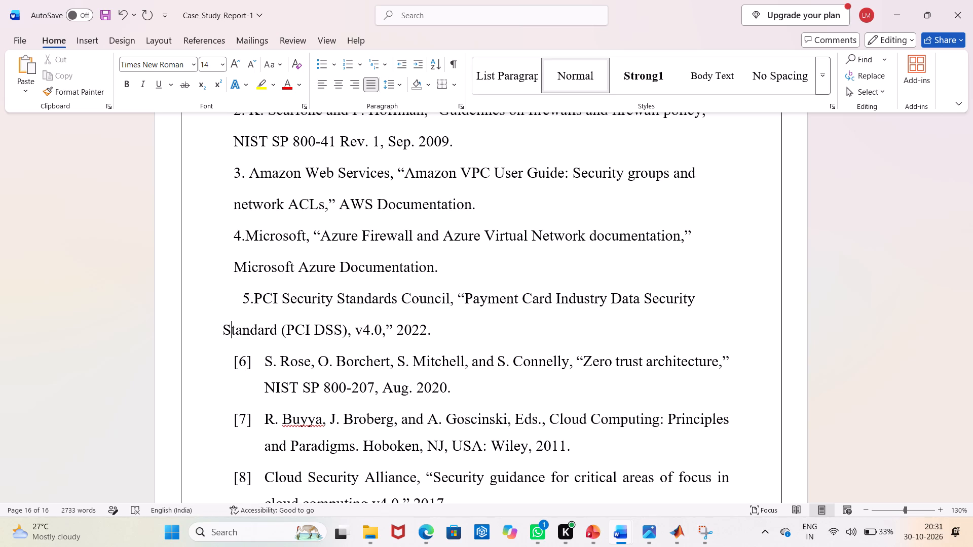
key(Left)
key(Up)
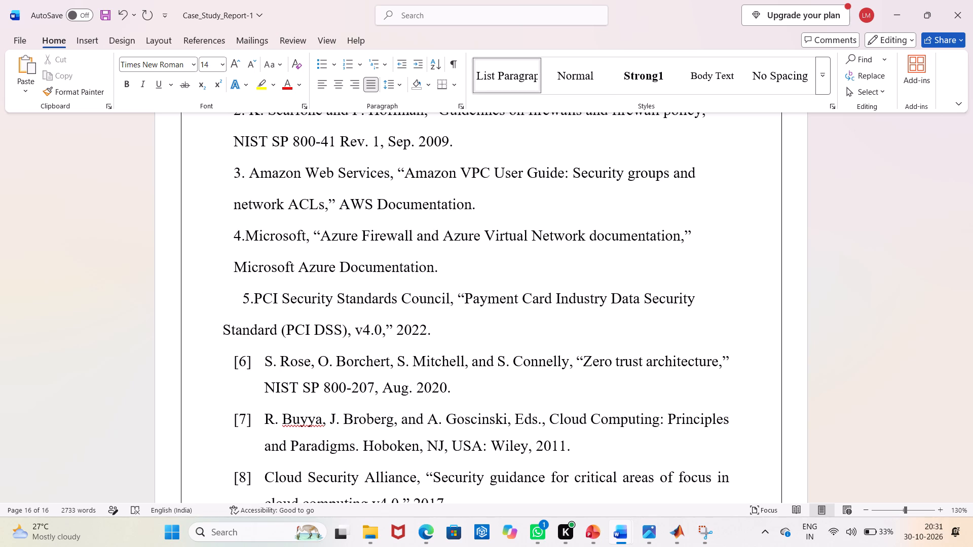
key(BackSpace)
key(Down)
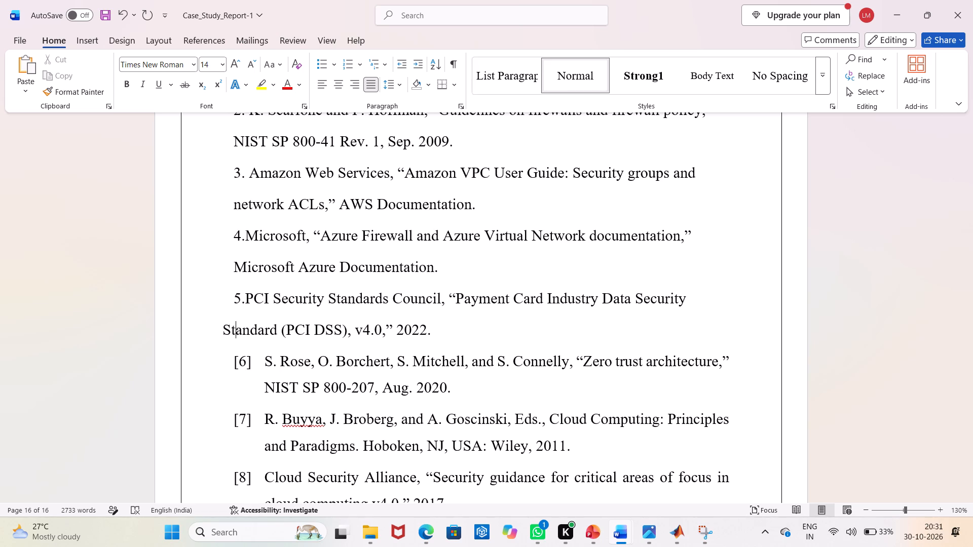
key(Left)
key(Left)
key(BackSpace)
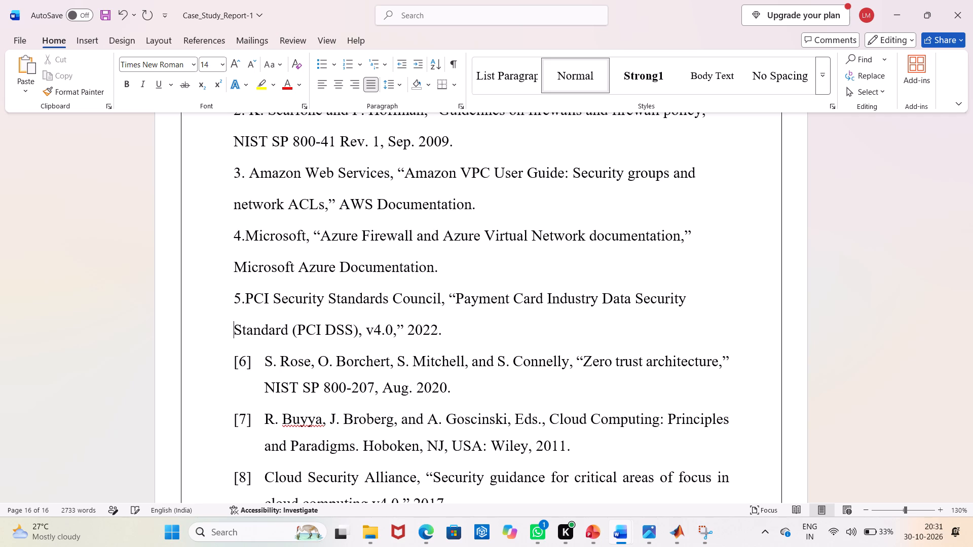
Relabel the 'Zero trust architecture' reference with a plain '6.' in place of its bracketed number and tab.
click(268, 361)
key(BackSpace)
key(BackSpace)
key(BackSpace)
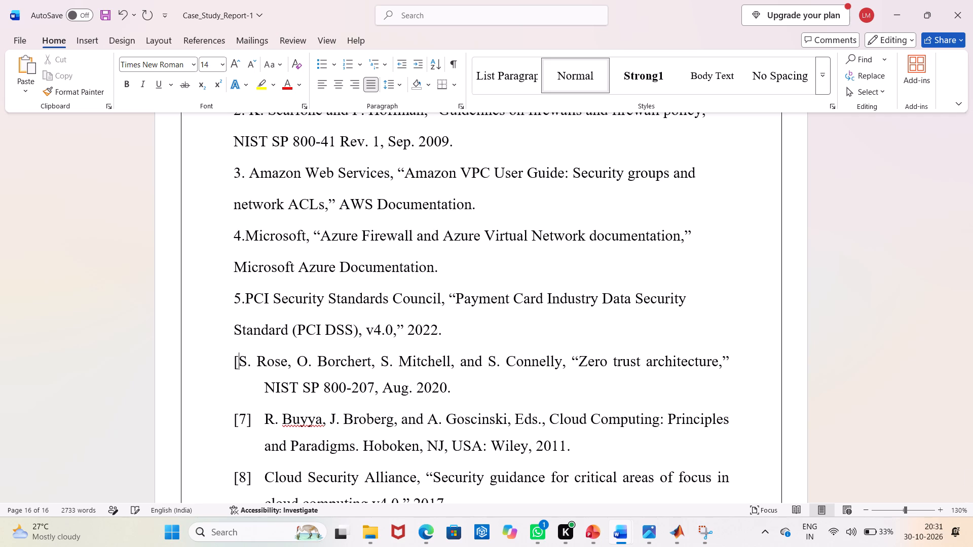
key(BackSpace)
text(63.)
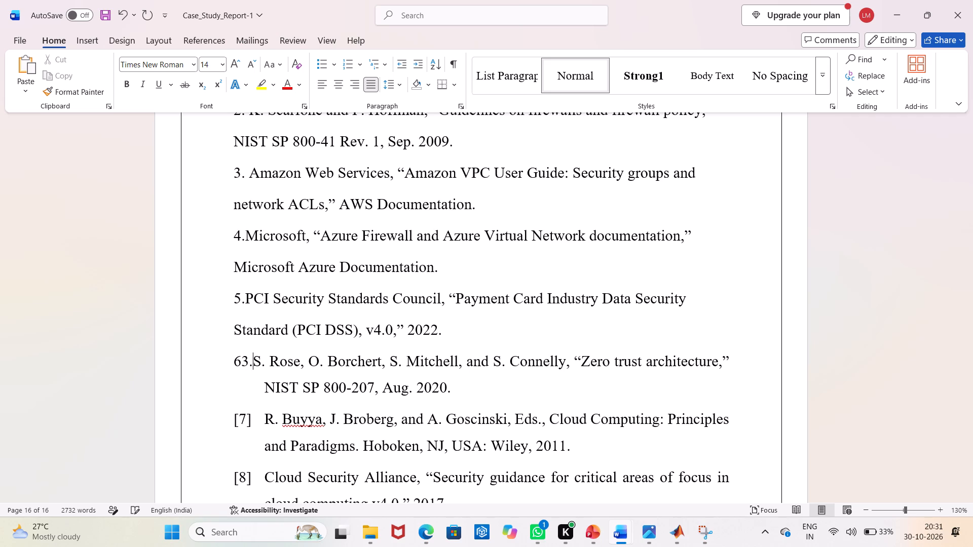
key(BackSpace)
key(BackSpace)
key(period)
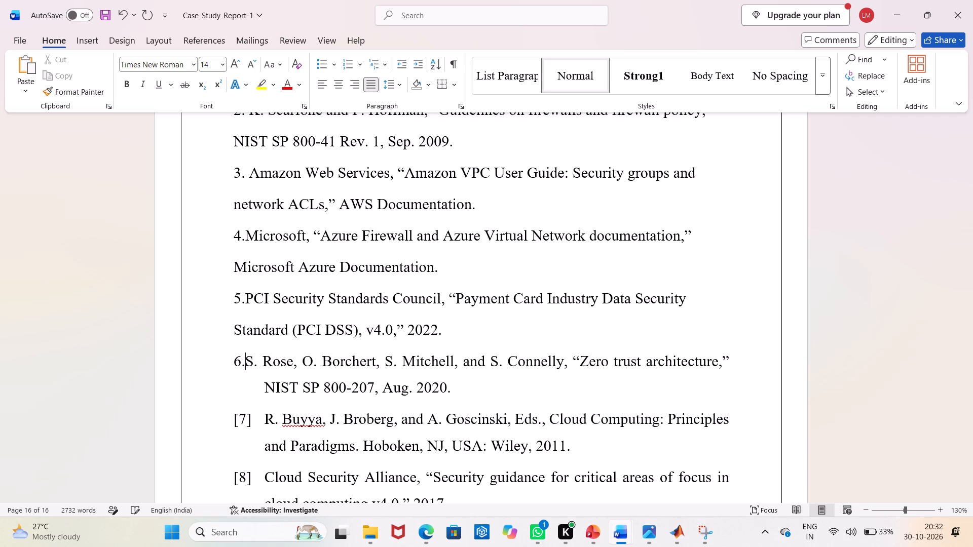
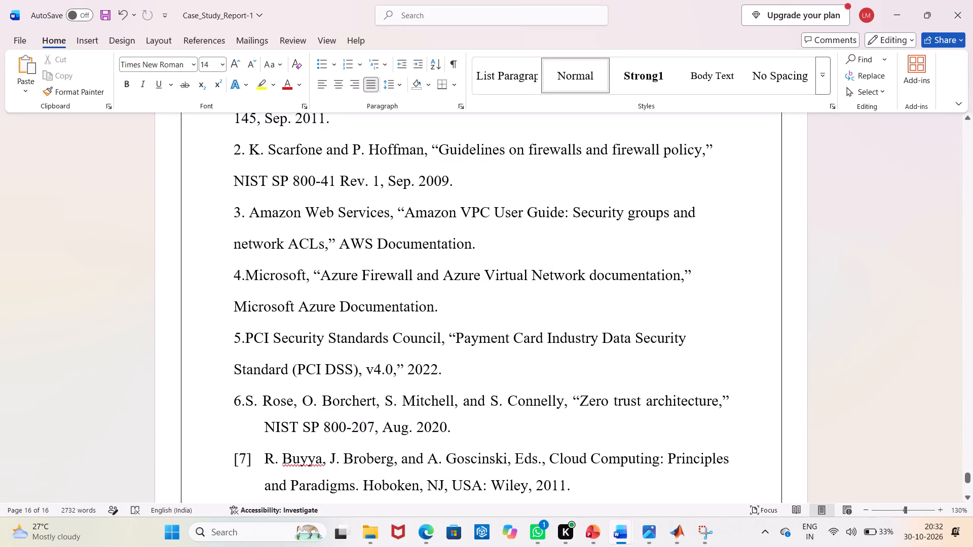
Start a new paragraph at 'NIST SP 800-207' in the 'Zero trust architecture' reference, aligned with the text margin.
key(Down)
key(BackSpace)
key(space)
key(BackSpace)
key(Return)
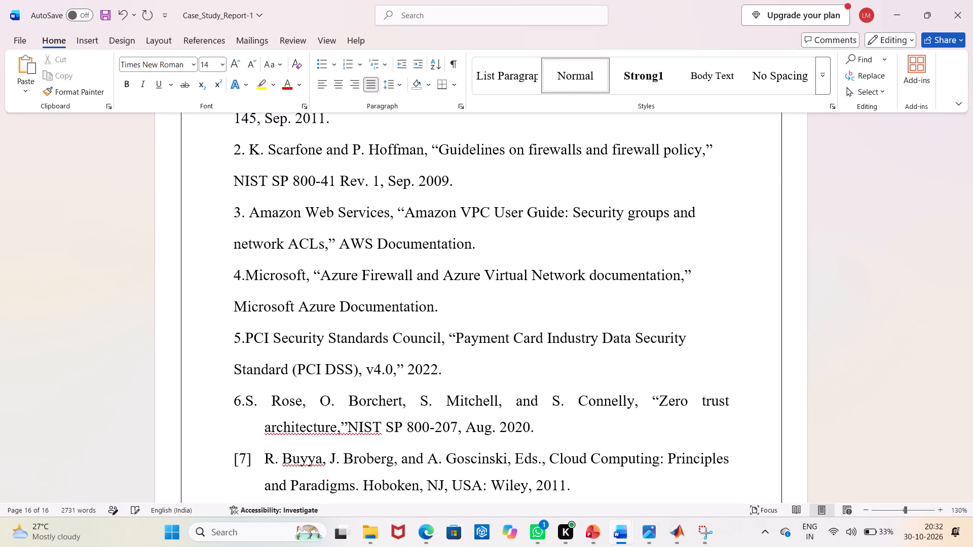
Relabel the 'Cloud Computing: Principles and Paradigms' reference with a plain '7.' and start a margin-aligned new line at 'and Paradigms'.
click(260, 462)
key(BackSpace)
key(BackSpace)
key(BackSpace)
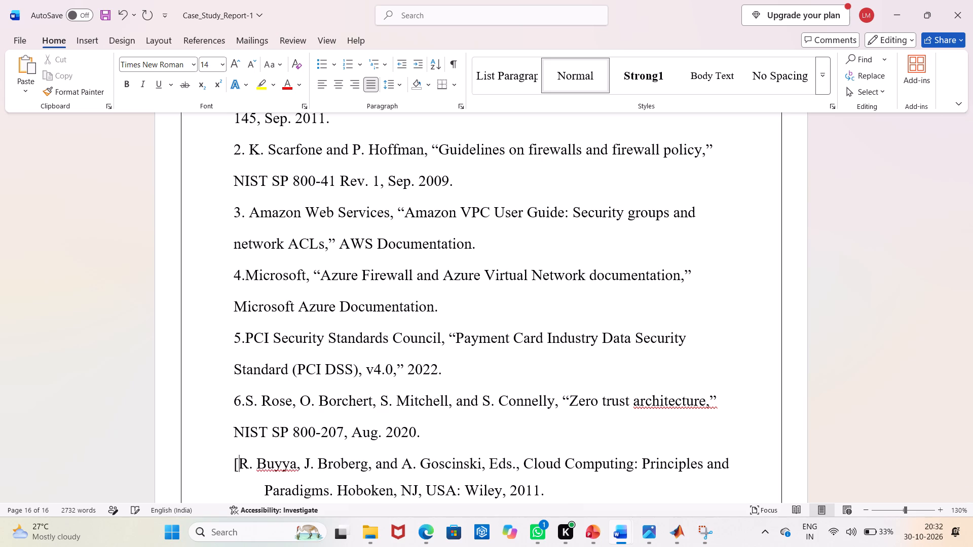
key(BackSpace)
key(7)
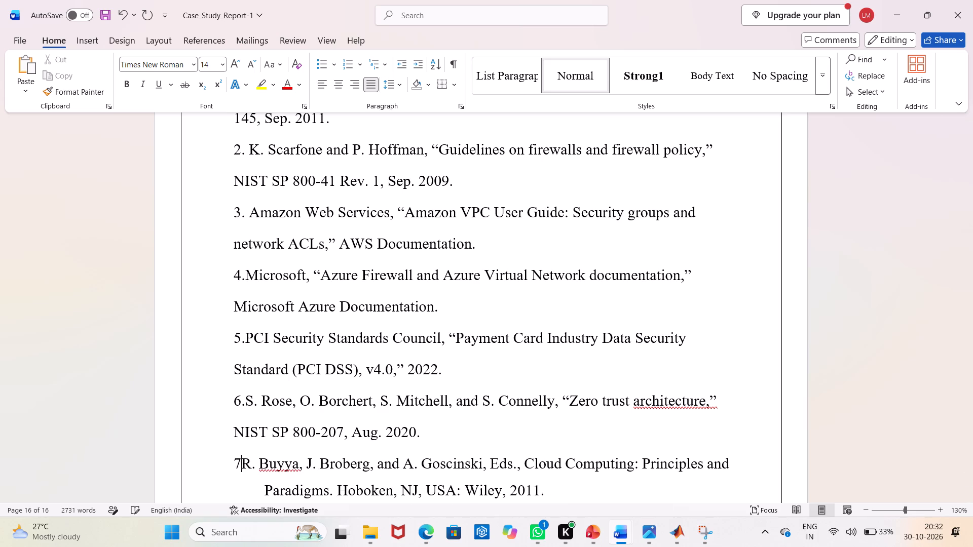
text(.)
key(space)
key(Down)
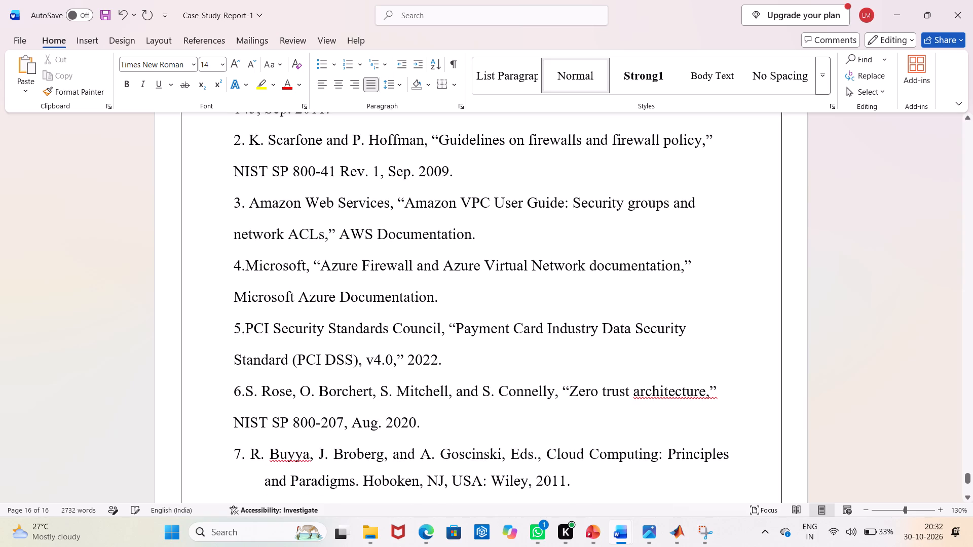
key(BackSpace)
key(Return)
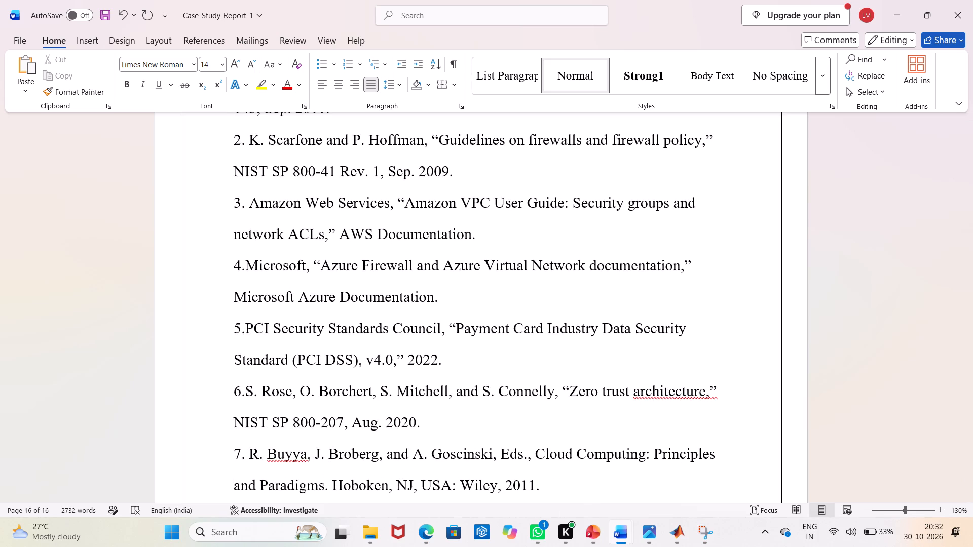
Relabel the Cloud Security Alliance reference with a plain '8.' and start a margin-aligned new line at 'computing v4.0'.
scroll(265, 481, down, 3)
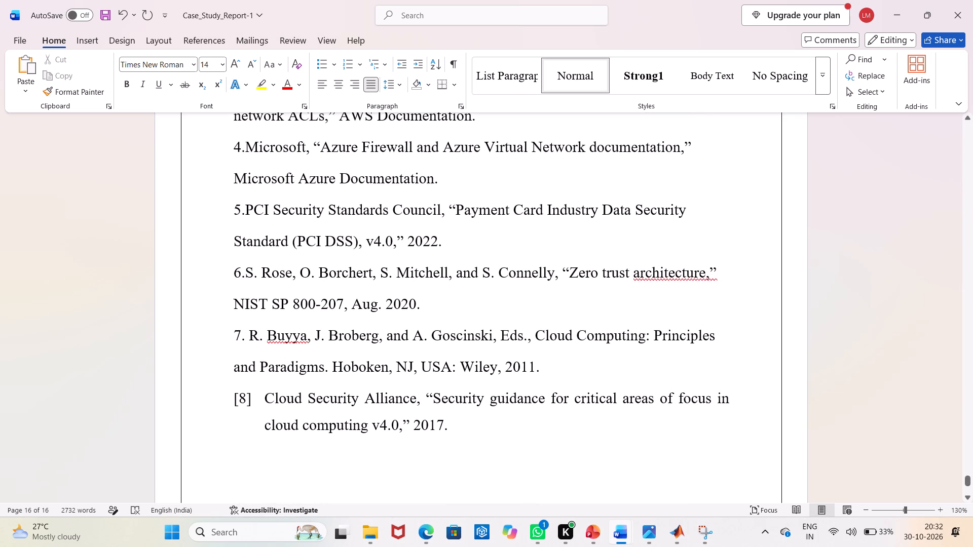
click(265, 393)
key(BackSpace)
key(BackSpace)
key(BackSpace)
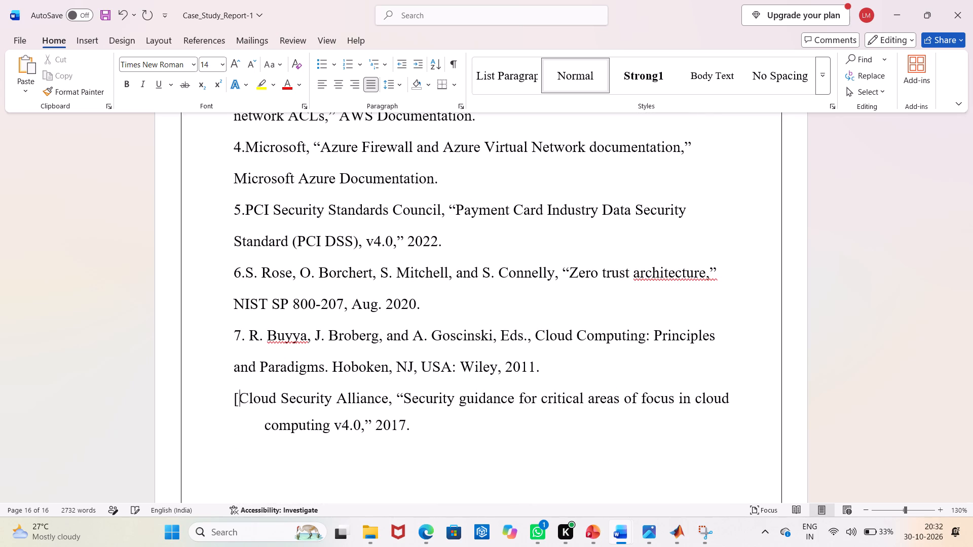
key(BackSpace)
text(8.)
key(space)
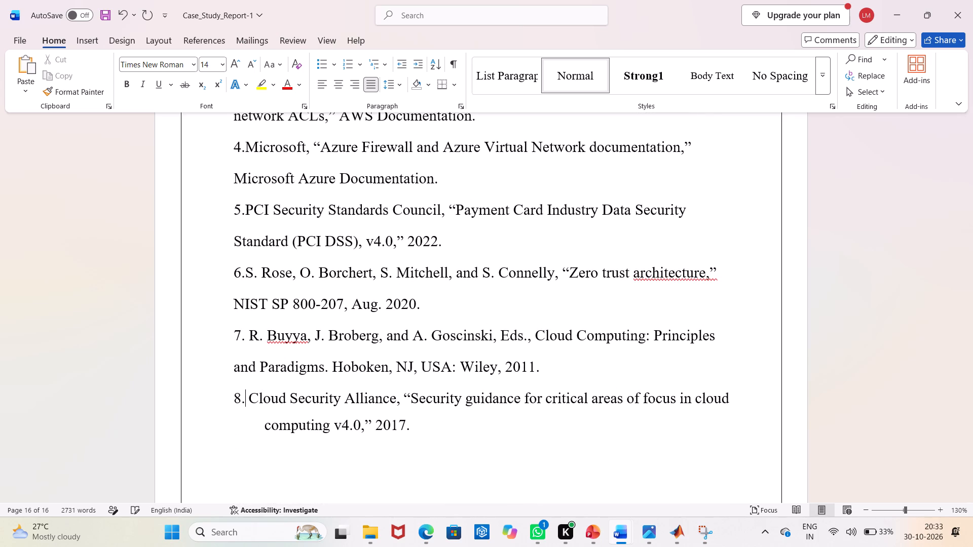
key(Down)
key(BackSpace)
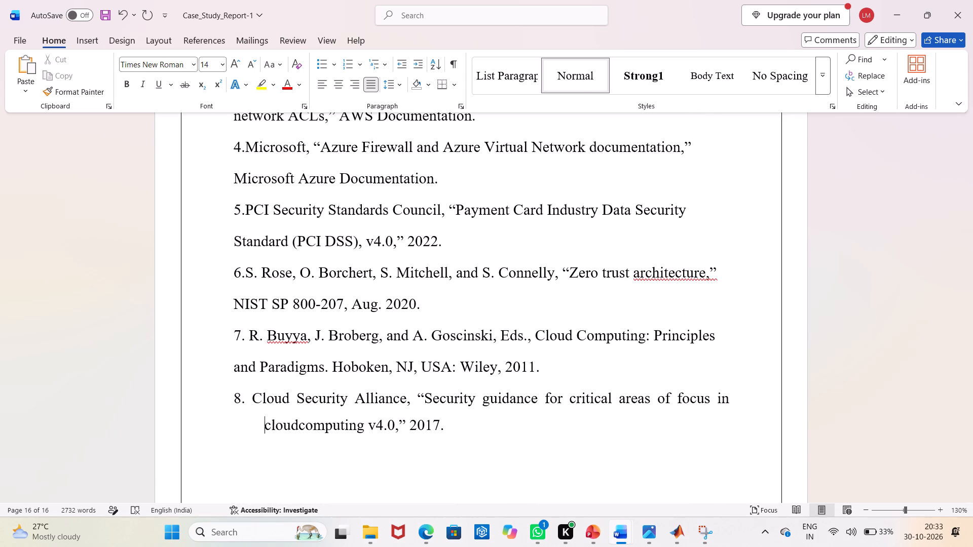
key(space)
key(BackSpace)
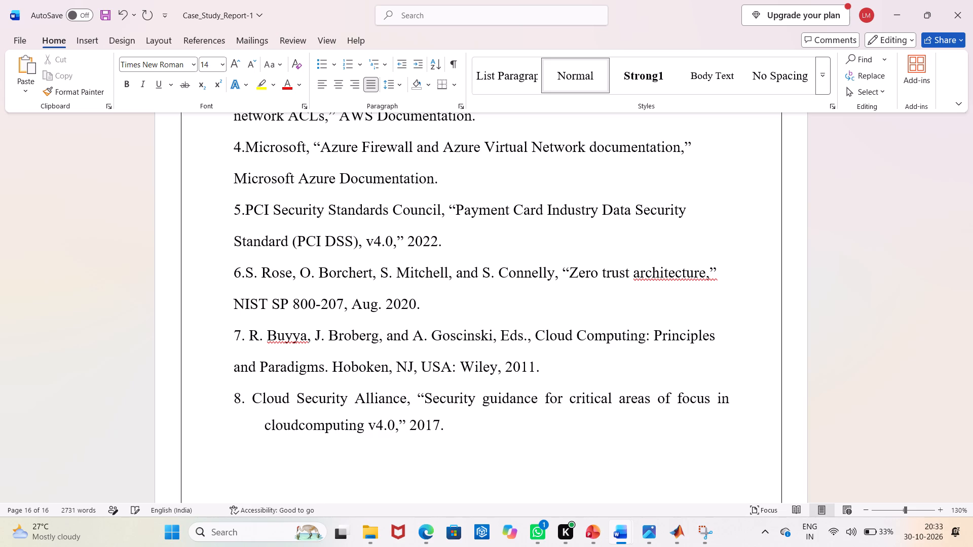
key(Return)
Reduce the font size of all eight references to 12.
scroll(265, 461, down, 11)
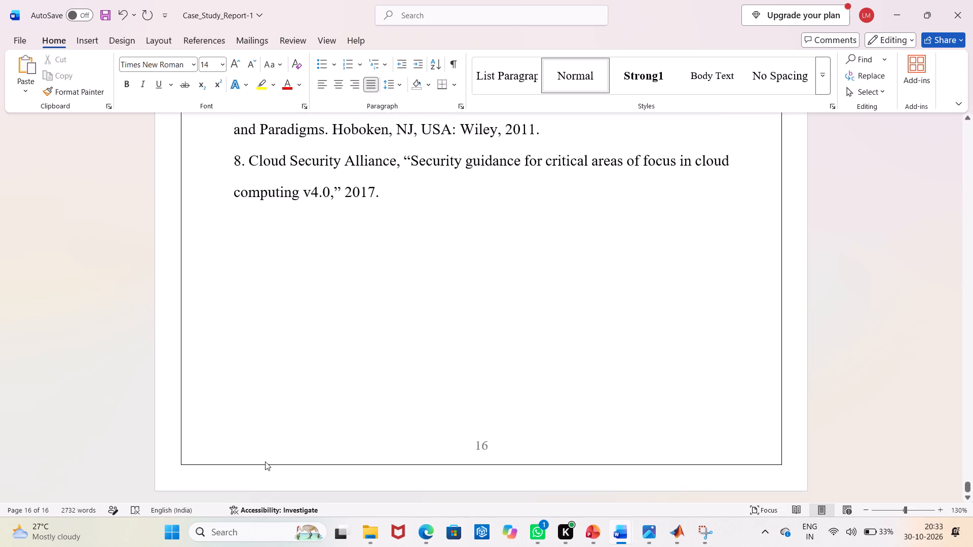
scroll(265, 461, up, 6)
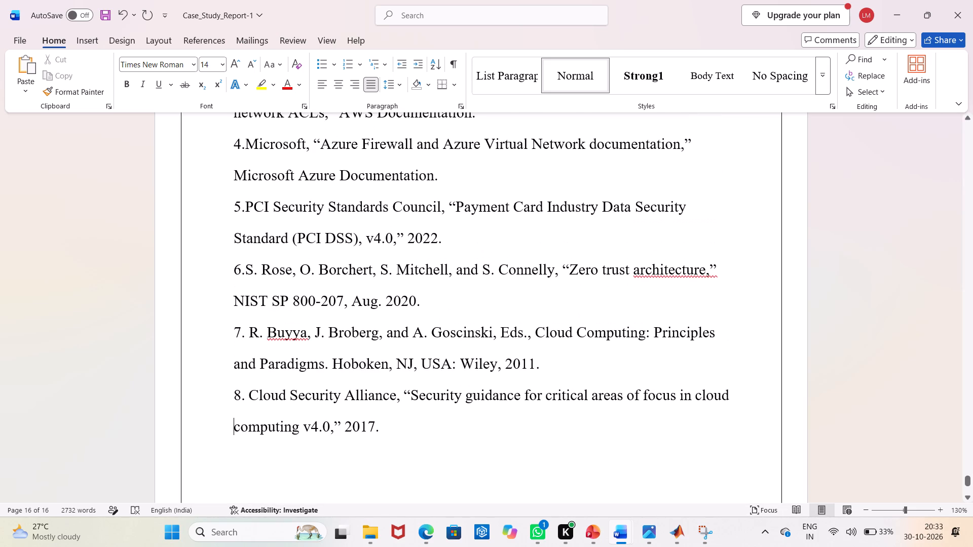
scroll(425, 444, down, 1)
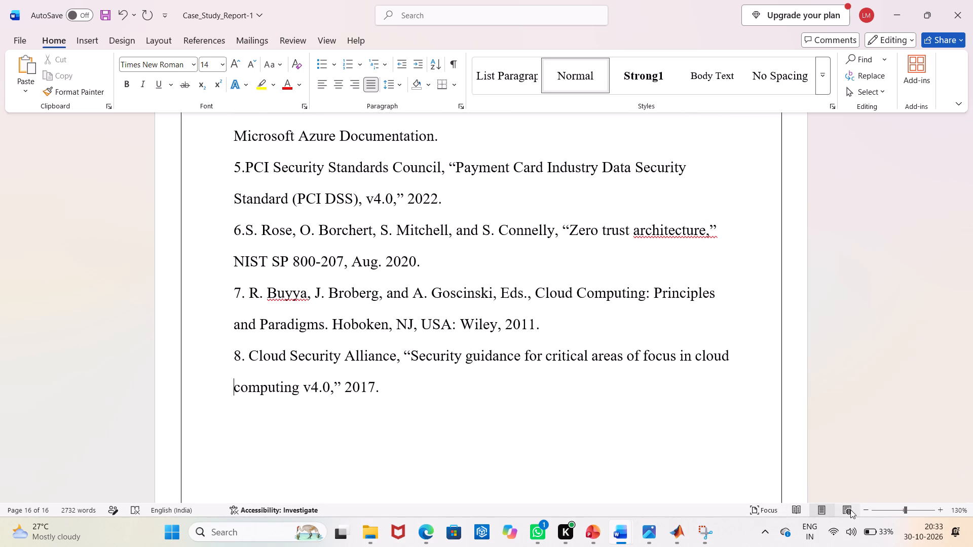
click(864, 507)
drag(487, 406, 237, 172)
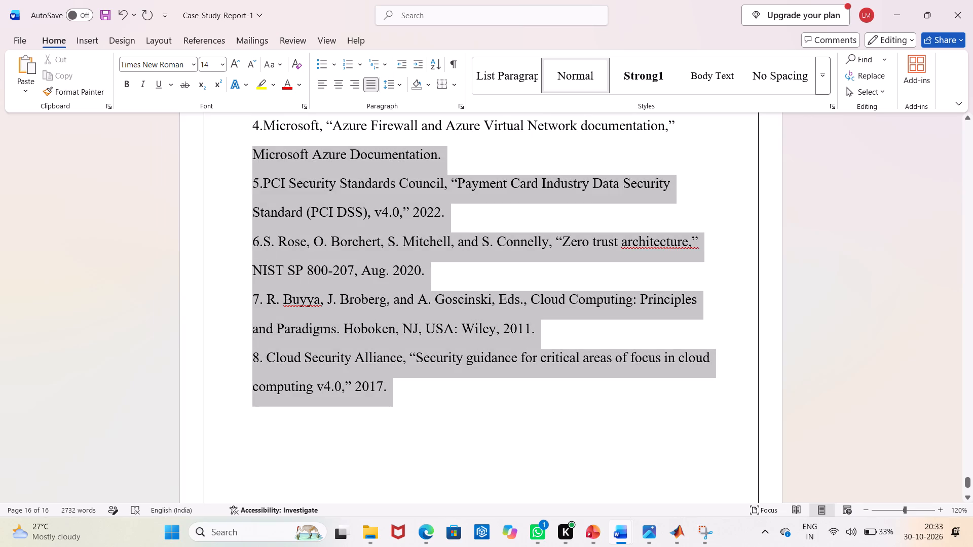
drag(237, 172, 251, 242)
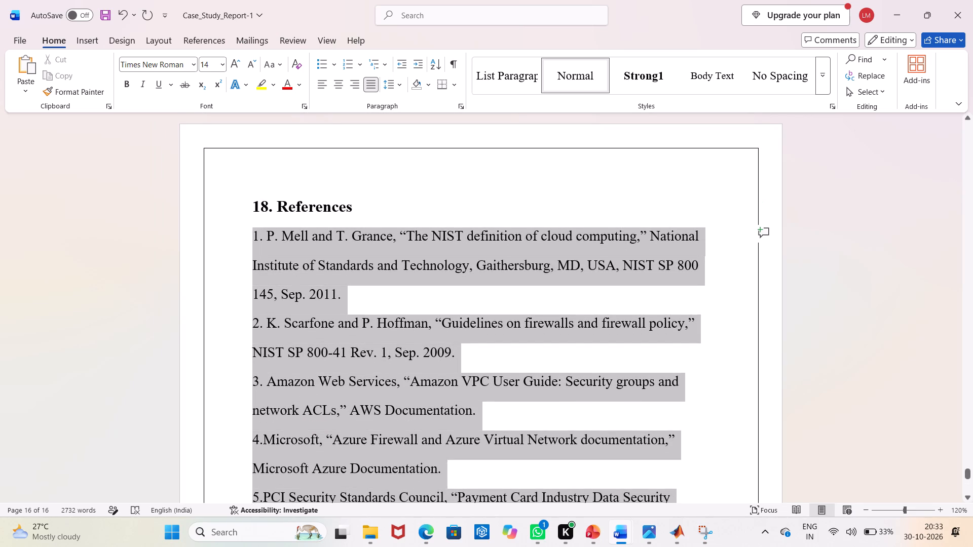
drag(251, 242, 250, 242)
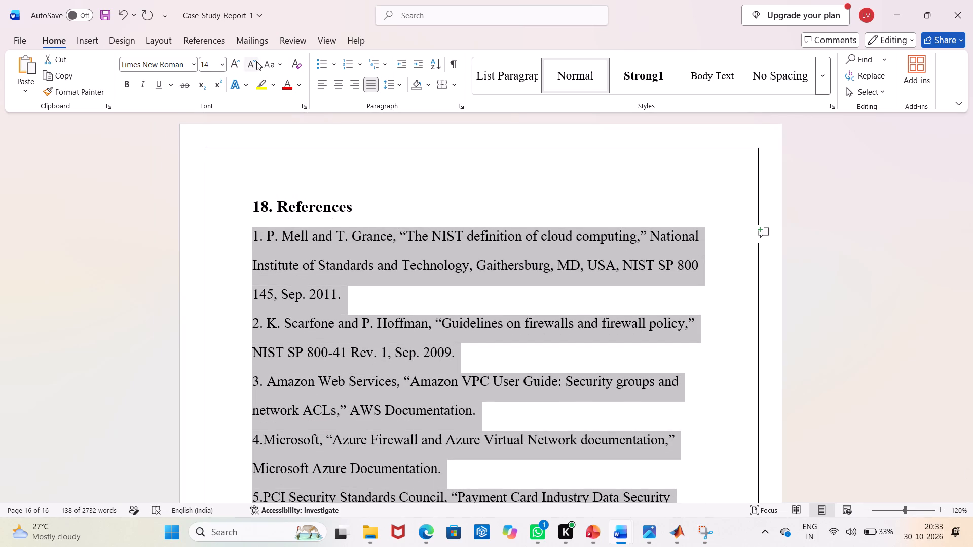
click(256, 61)
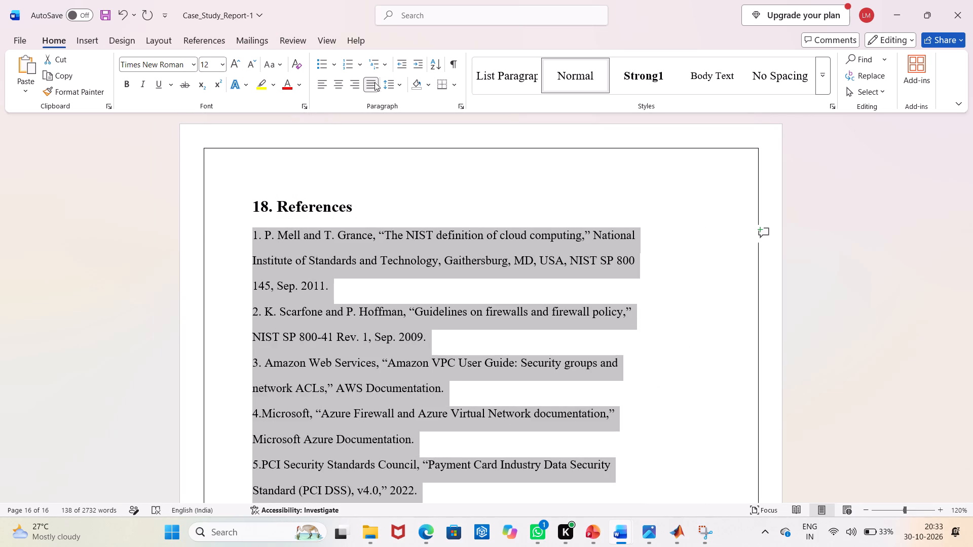
click(679, 278)
Rejoin '145, Sep. 2011.' to the preceding line of reference 1, separated by a space.
scroll(648, 369, down, 7)
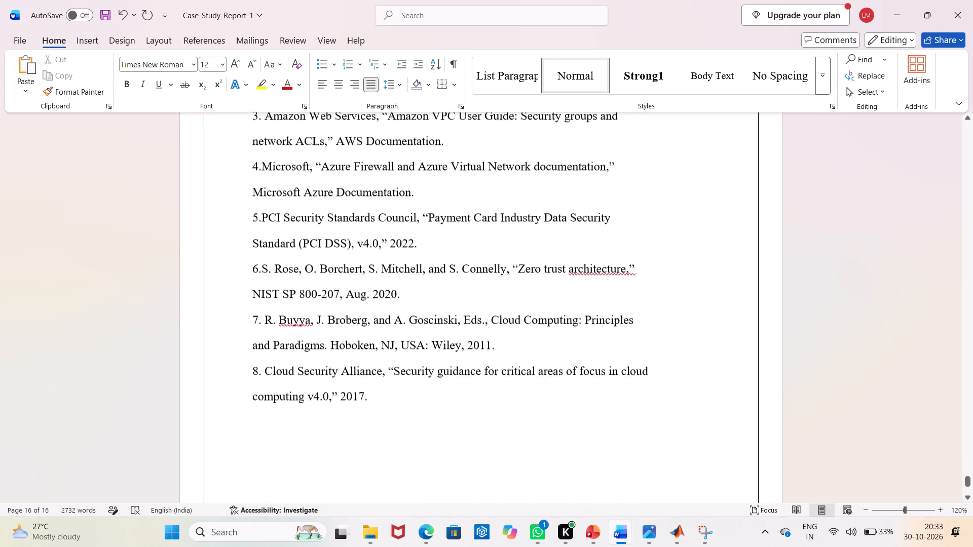
scroll(648, 369, down, 2)
scroll(648, 369, up, 9)
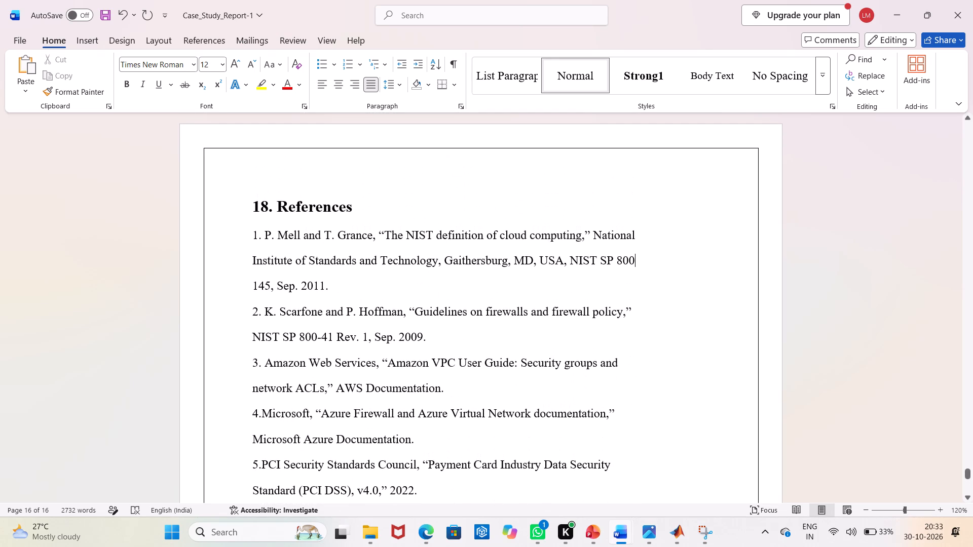
click(255, 282)
key(BackSpace)
key(BackSpace)
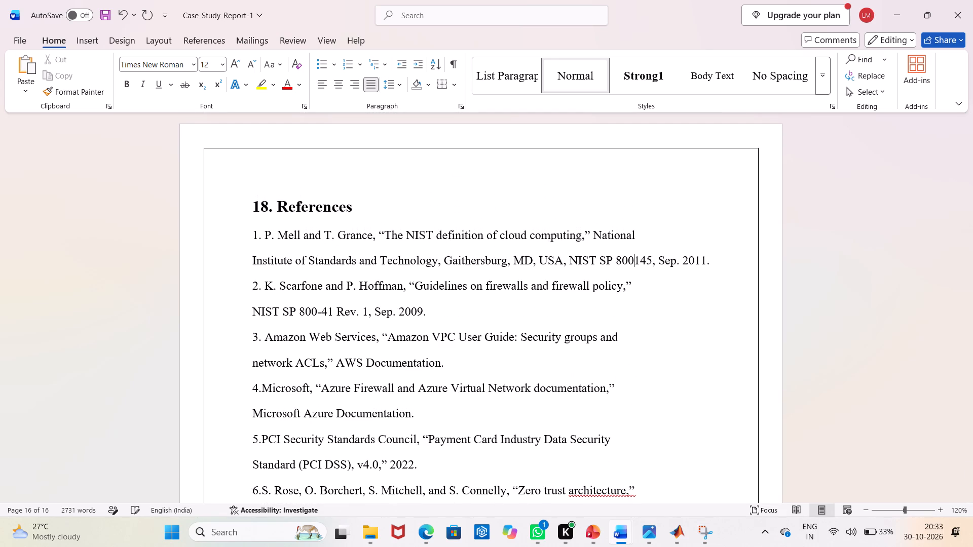
key(space)
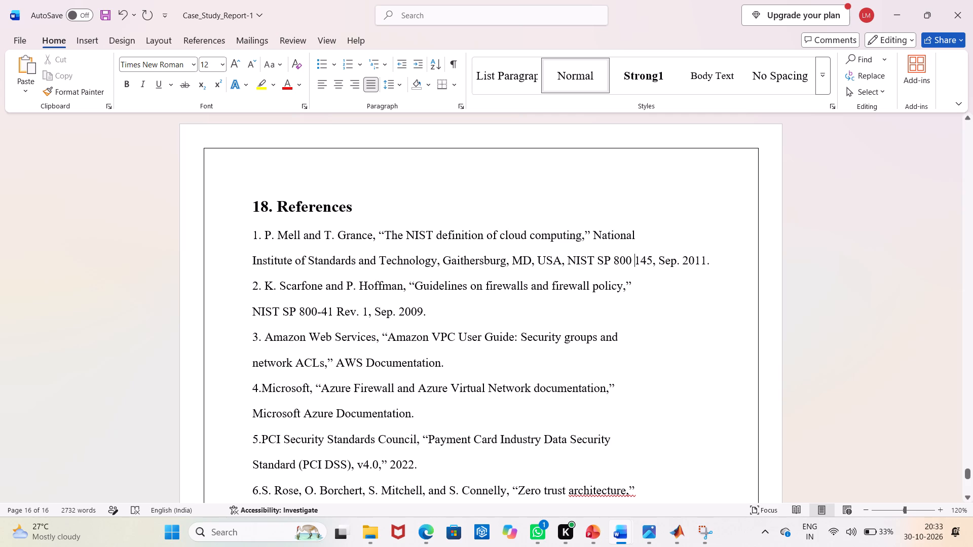
Move the line break in reference 1 so that its second, margin-aligned line starts at 'Standards and Technology'.
click(250, 253)
key(BackSpace)
key(BackSpace)
key(space)
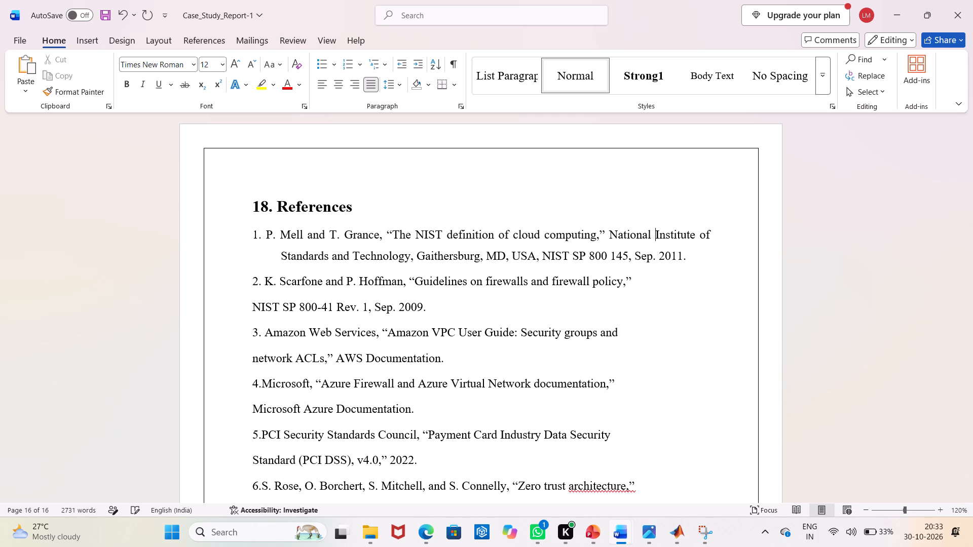
click(285, 254)
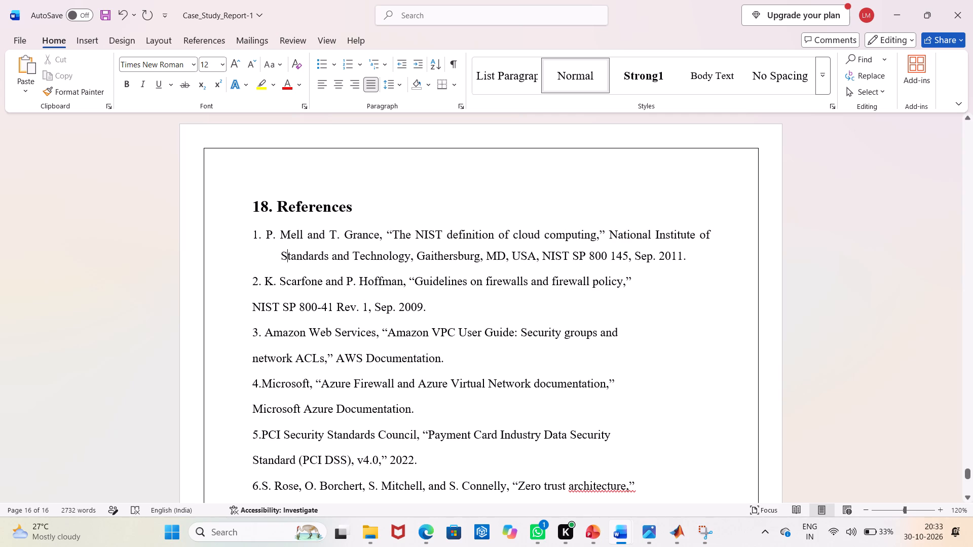
click(279, 253)
key(BackSpace)
key(space)
key(BackSpace)
key(Return)
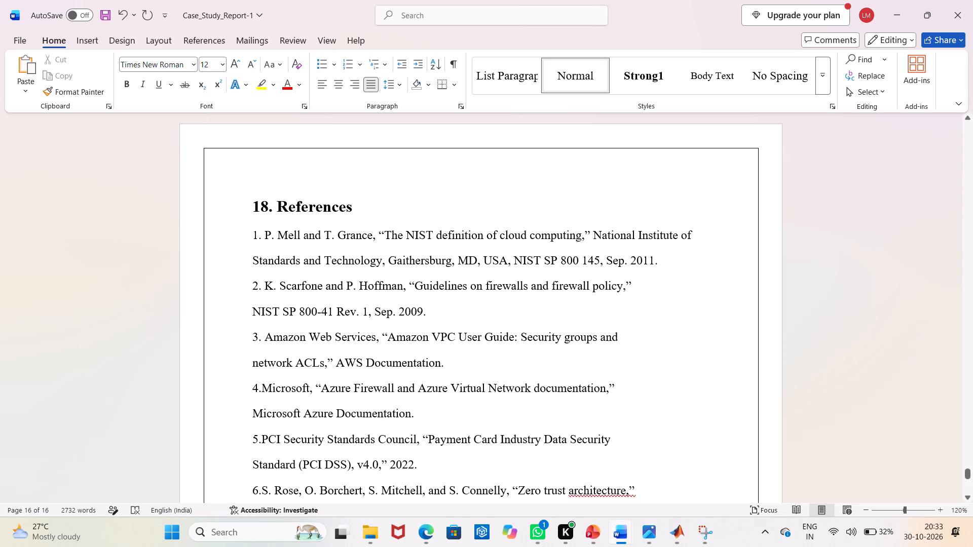
Rejoin the 'NIST SP 800-41 Rev. 1' line of reference 2 to its first line, separated by a space.
click(249, 312)
key(BackSpace)
key(space)
key(BackSpace)
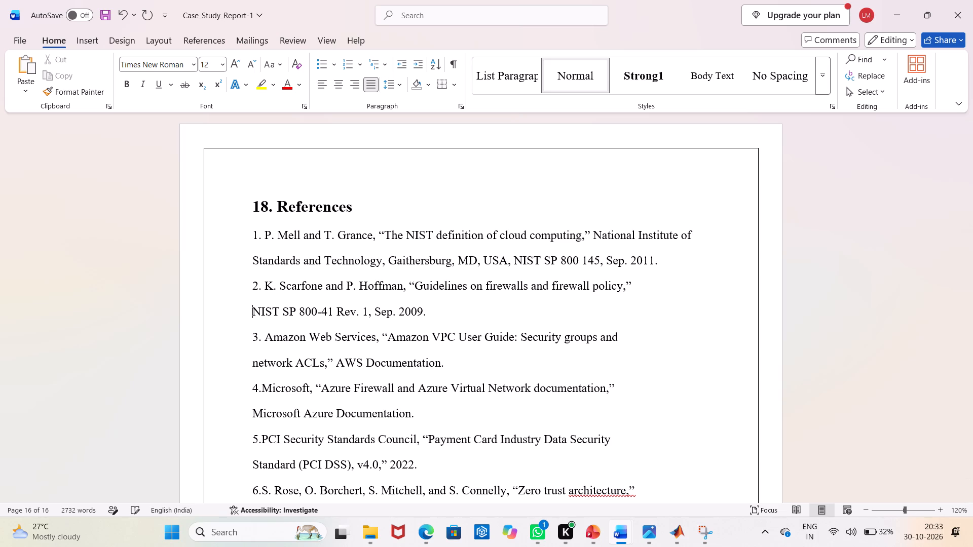
key(BackSpace)
key(Return)
key(BackSpace)
key(BackSpace)
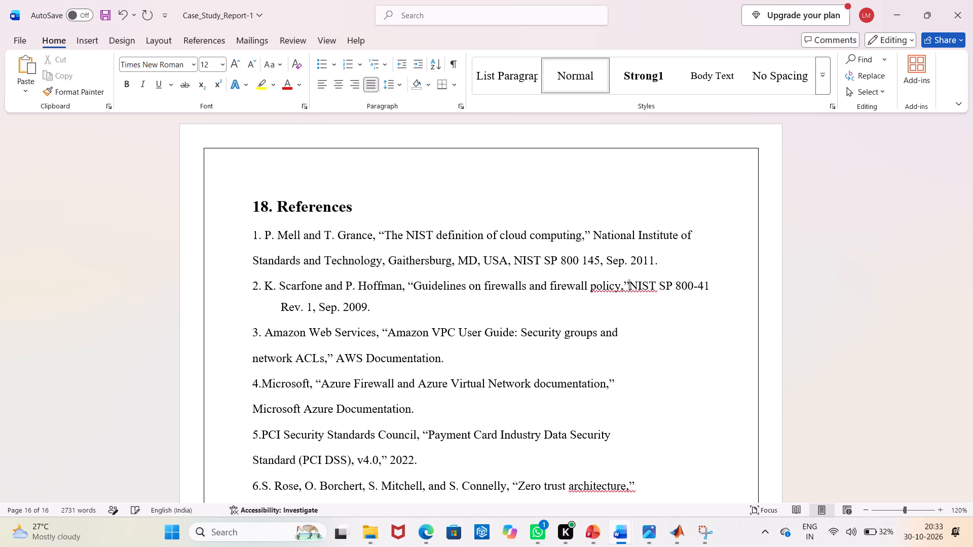
key(space)
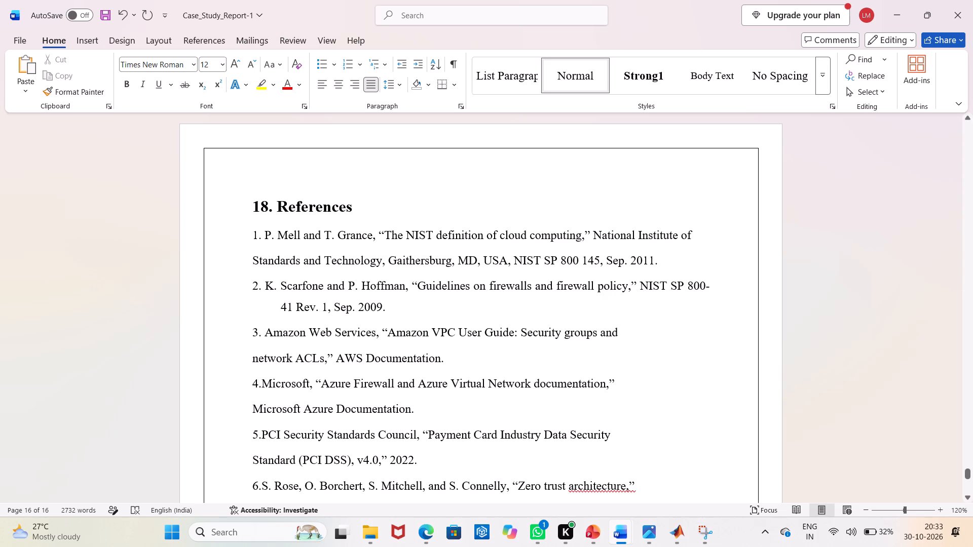
Replace the hyphen in 'NIST SP 800-41' of reference 2 with a space.
click(275, 308)
key(BackSpace)
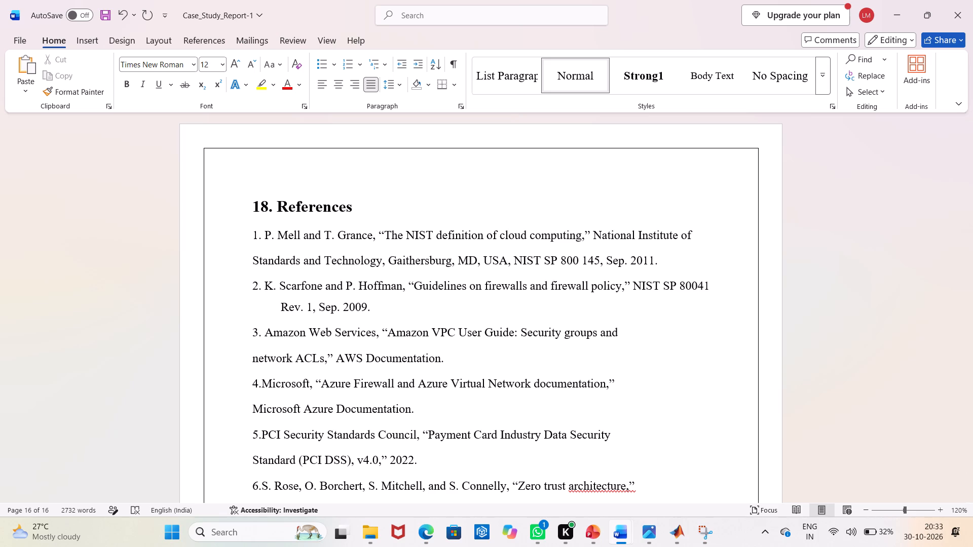
key(space)
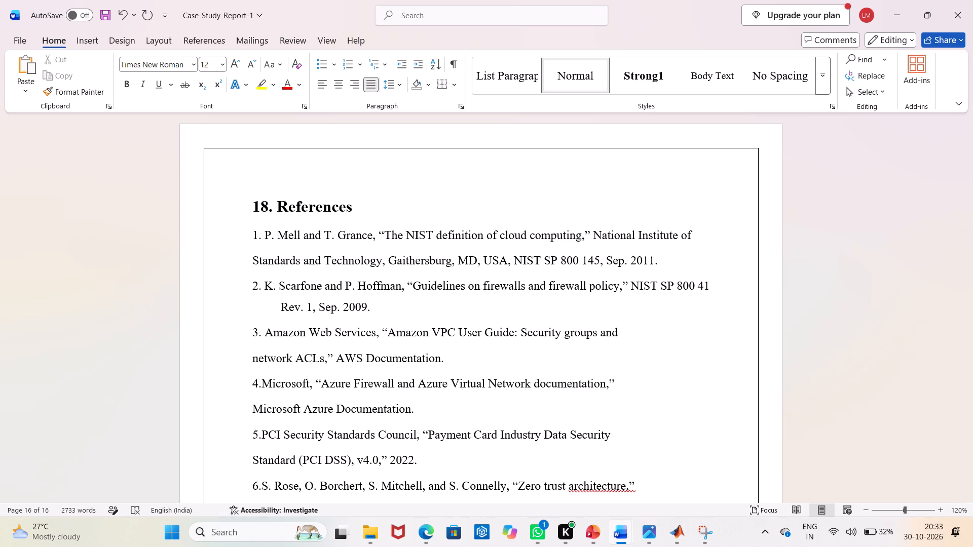
Break reference 2 after 'NIST SP 800 41' so that its second, margin-aligned line starts at 'Rev. 1, Sep. 2009.'.
key(Down)
key(Down)
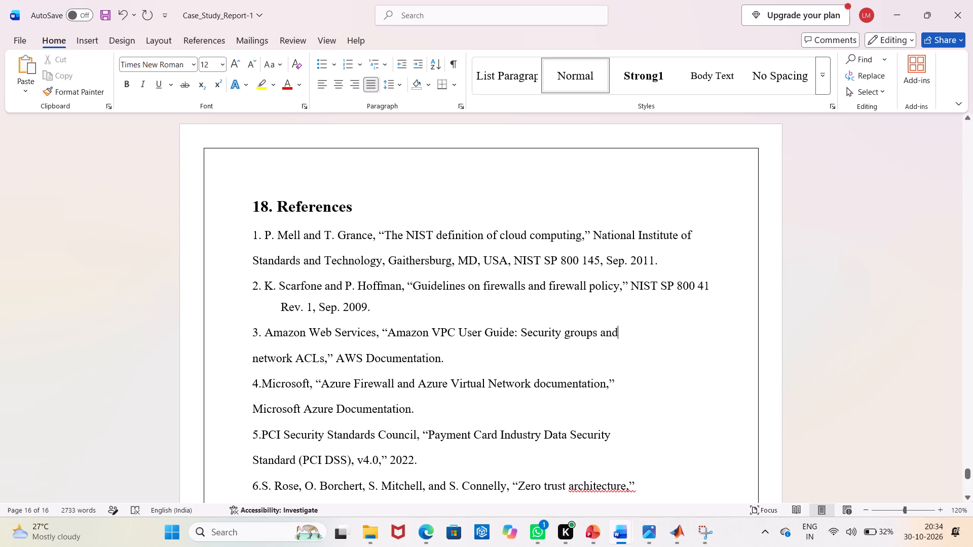
click(279, 304)
key(BackSpace)
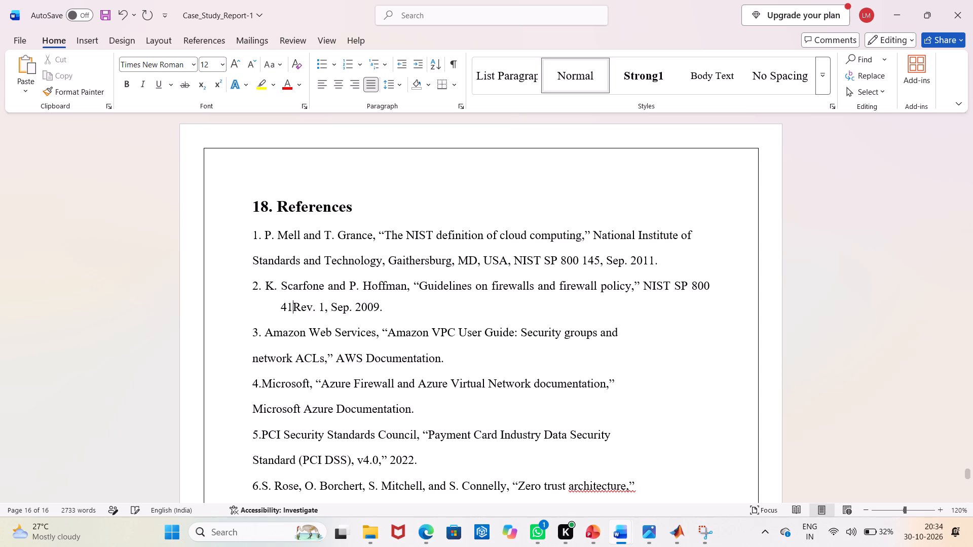
key(space)
key(BackSpace)
key(Return)
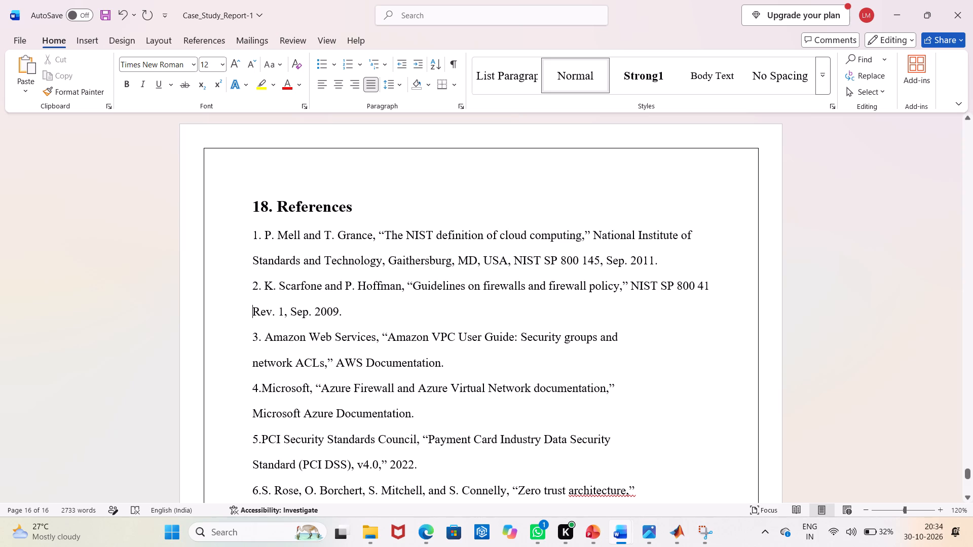
Rejoin the 'network ACLs' line of reference 3 to its first line, separated by a space.
scroll(509, 338, down, 1)
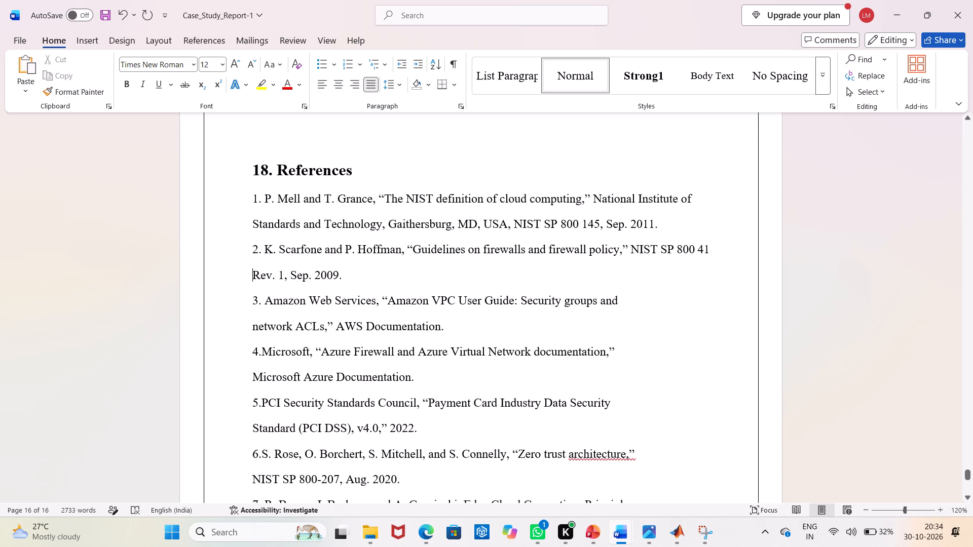
click(250, 326)
key(BackSpace)
key(space)
key(BackSpace)
key(BackSpace)
key(space)
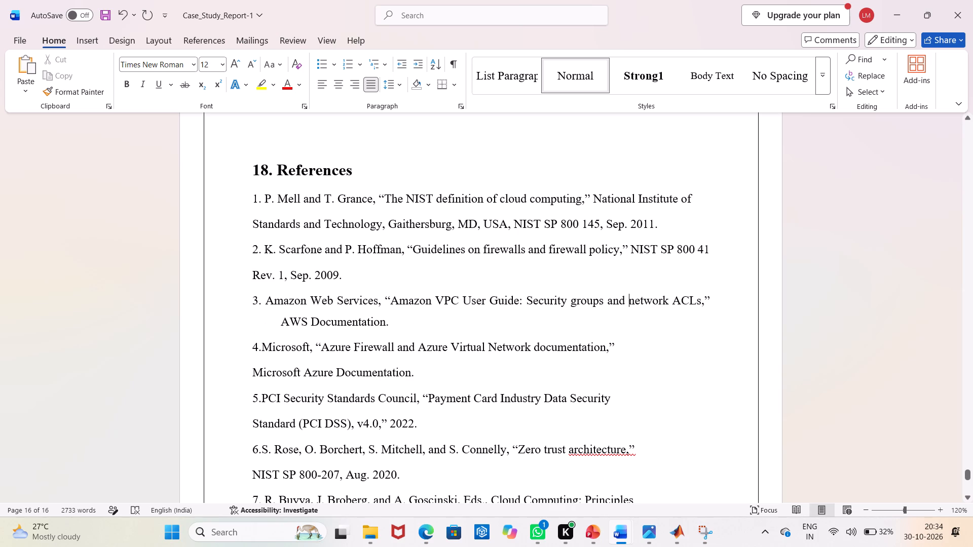
Remove the closing quotation mark after 'ACLs,' in reference 3 and start its second, margin-aligned line at 'AWS Documentation.'.
click(274, 323)
key(BackSpace)
key(BackSpace)
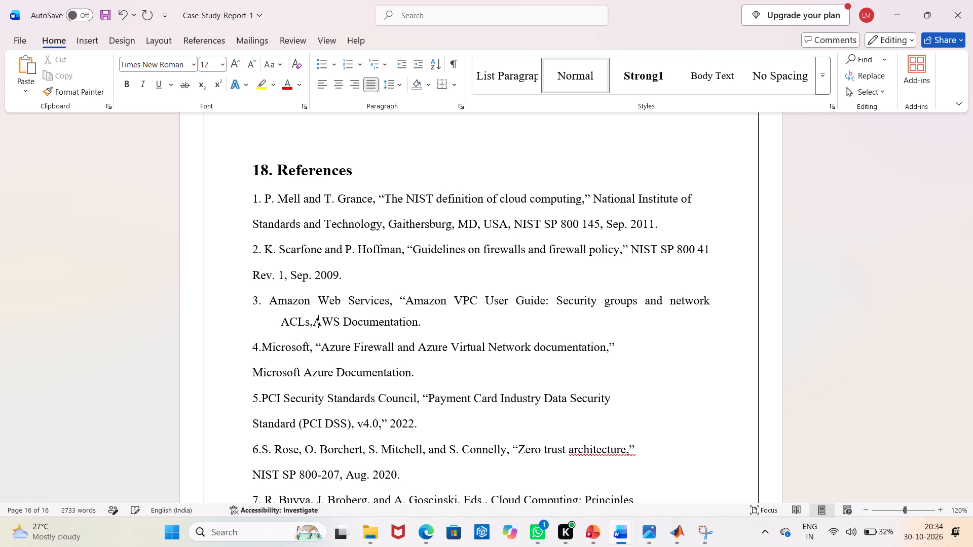
key(space)
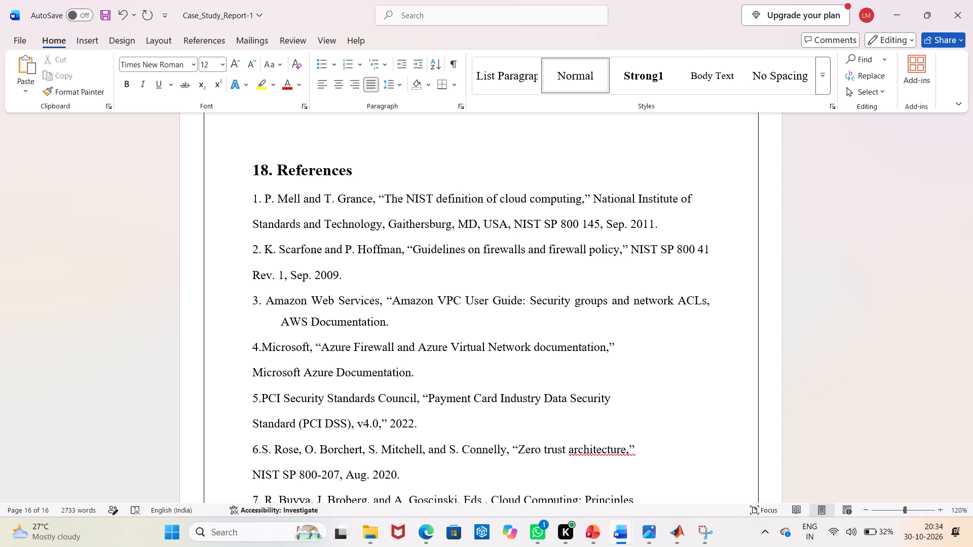
key(space)
key(BackSpace)
key(BackSpace)
key(Return)
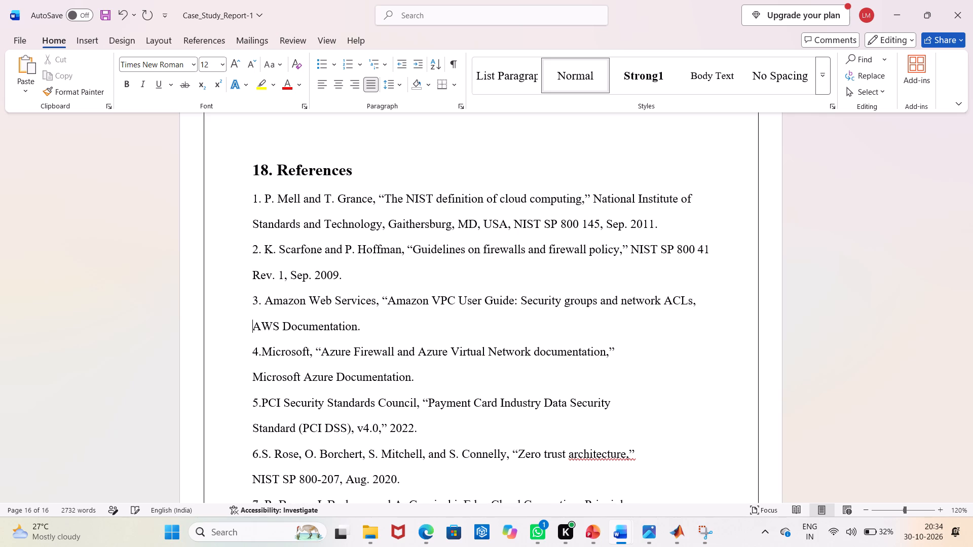
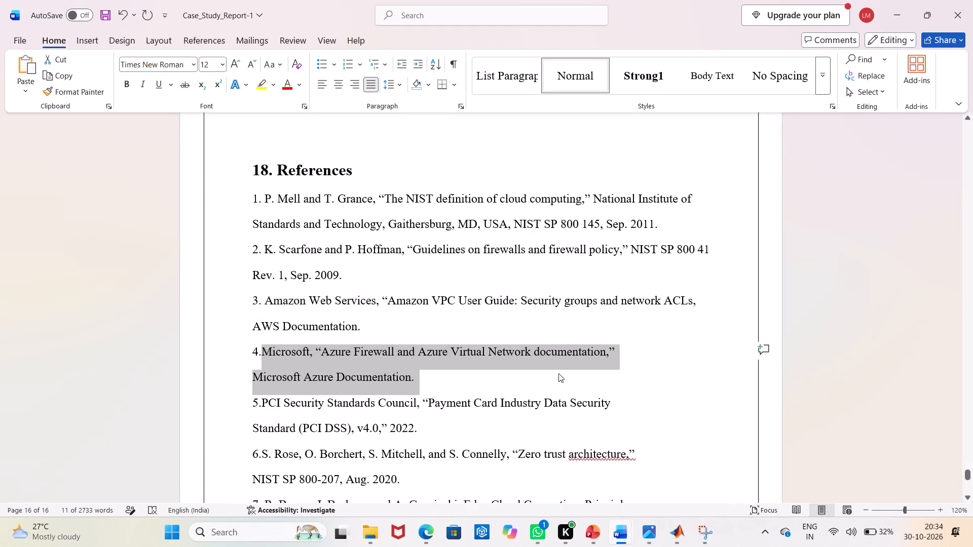
Rejoin the second lines of references 4 and 5 to their first lines, each separated by a space.
click(706, 353)
click(251, 373)
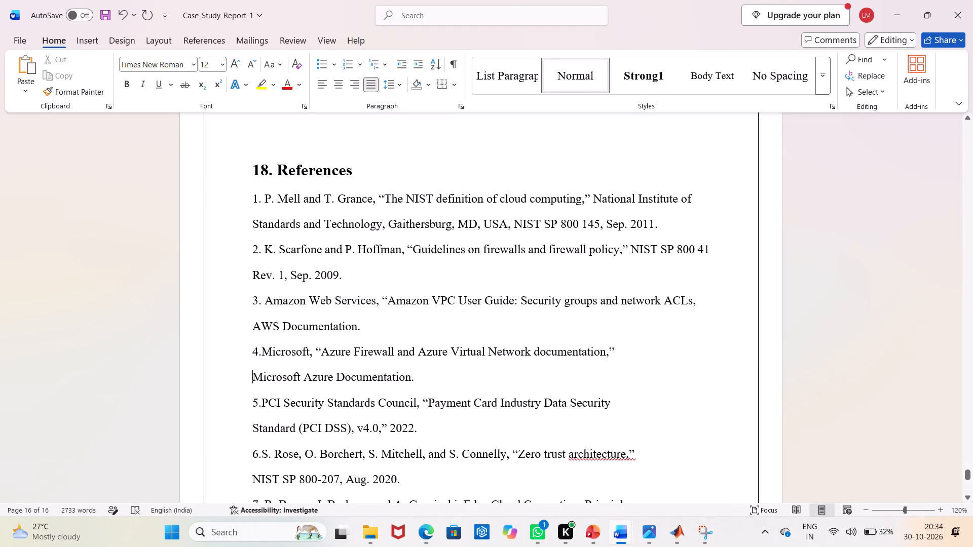
key(BackSpace)
key(space)
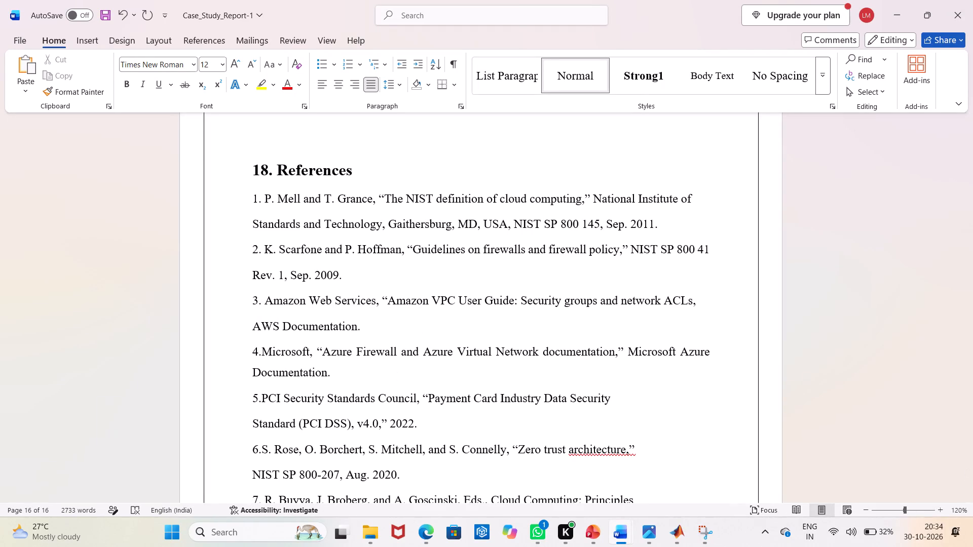
click(248, 421)
key(BackSpace)
key(space)
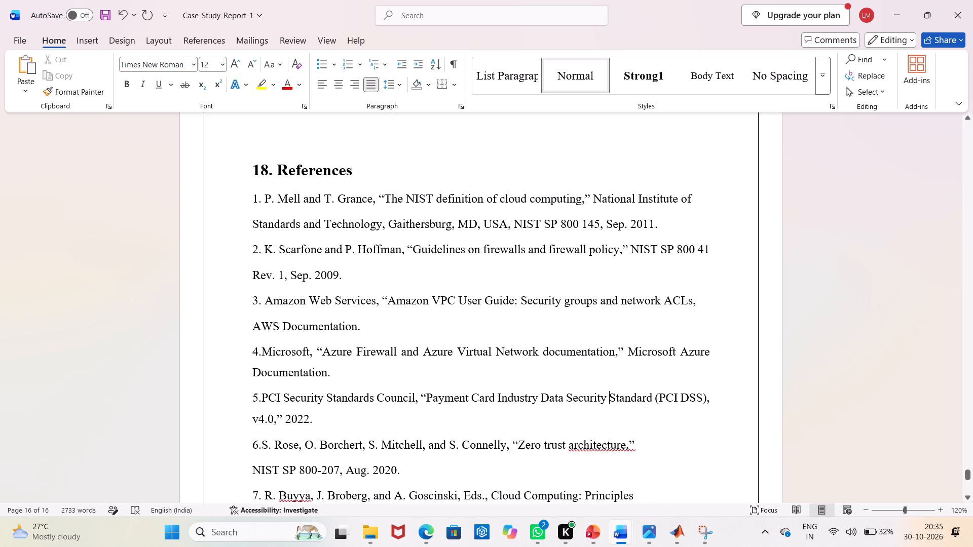
Rejoin the 'NIST SP 800-207' line of reference 6 to its first line, separated by a space.
click(252, 464)
key(BackSpace)
key(space)
key(BackSpace)
key(BackSpace)
key(space)
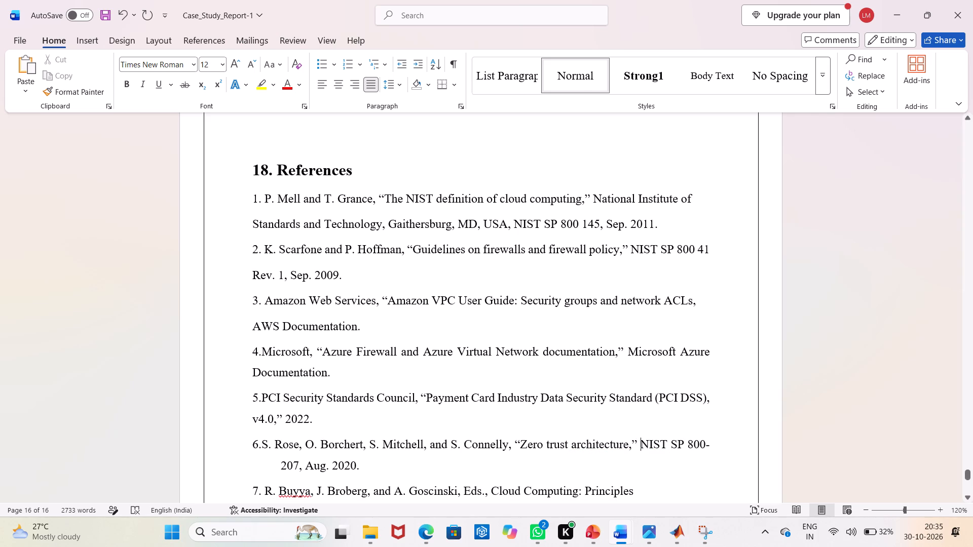
Remove the hyphen from 'NIST SP 800-207' in reference 6 and start its second, margin-aligned line at '207, Aug. 2020.'.
click(277, 465)
key(BackSpace)
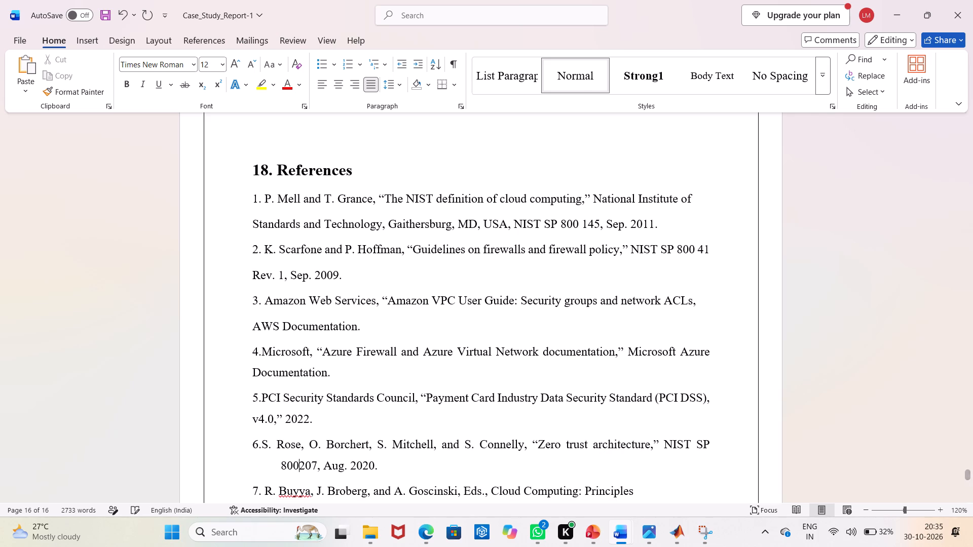
key(space)
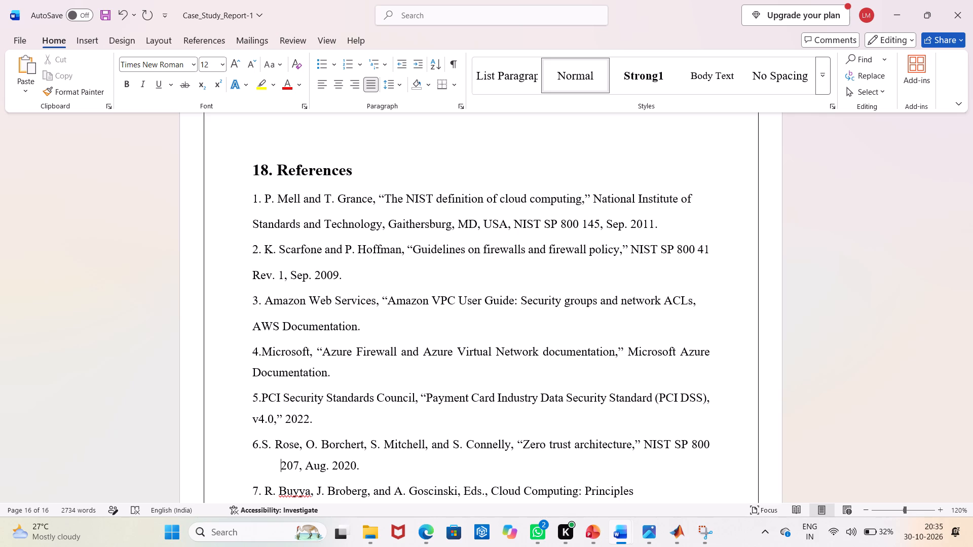
key(BackSpace)
key(Return)
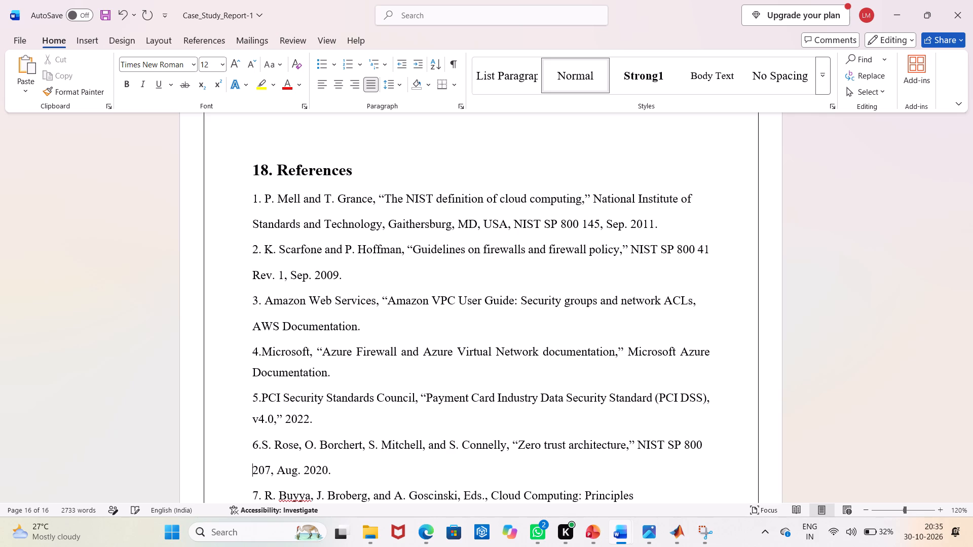
Bring 'and Paradigms.' up to the first line of reference 7 and start its second, margin-aligned line at 'Hoboken, NJ, USA: Wiley, 2011.'.
scroll(281, 487, down, 3)
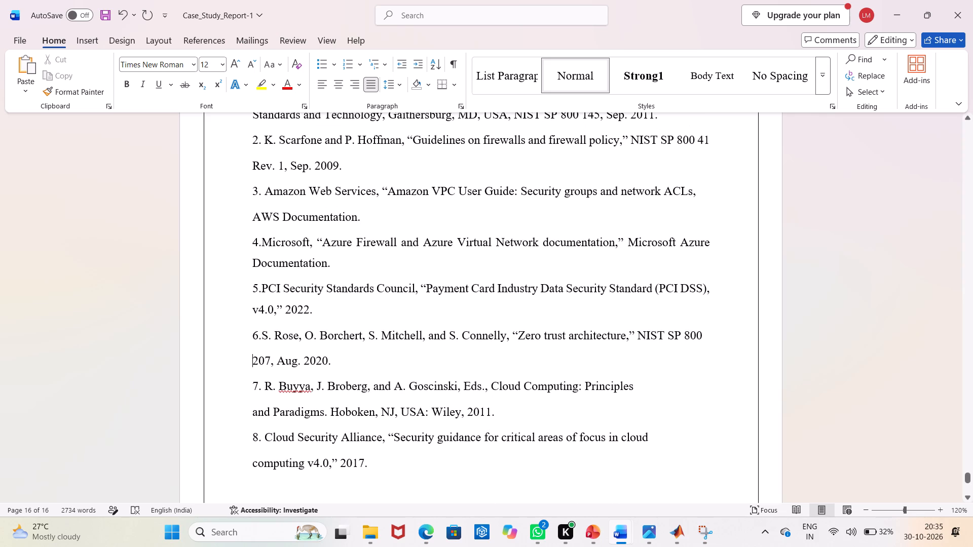
click(253, 414)
key(BackSpace)
key(BackSpace)
key(space)
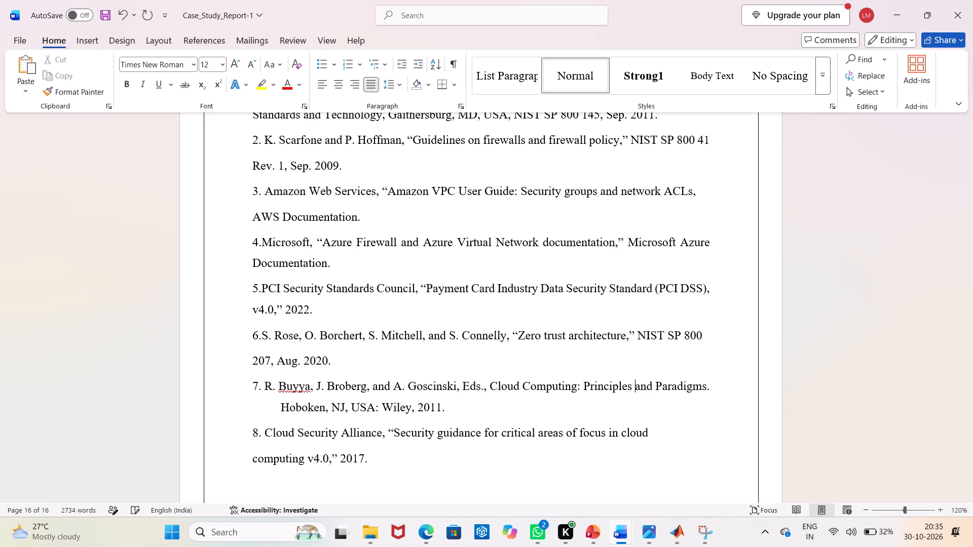
key(Down)
key(Down)
click(281, 403)
key(BackSpace)
key(Return)
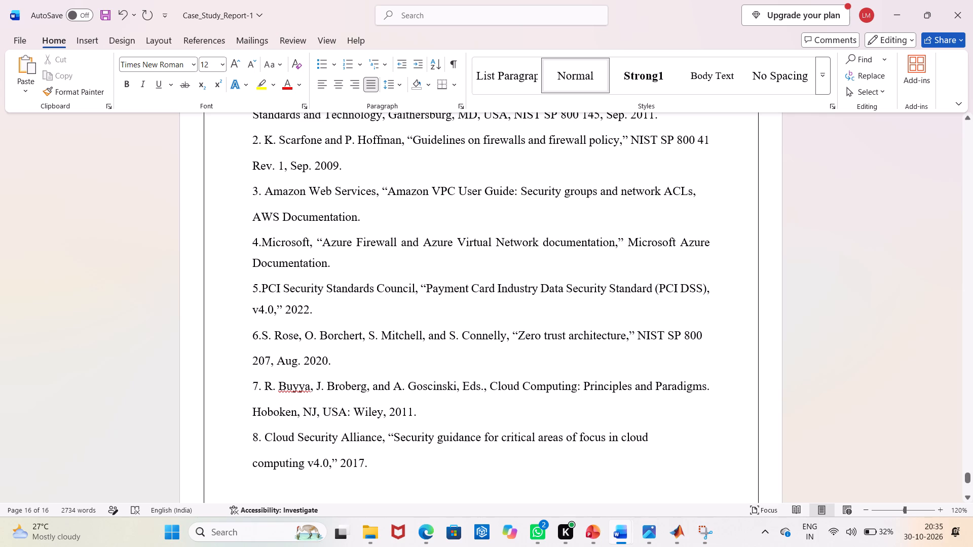
Bring 'computing' up to the first line of reference 8 and start its second, margin-aligned line at 'v4.0,” 2017.'.
click(253, 461)
key(BackSpace)
key(BackSpace)
key(Return)
key(BackSpace)
key(BackSpace)
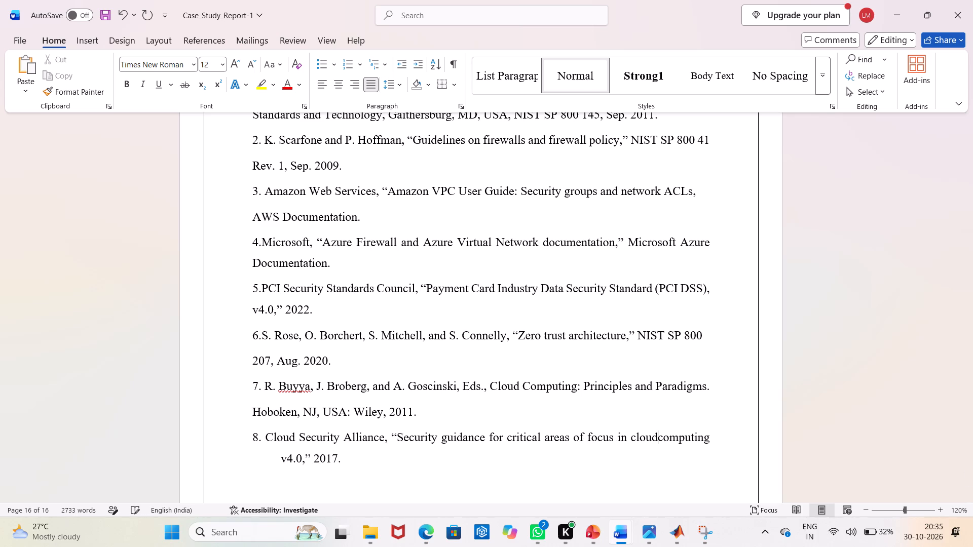
key(space)
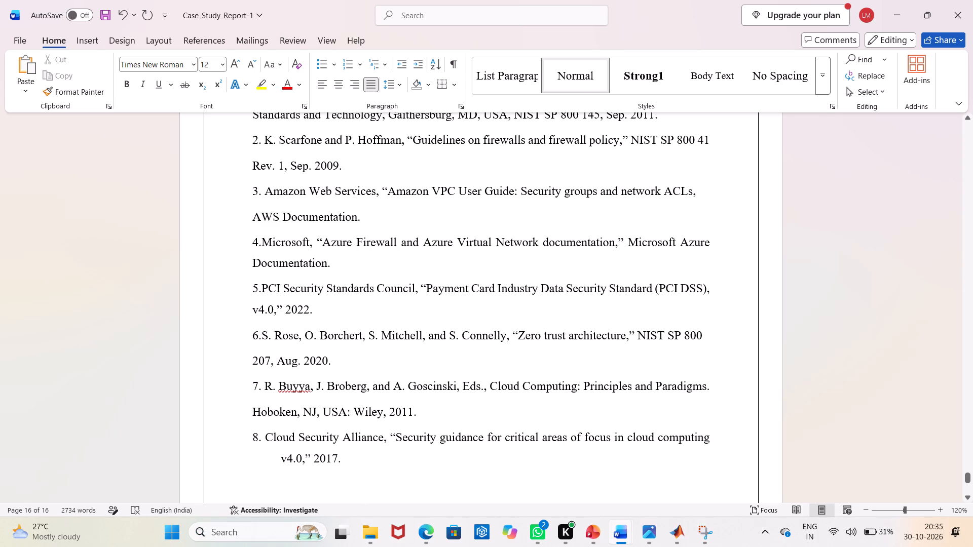
click(279, 456)
key(BackSpace)
key(space)
key(BackSpace)
key(Return)
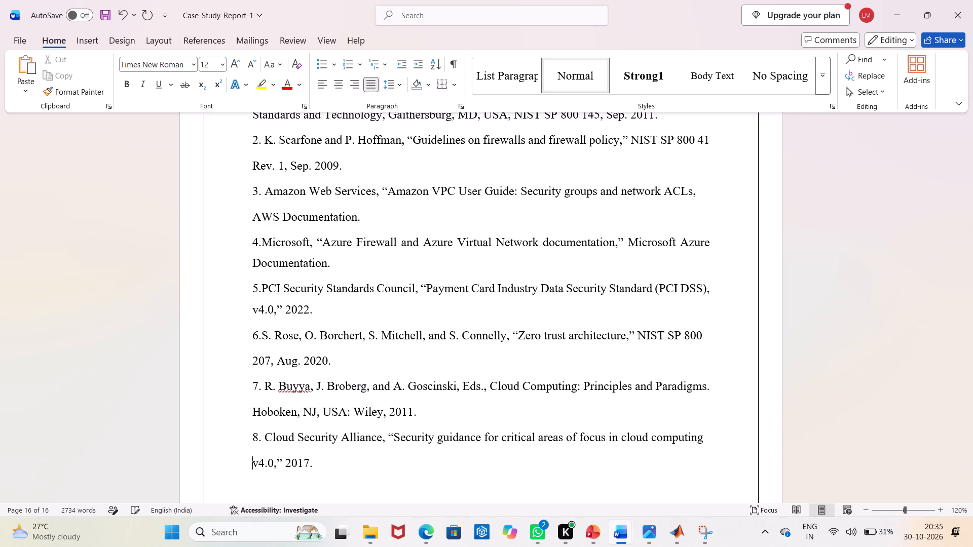
Review the report's layout backwards from the references through its sections, tables and figure to the title page.
scroll(337, 453, up, 20)
scroll(337, 453, up, 6)
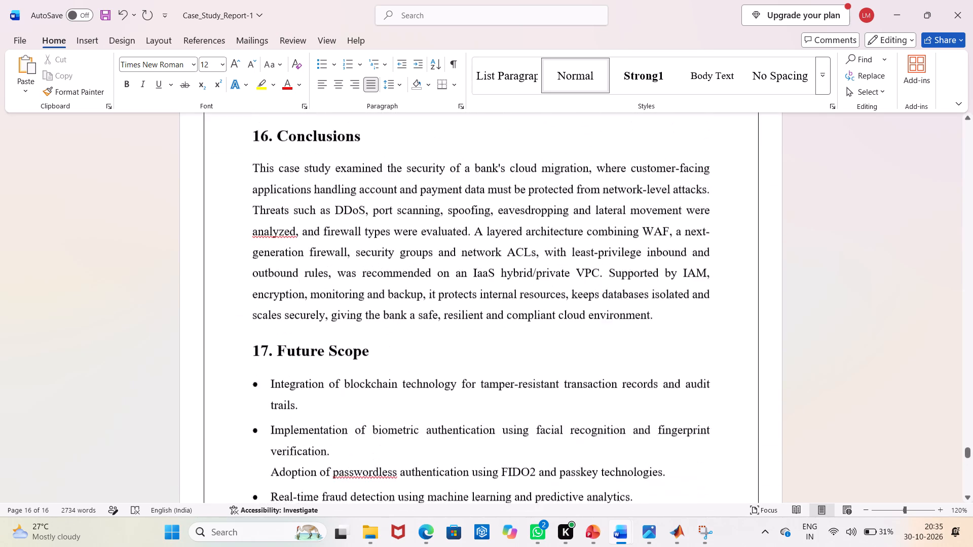
scroll(337, 457, up, 16)
scroll(337, 457, up, 10)
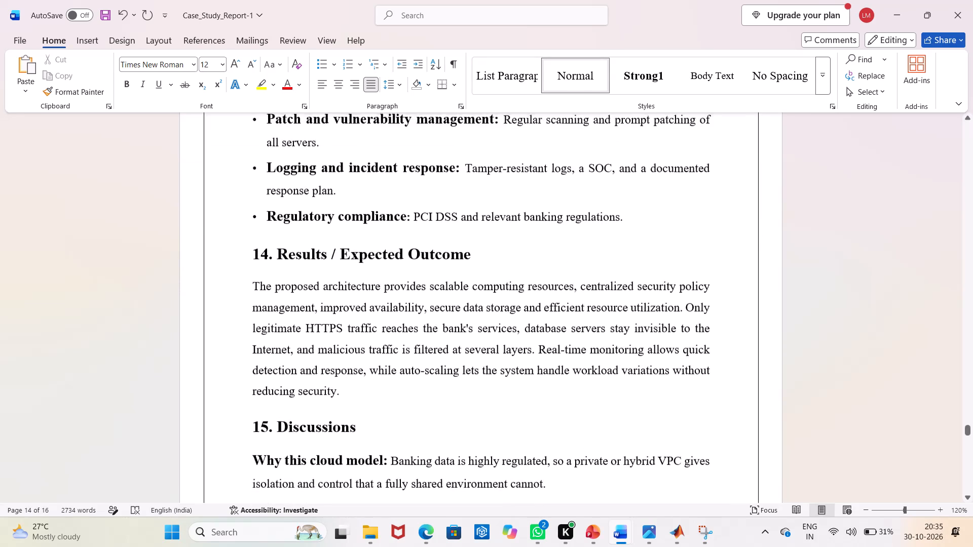
scroll(337, 457, up, 18)
scroll(337, 457, up, 7)
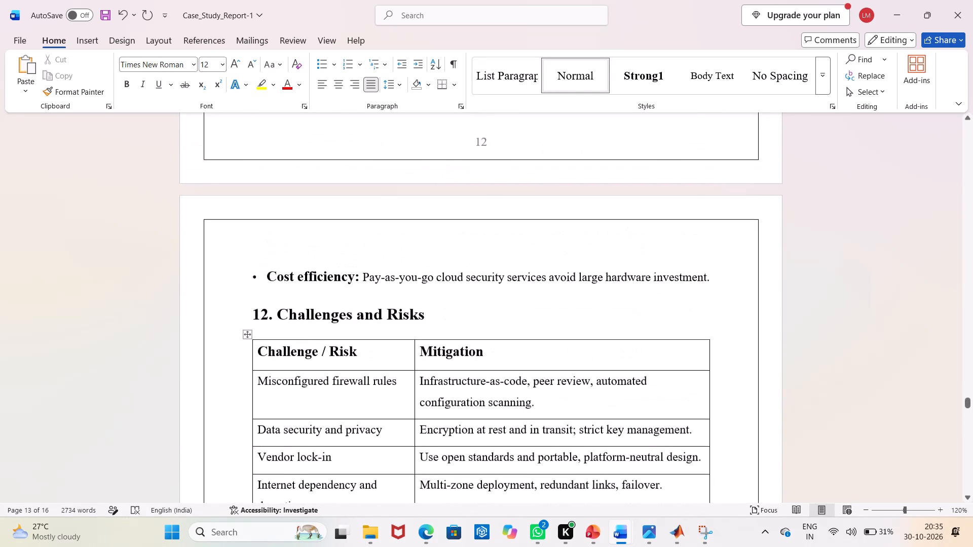
scroll(337, 457, up, 6)
scroll(337, 457, up, 20)
scroll(337, 457, up, 10)
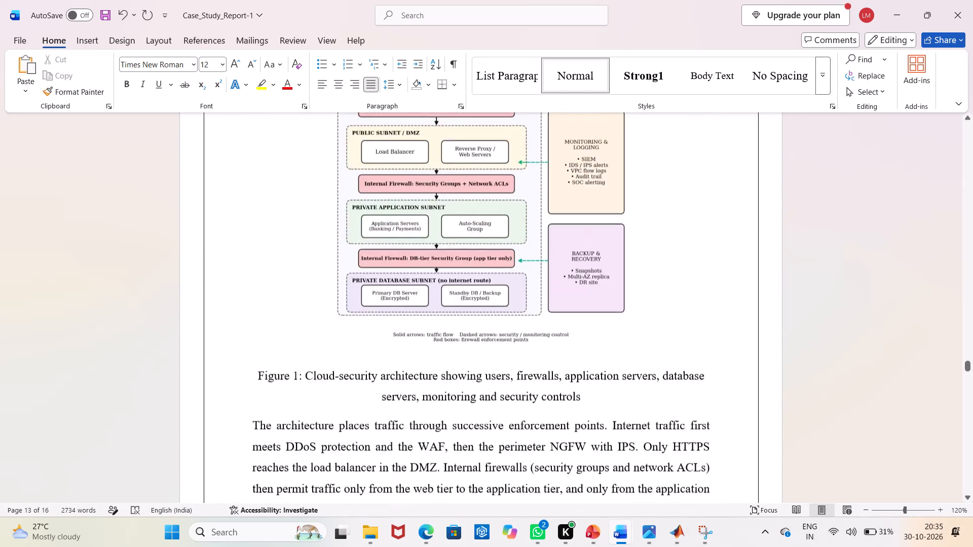
scroll(337, 458, up, 20)
scroll(337, 458, up, 19)
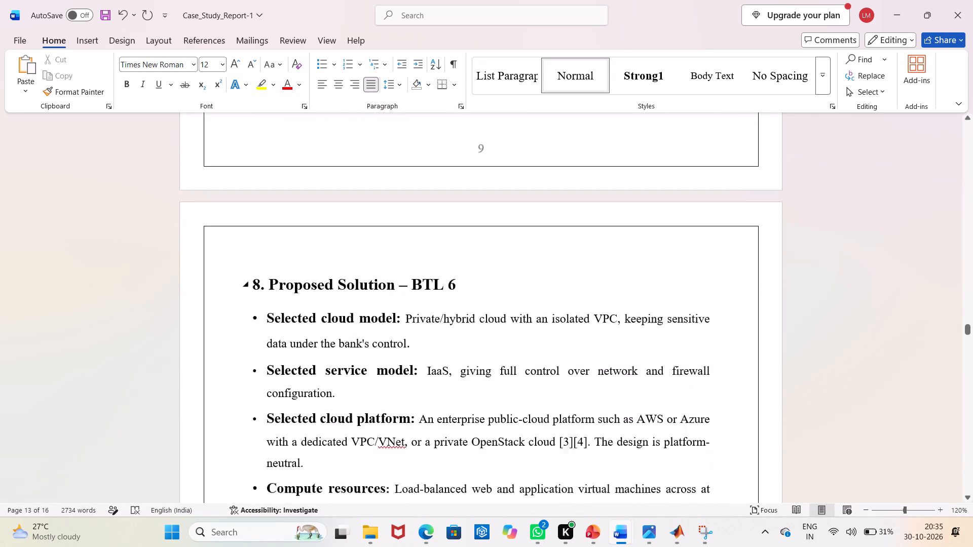
scroll(336, 458, up, 20)
scroll(336, 458, up, 16)
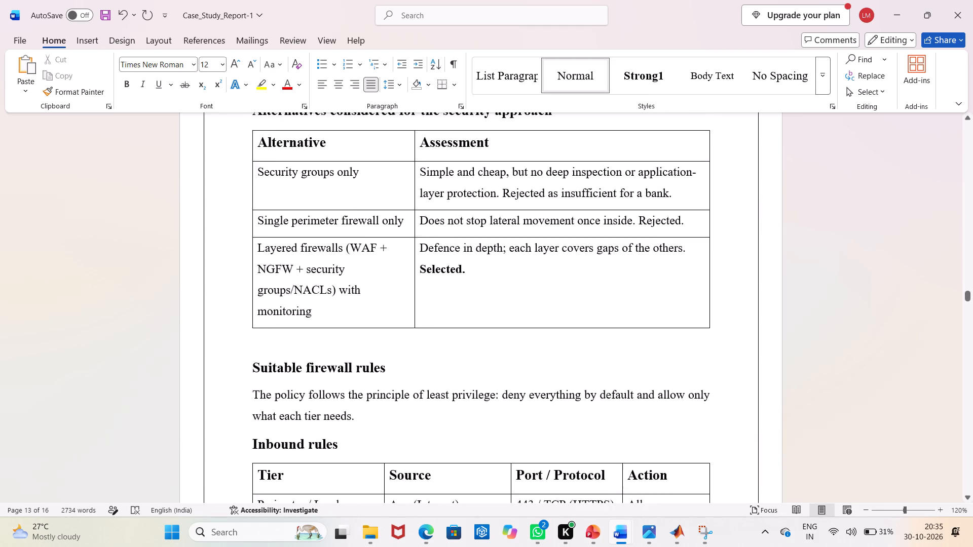
scroll(336, 458, up, 20)
scroll(336, 458, up, 20)
scroll(336, 458, up, 1)
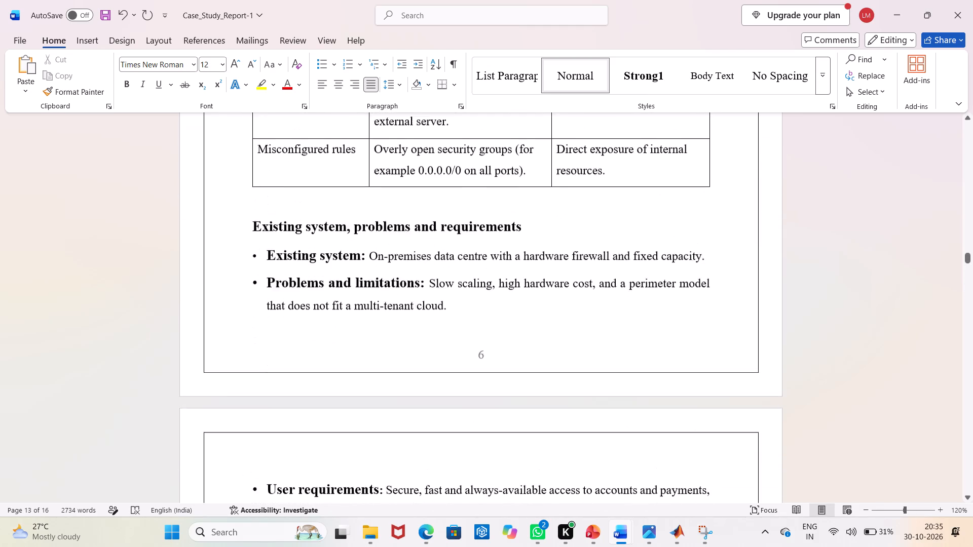
scroll(336, 460, up, 10)
scroll(336, 459, up, 20)
scroll(336, 459, up, 1)
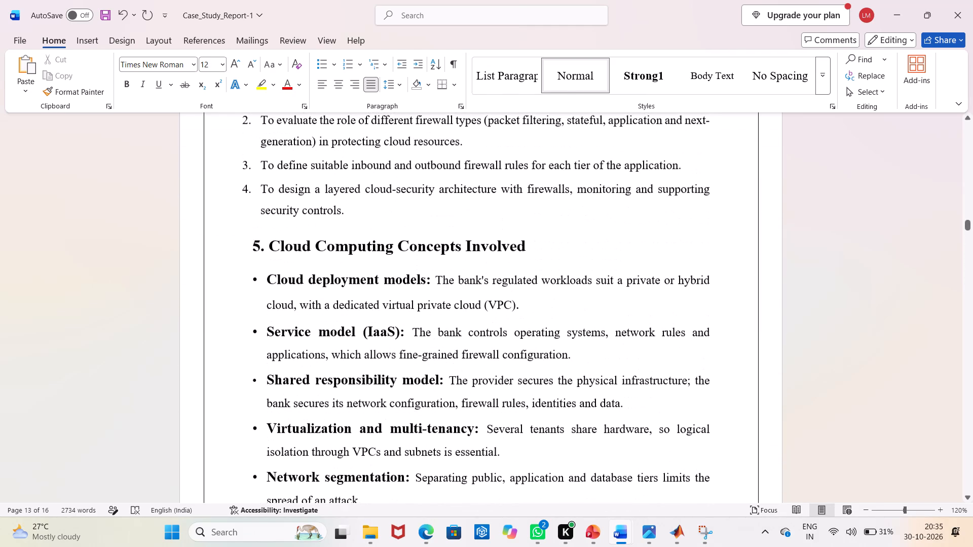
scroll(336, 459, up, 7)
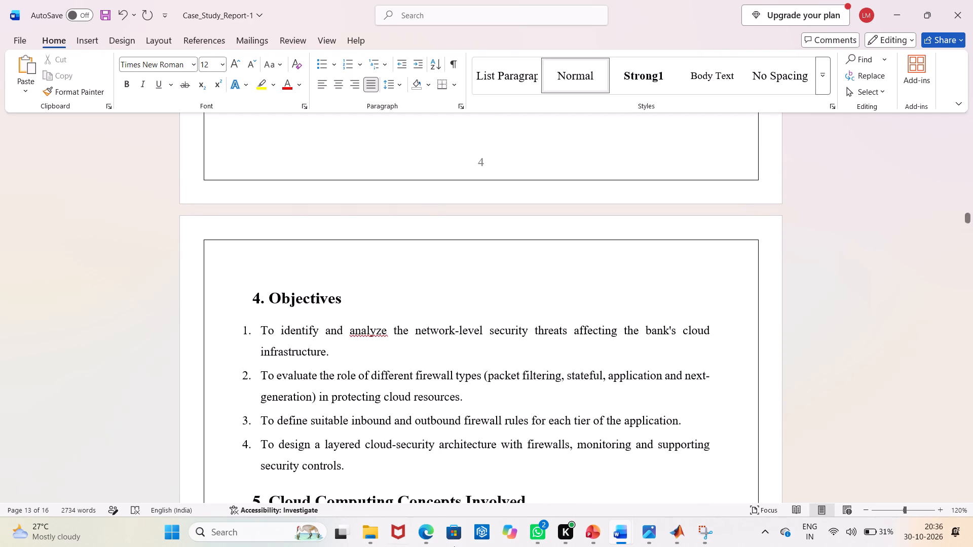
scroll(467, 546, up, 6)
scroll(485, 410, up, 5)
scroll(551, 388, up, 5)
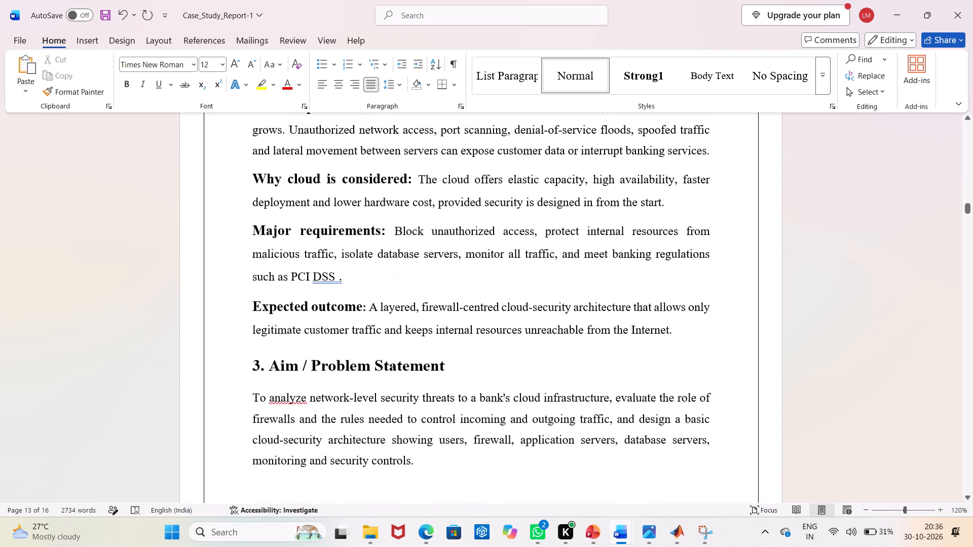
middle_click(850, 354)
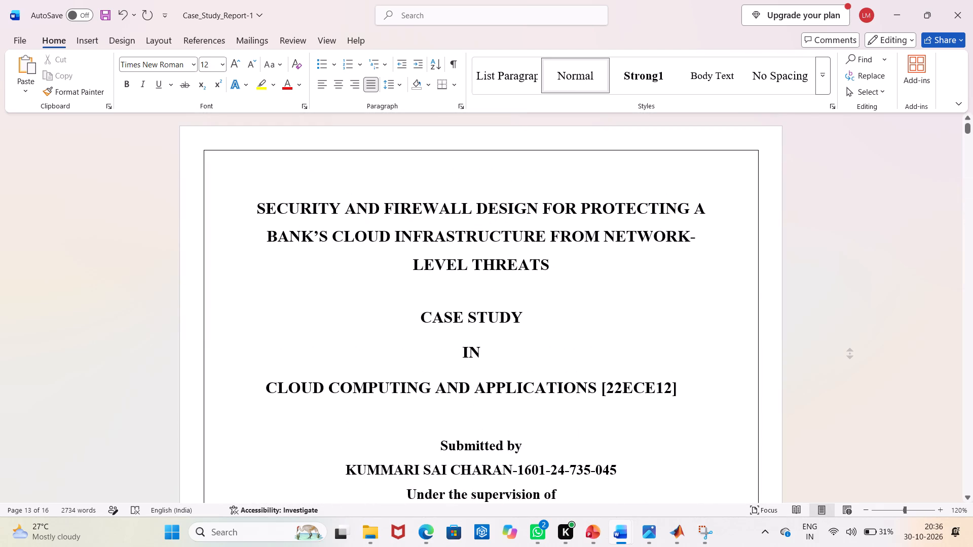
middle_click(858, 266)
Examine the declaration page at 100% zoom, including the student details and signature area.
scroll(858, 278, down, 20)
scroll(858, 282, down, 1)
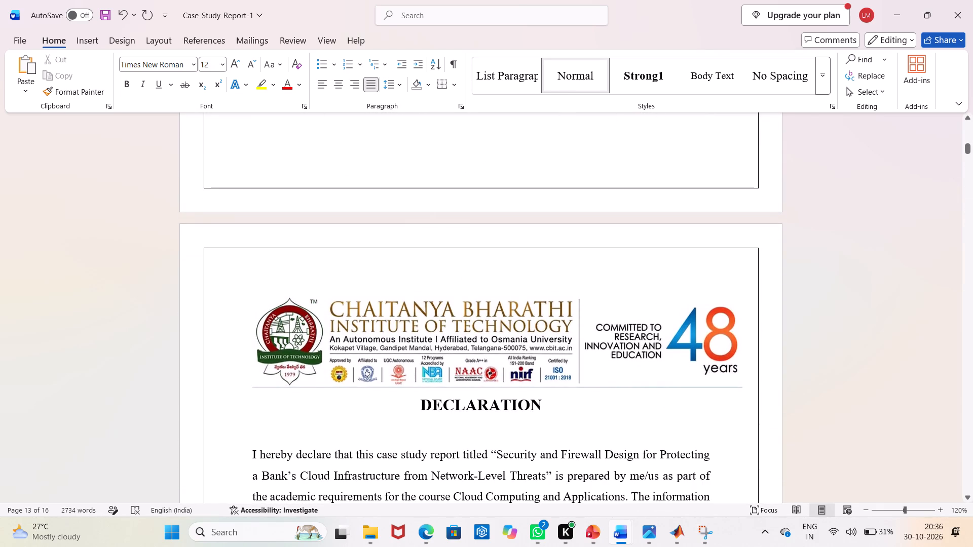
scroll(570, 440, down, 5)
scroll(731, 409, down, 4)
scroll(731, 409, up, 3)
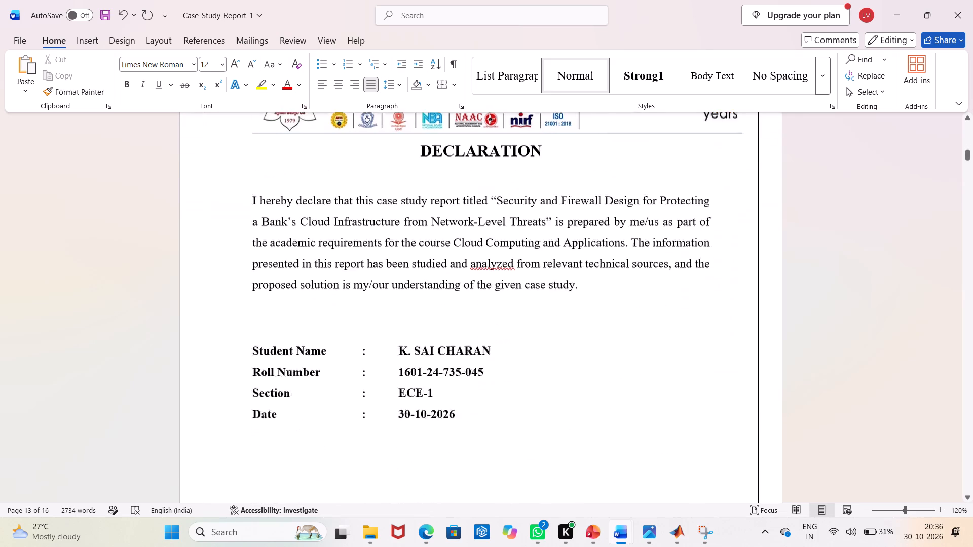
scroll(731, 409, up, 1)
click(868, 507)
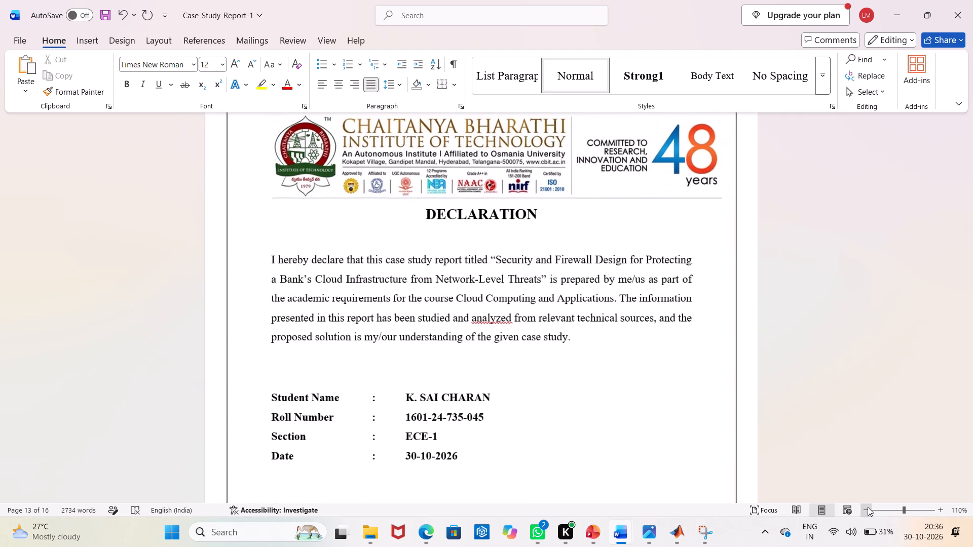
click(868, 507)
scroll(640, 429, up, 5)
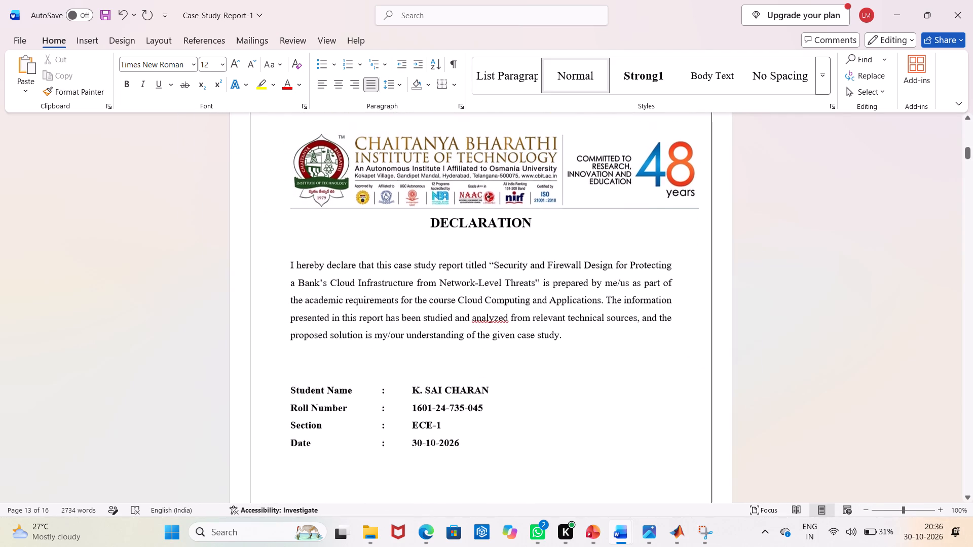
scroll(640, 429, down, 9)
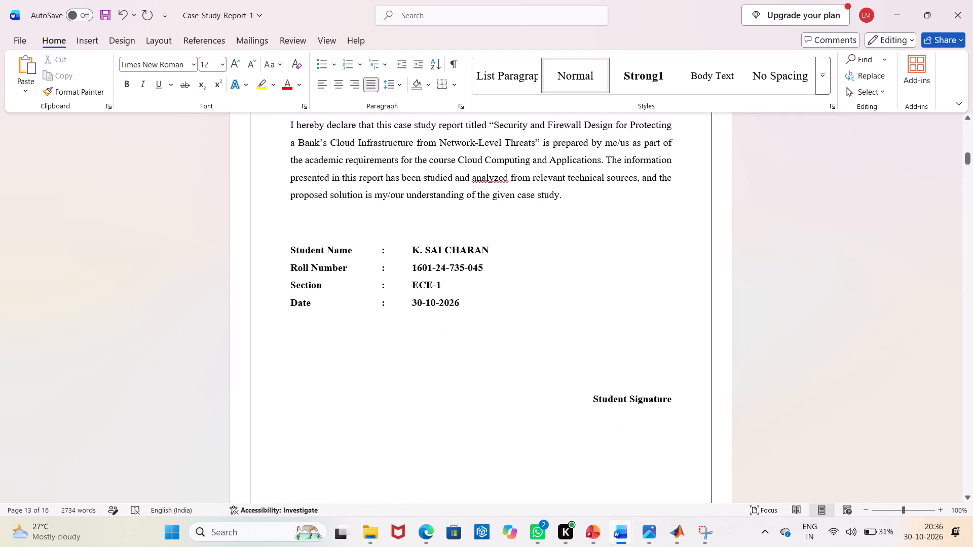
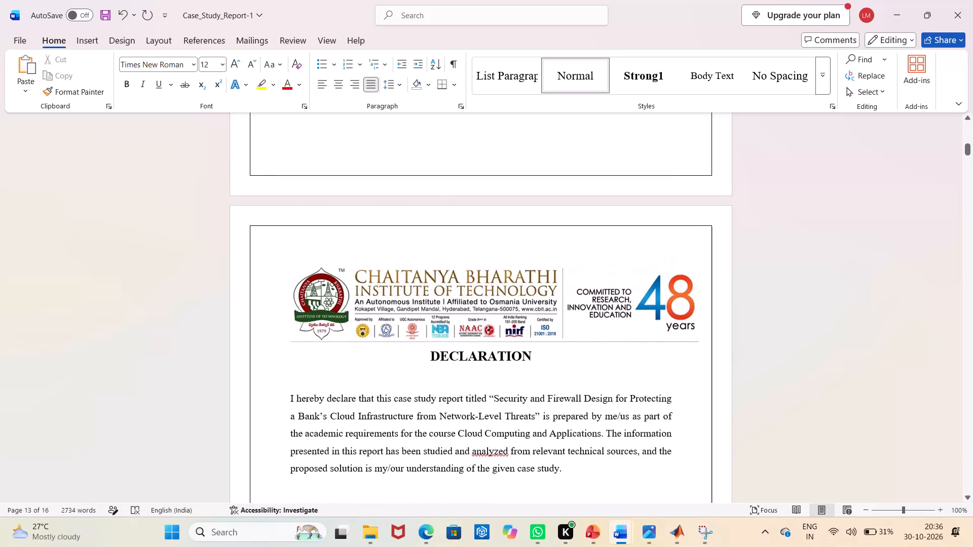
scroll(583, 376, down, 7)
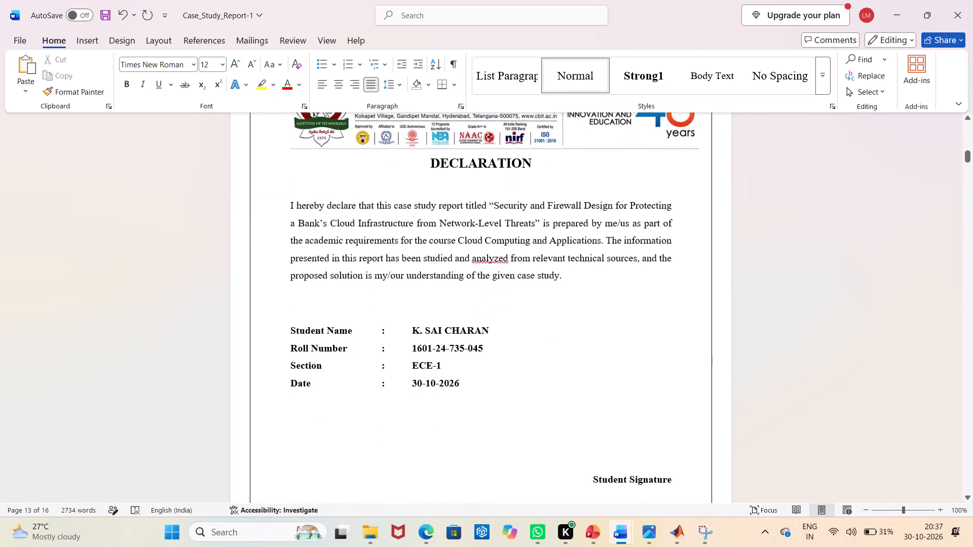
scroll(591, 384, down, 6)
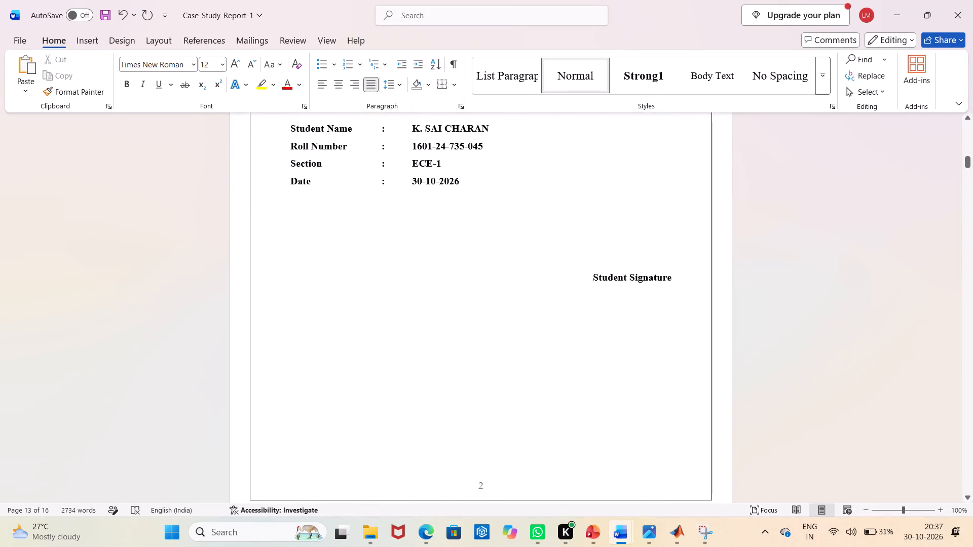
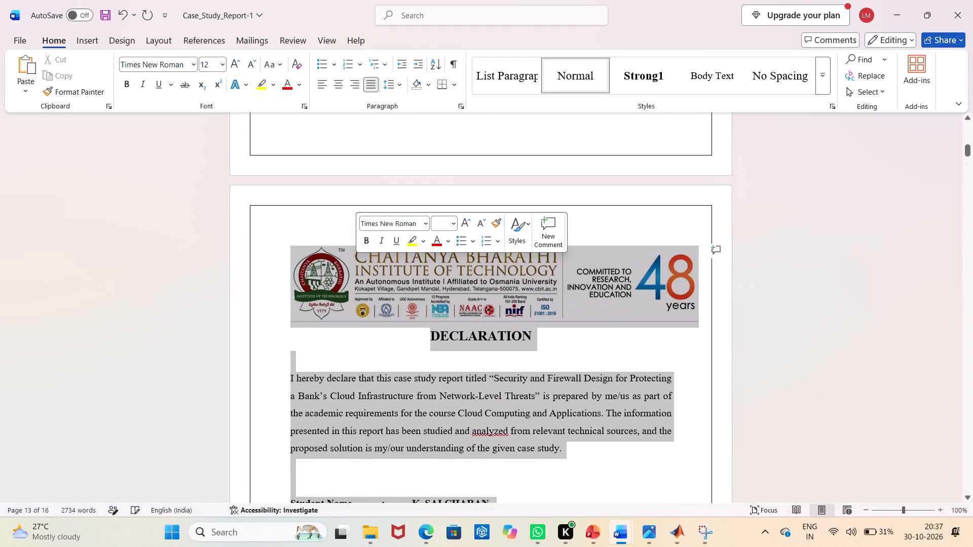
Copy the selected declaration page content and place the insertion point at the end of reference 8.
key(ctrl+c)
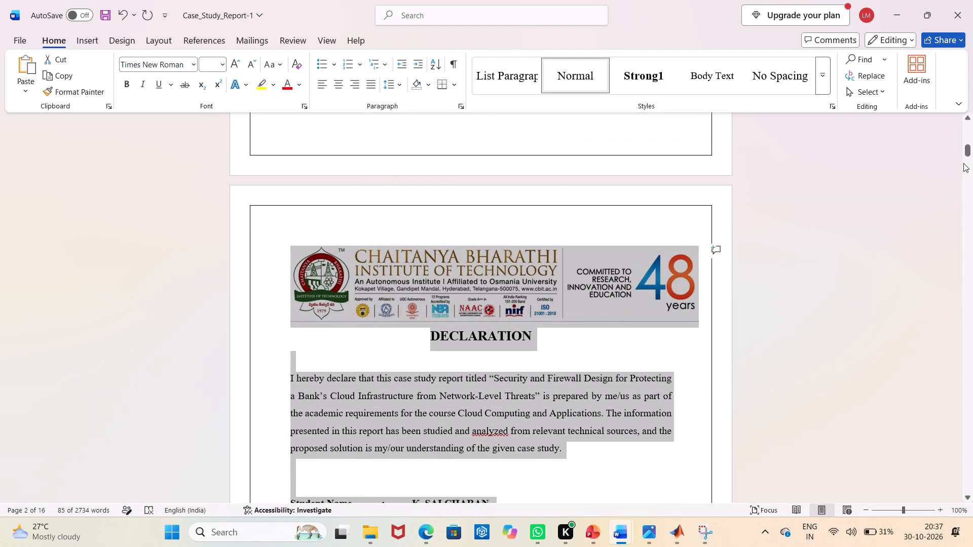
drag(965, 150, 972, 546)
scroll(667, 361, down, 5)
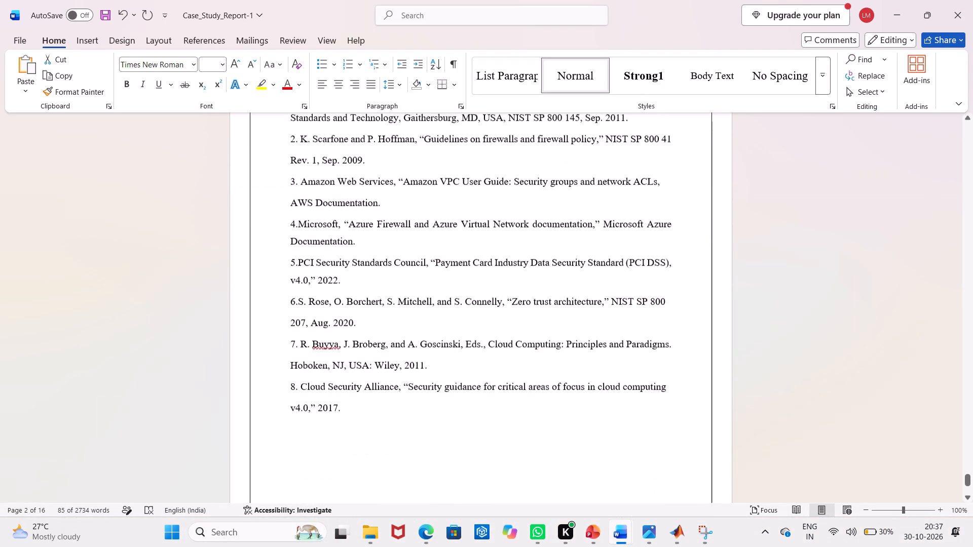
scroll(739, 389, down, 6)
scroll(538, 261, down, 4)
click(472, 195)
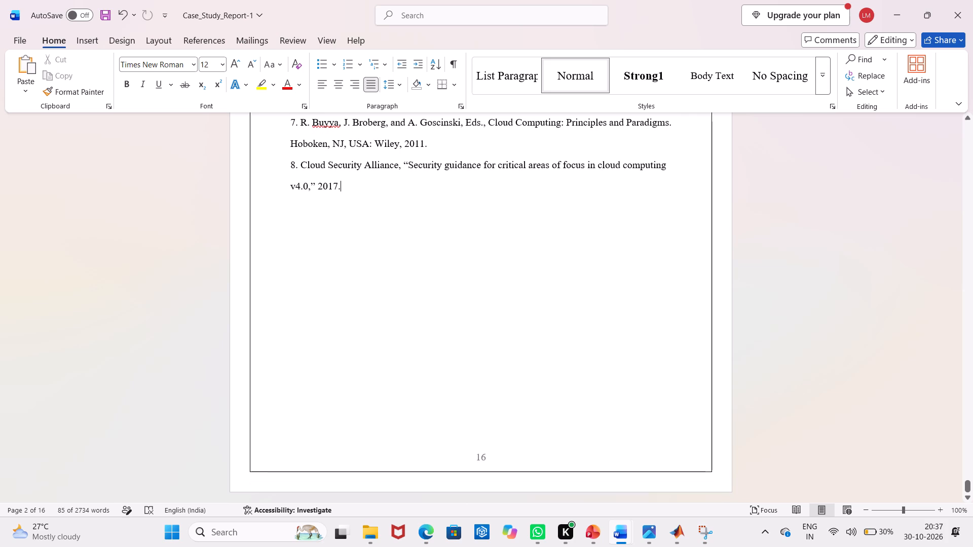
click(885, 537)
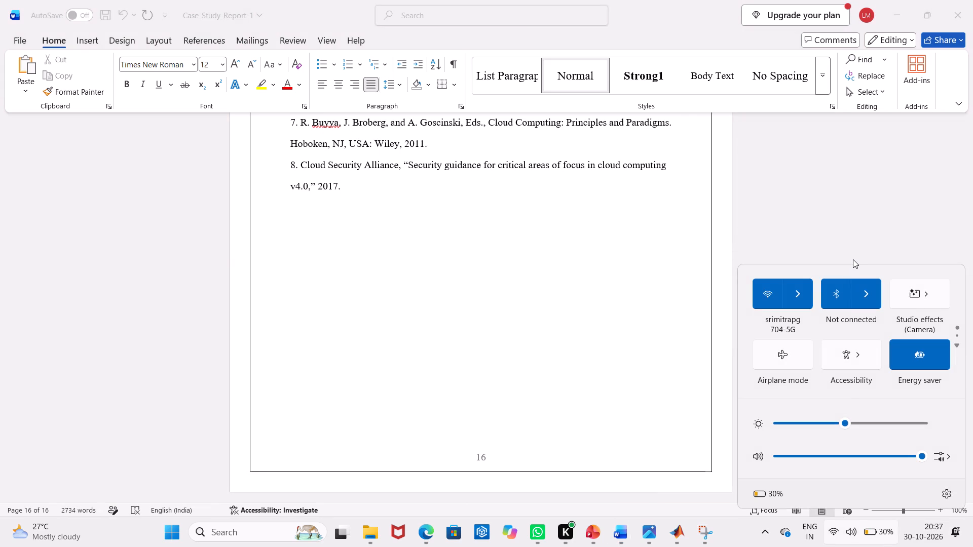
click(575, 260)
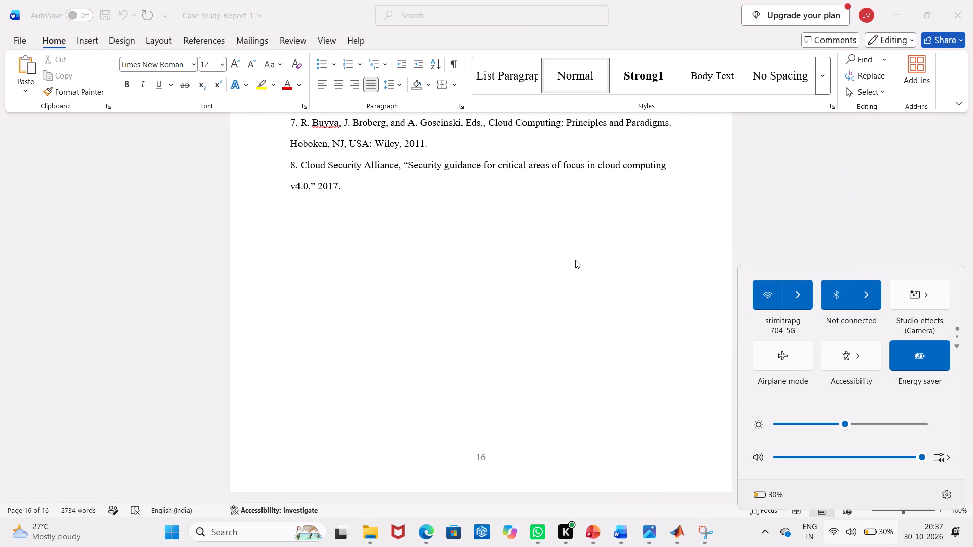
Add blank lines below reference 8 until the insertion point reaches the top of a new page 17.
key(Return)
key(Return)
key(Return)
key(Return)
key(Return)
key(Return)
key(Return)
key(Return)
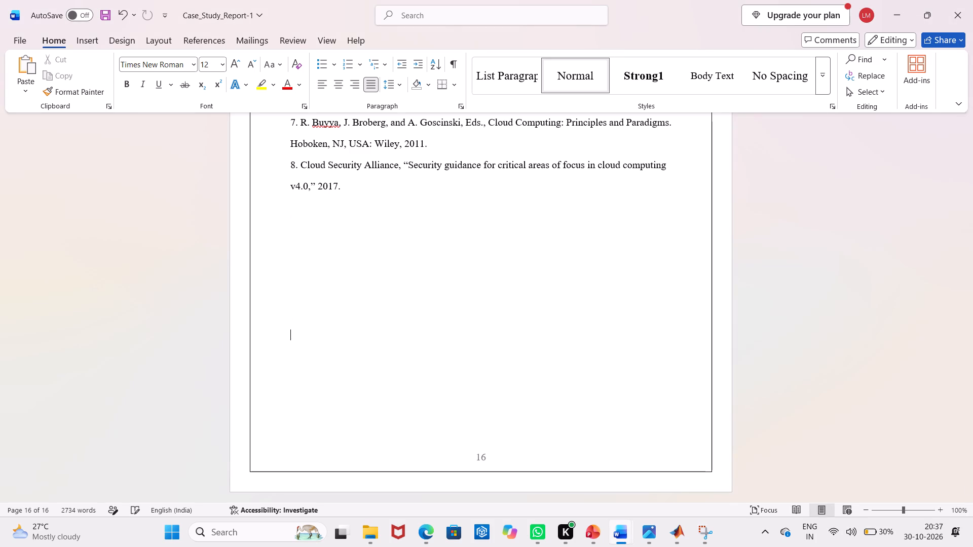
key(Return)
key(Return)
key(Return)
key(Return)
key(Return)
key(BackSpace)
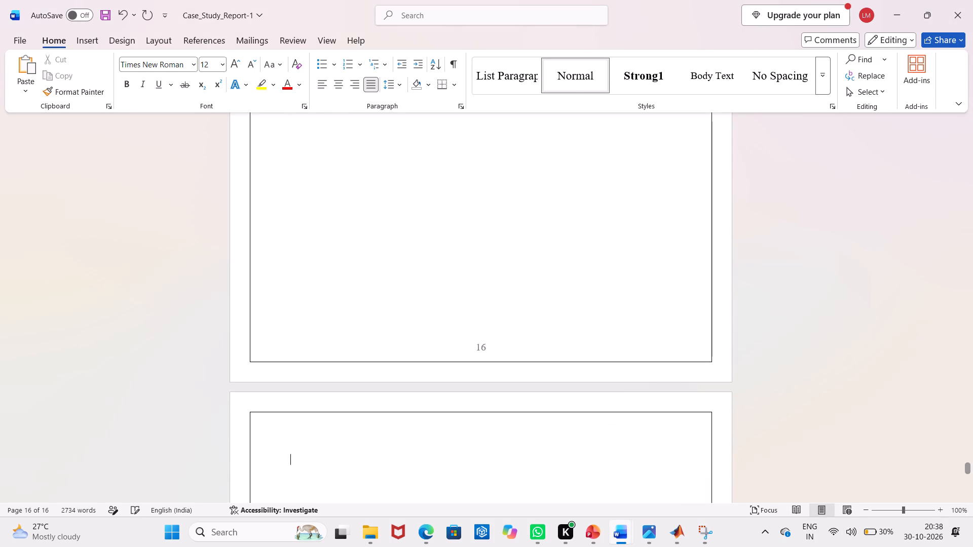
Paste the copied declaration, with its institute banner, student details and signature line, onto the new last page and check its layout.
key(ctrl+v)
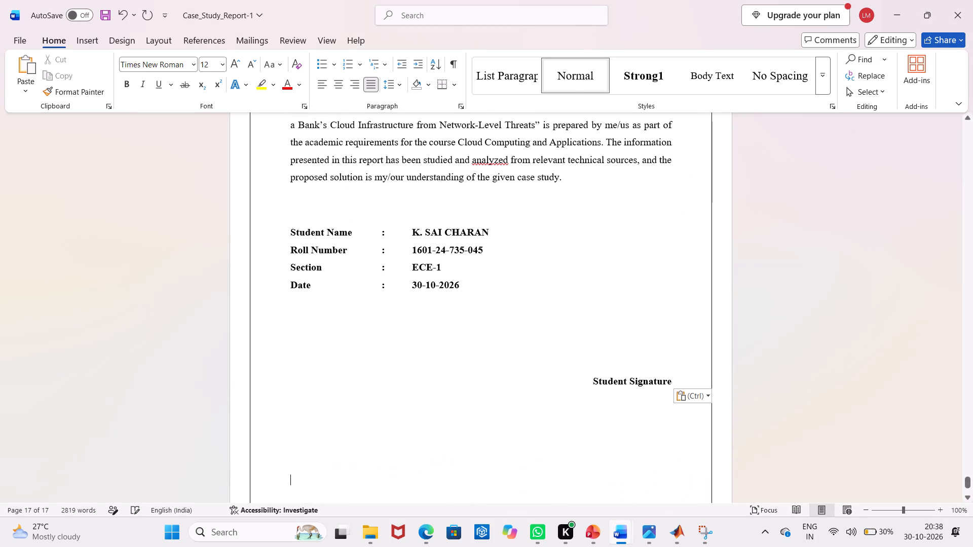
scroll(577, 232, up, 9)
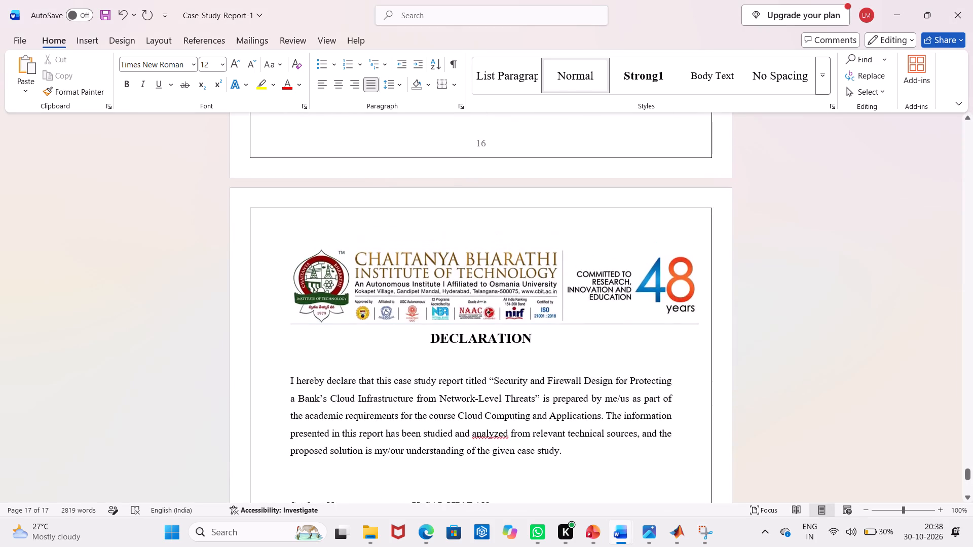
scroll(571, 350, up, 6)
middle_click(888, 355)
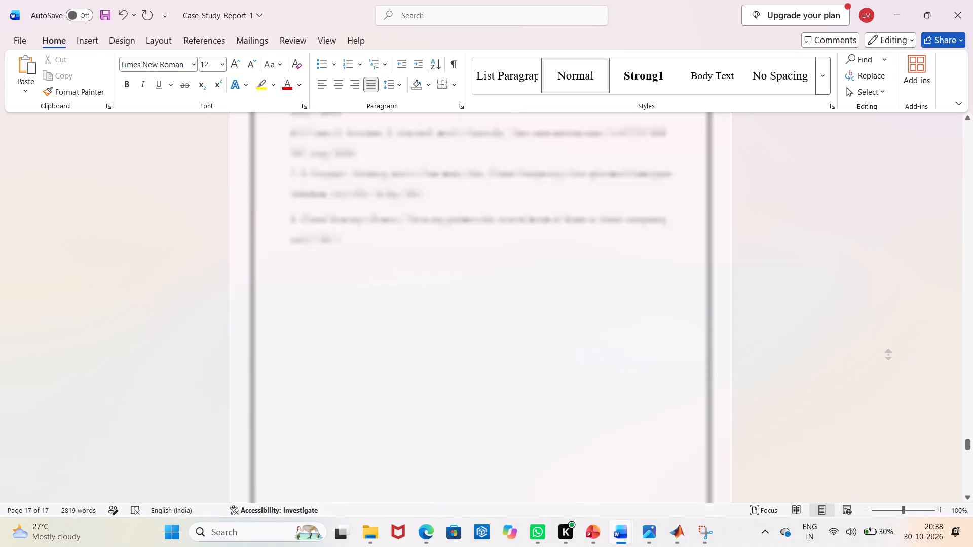
click(813, 177)
scroll(833, 359, down, 20)
scroll(833, 359, down, 12)
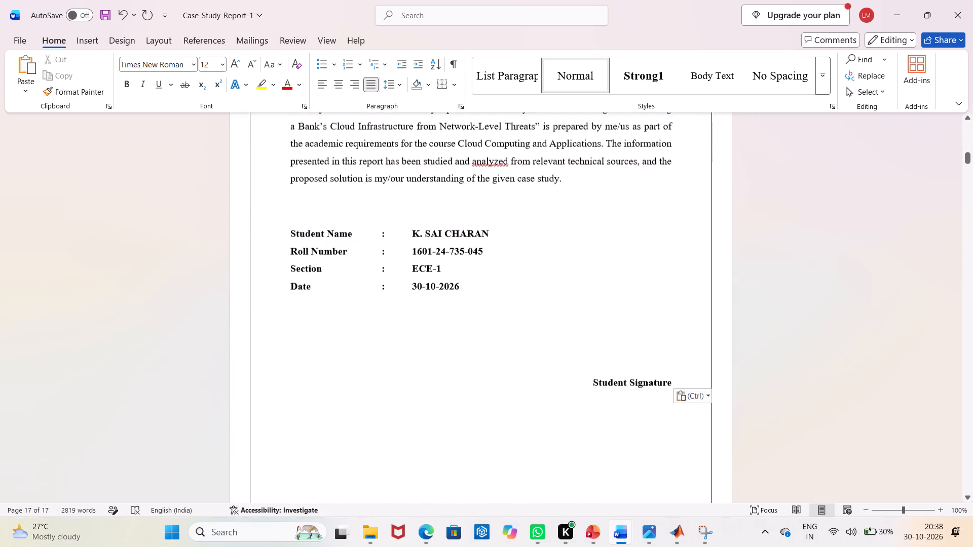
Delete the whole declaration before the contents page, including its statement, student details and signature line.
drag(606, 415, 327, 99)
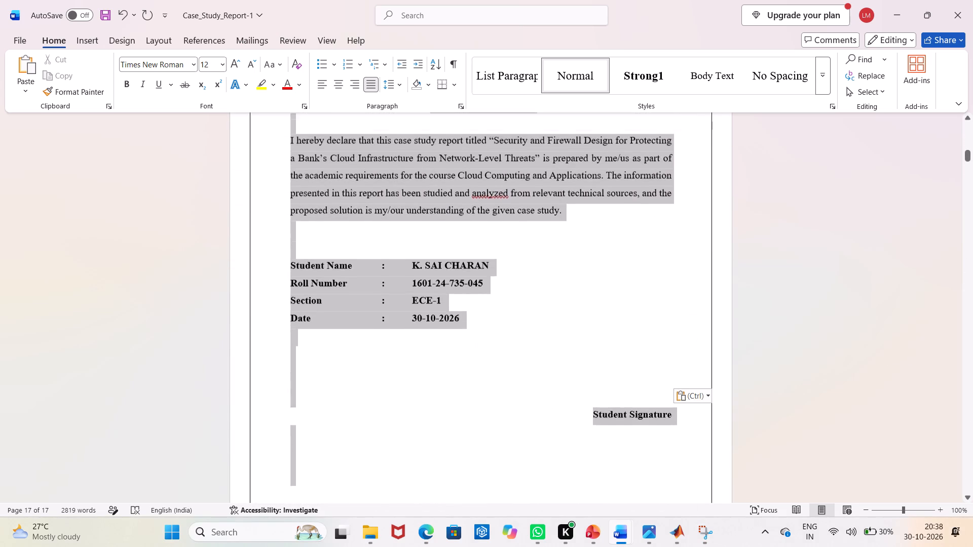
drag(327, 99, 308, 157)
key(BackSpace)
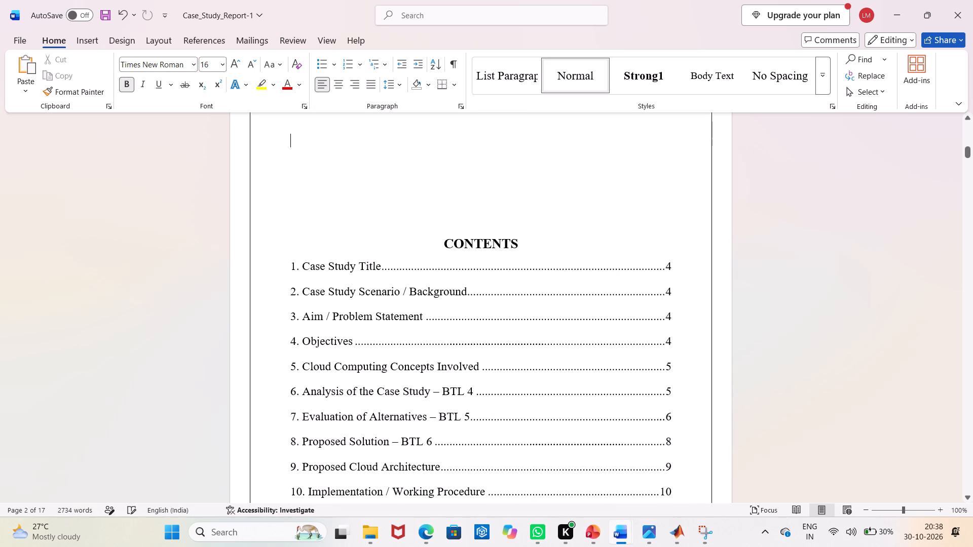
Remove the leftover blank lines above the CONTENTS heading so it starts at the top of page 2.
click(316, 206)
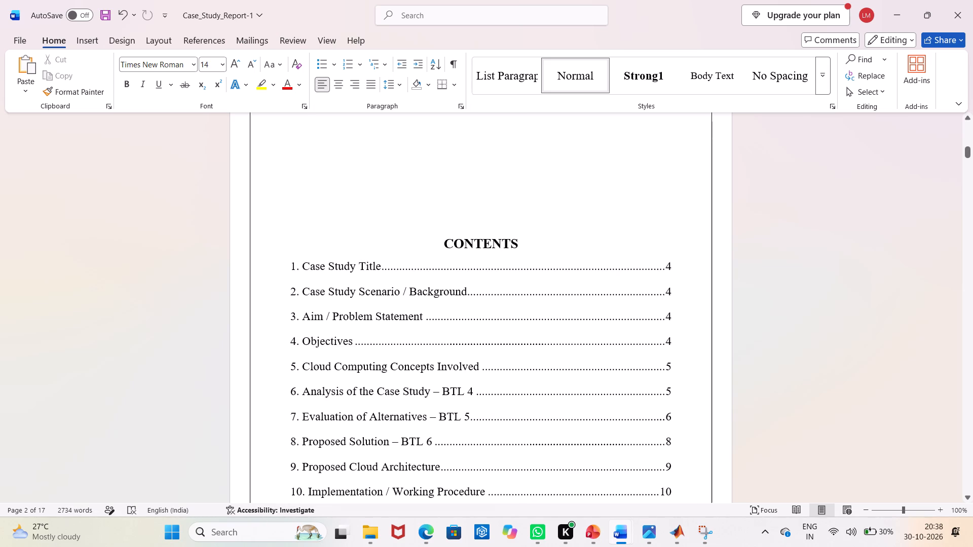
key(Down)
key(BackSpace)
key(BackSpace)
key(BackSpace)
key(BackSpace)
key(BackSpace)
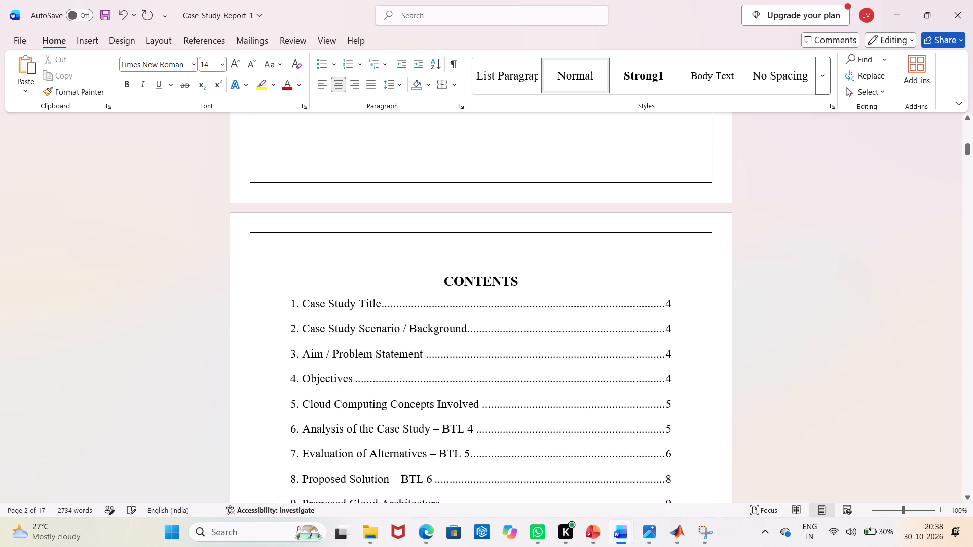
Review the report's layout from the title page through the contents and the sections up to the case study analysis.
scroll(366, 365, up, 9)
scroll(366, 365, down, 4)
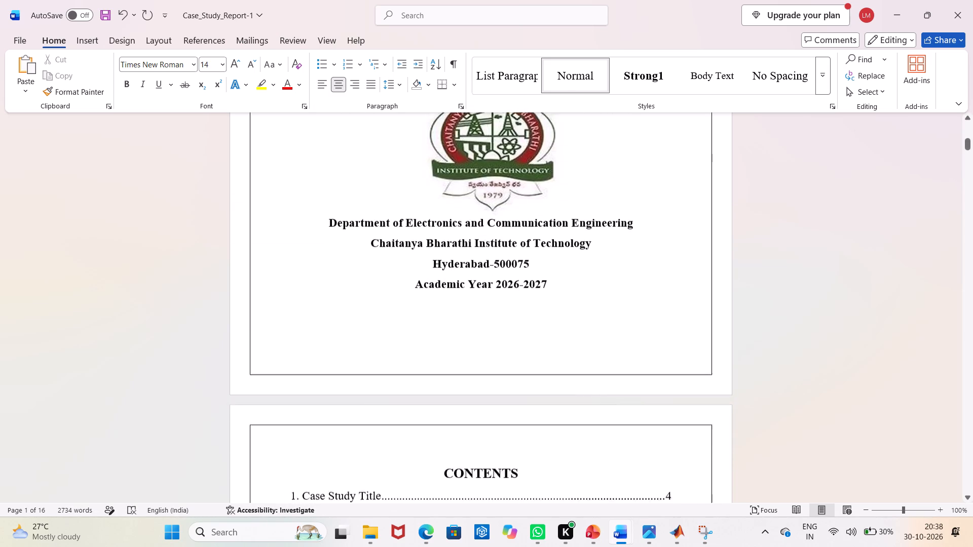
scroll(366, 365, up, 15)
scroll(366, 381, up, 10)
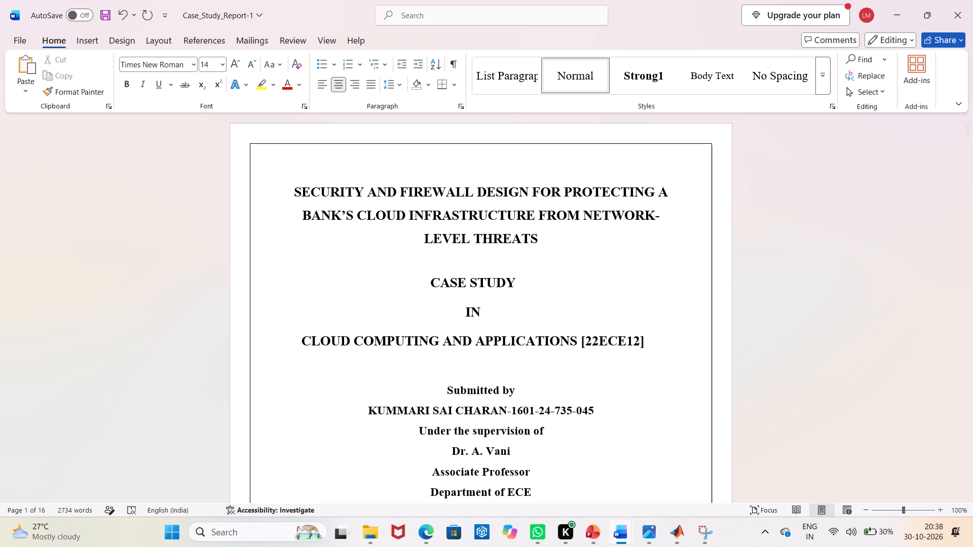
scroll(692, 384, down, 10)
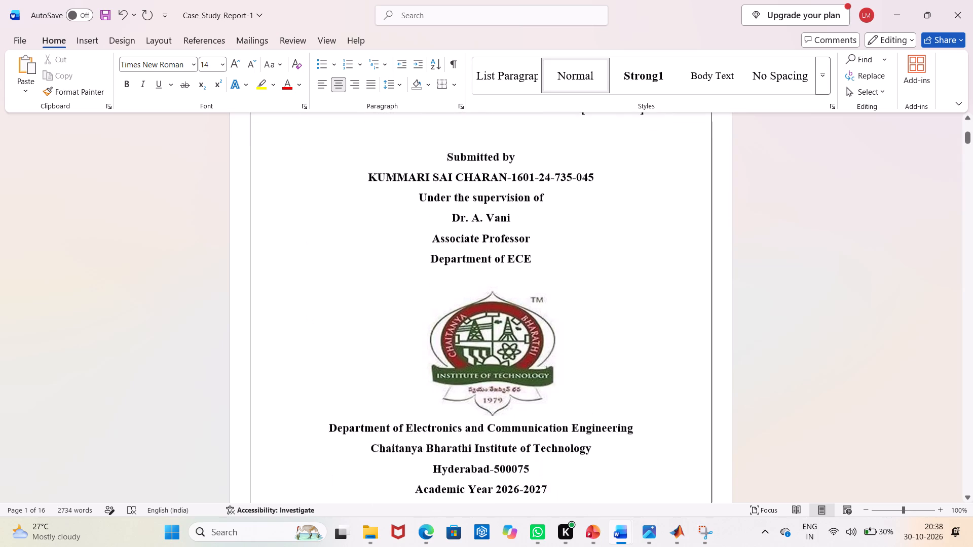
scroll(690, 408, down, 14)
scroll(689, 409, down, 12)
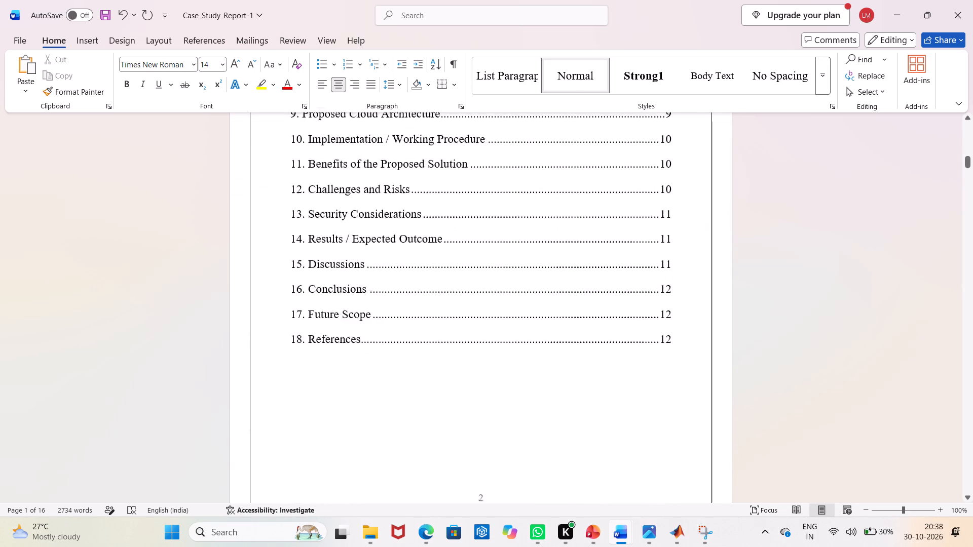
scroll(689, 409, down, 14)
scroll(689, 409, down, 15)
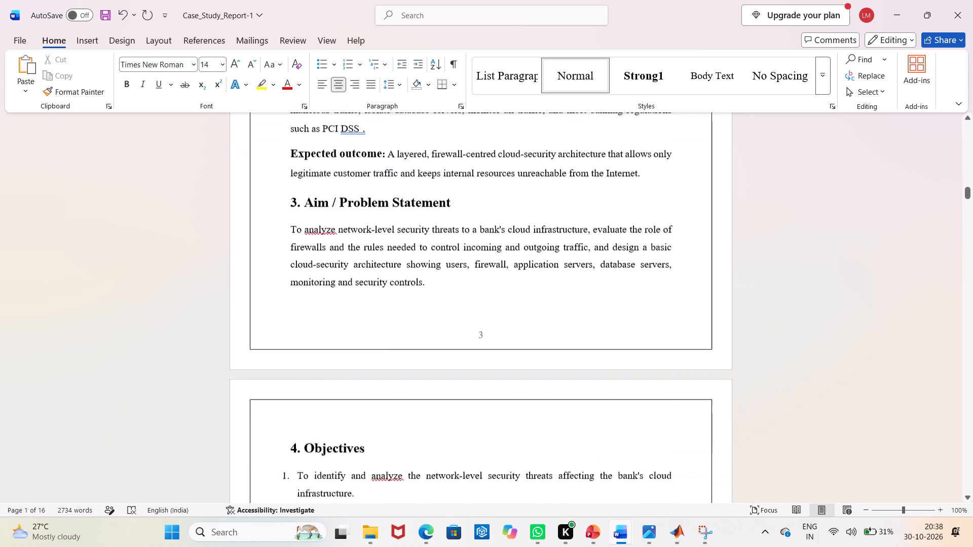
scroll(689, 409, down, 17)
scroll(690, 407, down, 6)
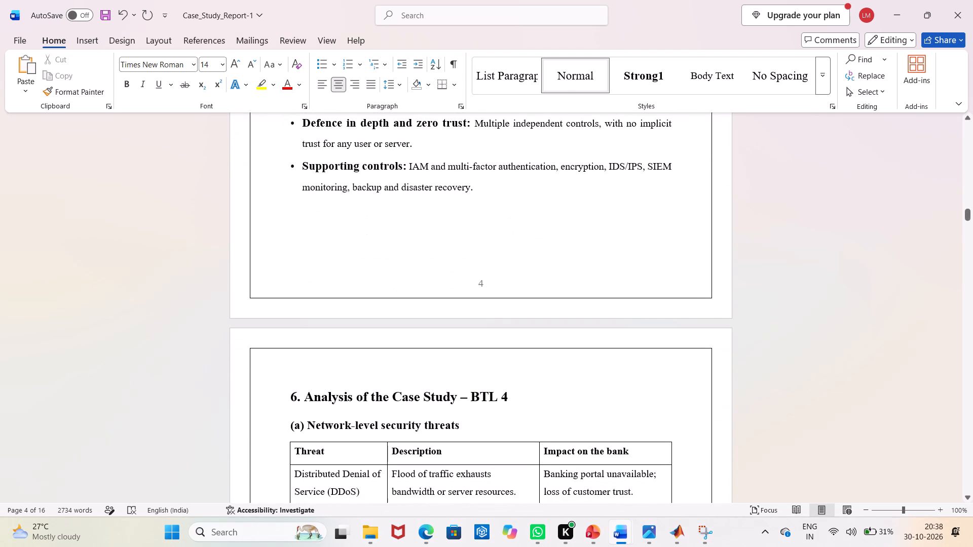
scroll(687, 416, down, 10)
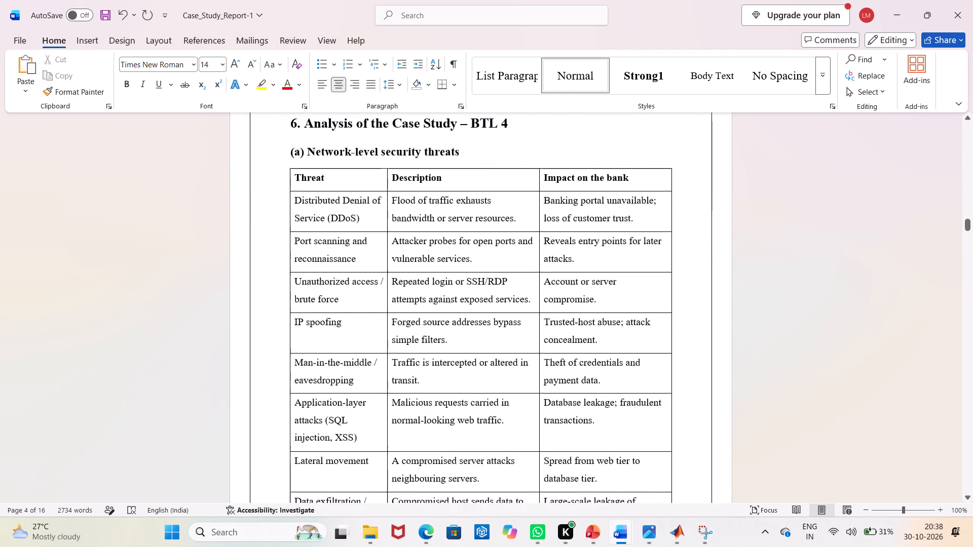
scroll(686, 427, down, 14)
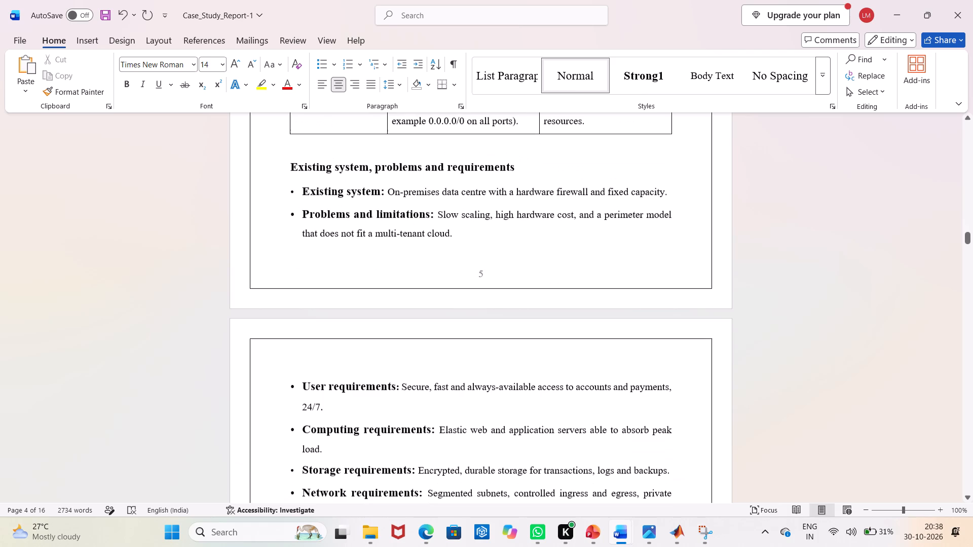